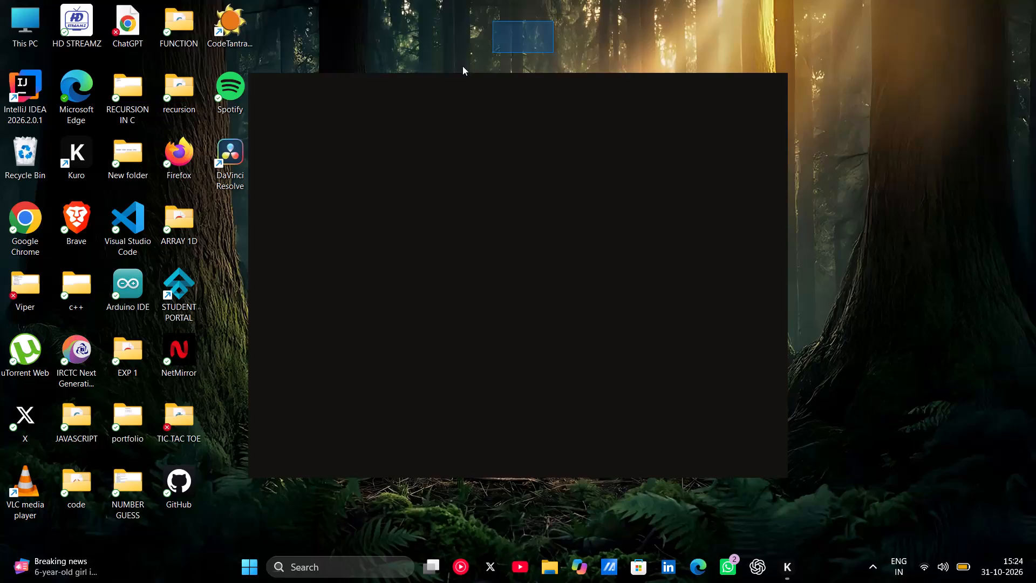
Launch DaVinci Resolve from the desktop so that its project manager opens.
double_click(231, 171)
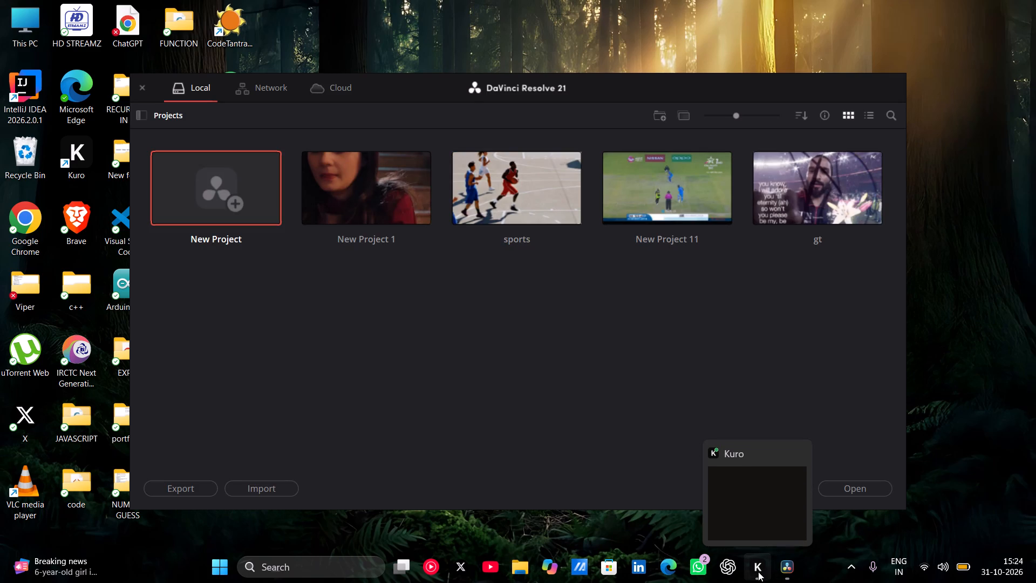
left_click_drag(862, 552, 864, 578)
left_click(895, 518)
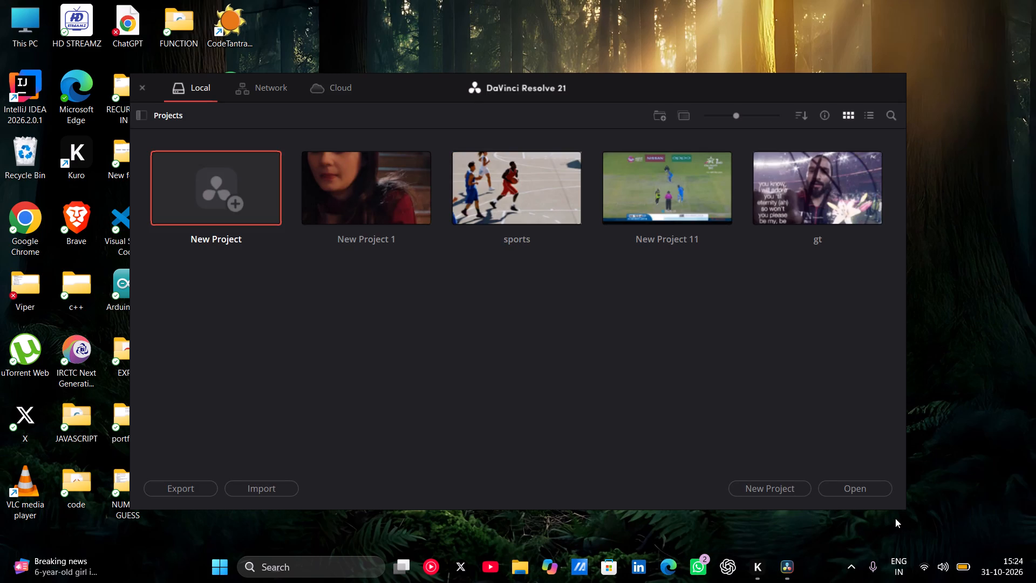
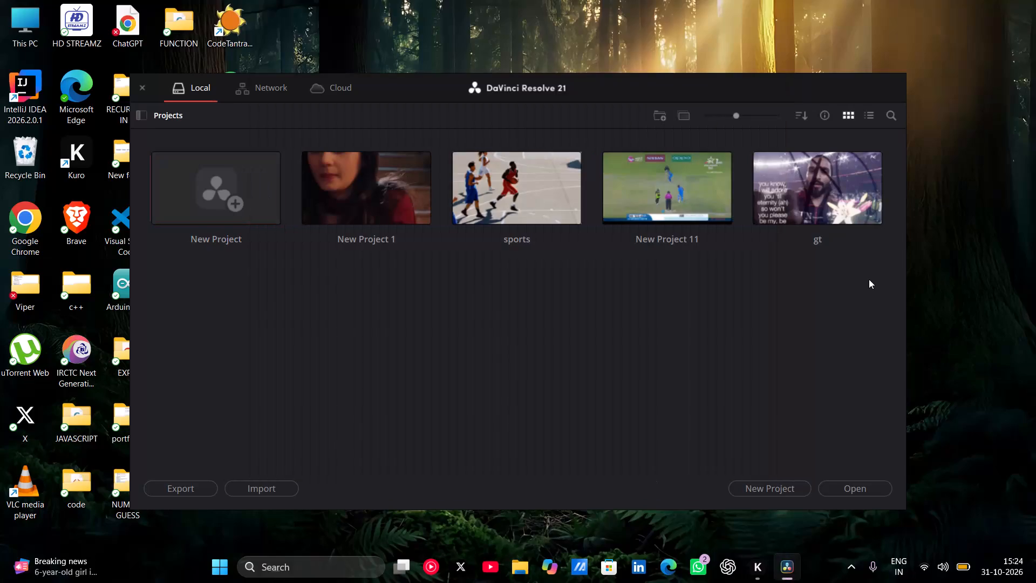
Create a new local project, keeping the suggested project name and the default media location.
left_click(218, 192)
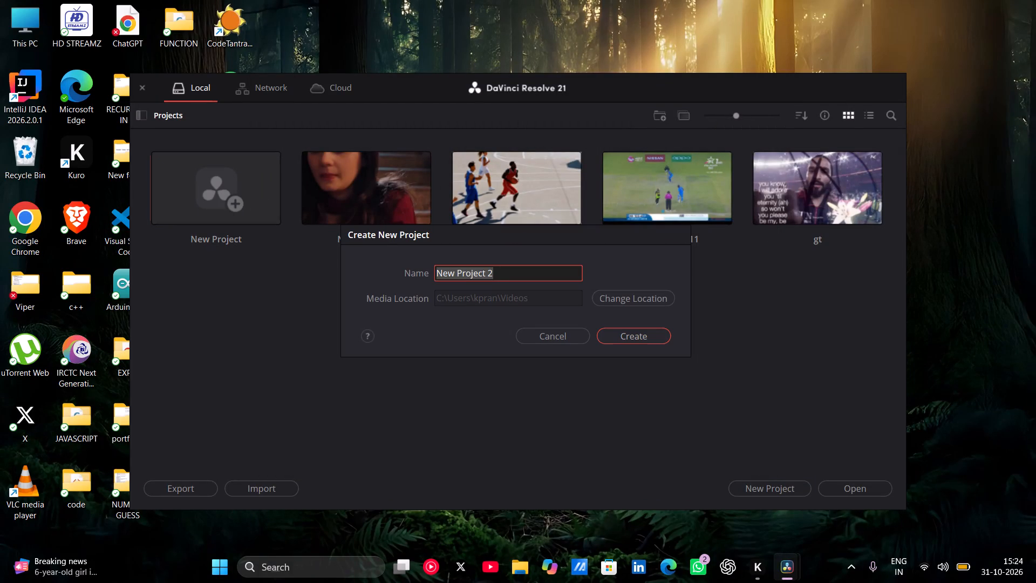
left_click(617, 334)
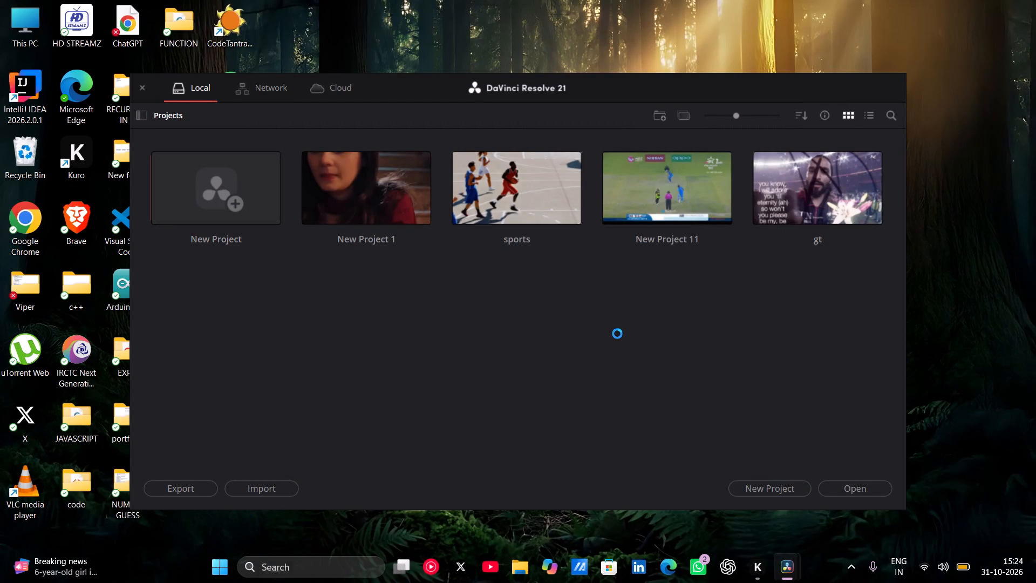
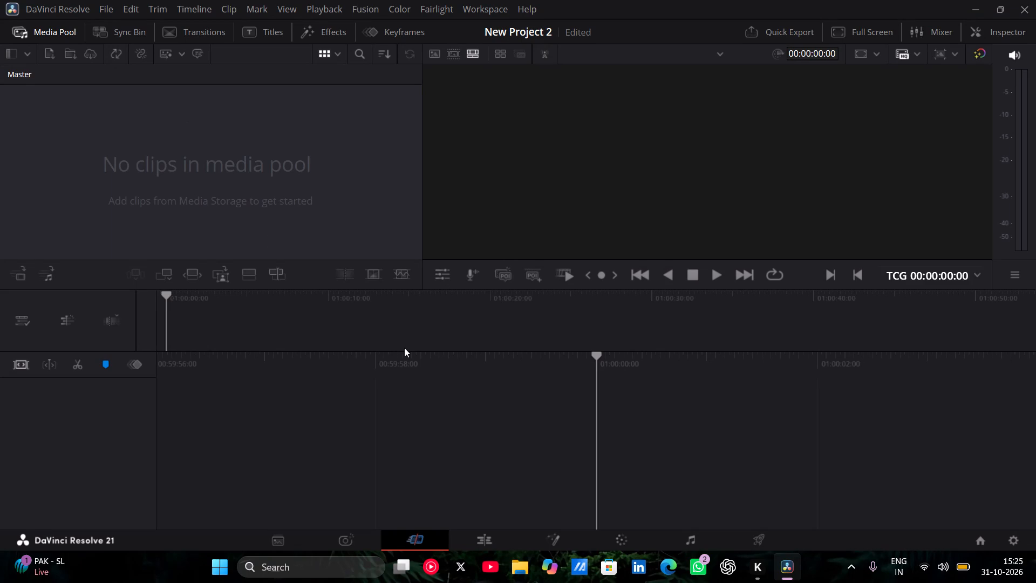
Switch to the Edit page and show the media pool in place of the effects library.
left_click(476, 533)
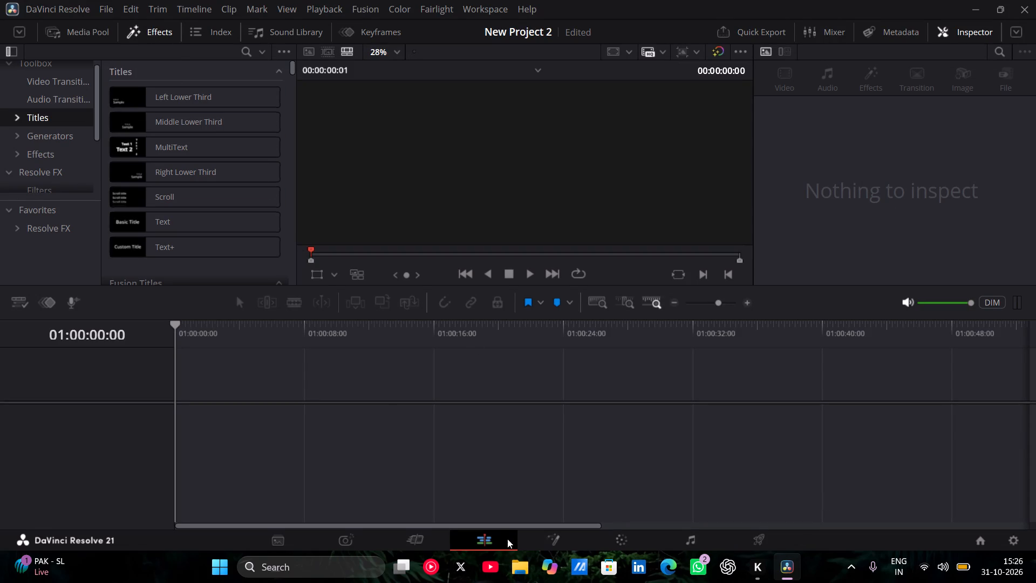
left_click(149, 34)
left_click(105, 33)
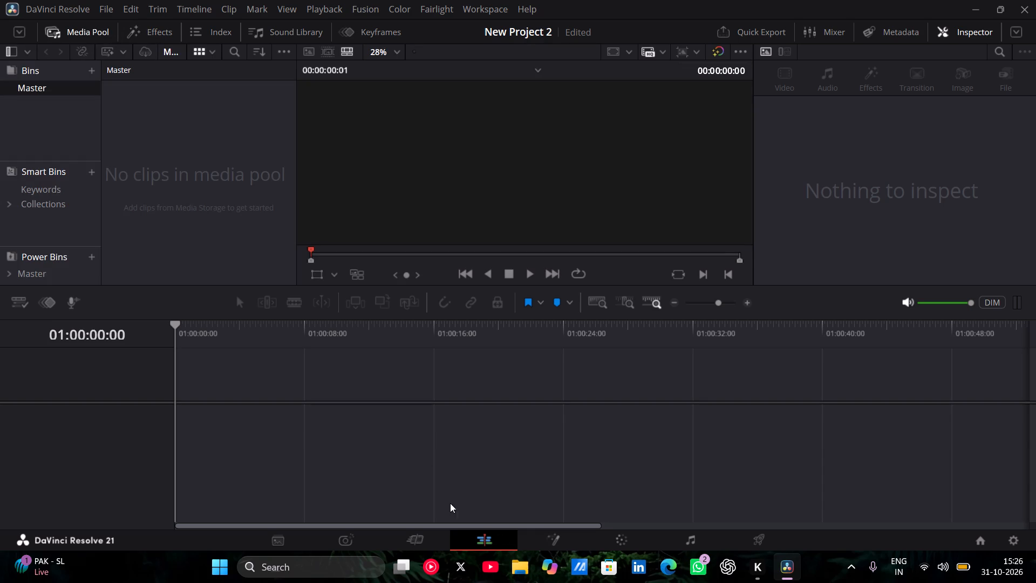
Import the images IMG_2091 and IMG_2796 and the video 112 from the Downloads folder into the Master bin.
left_click_drag(546, 582, 540, 582)
left_click(521, 573)
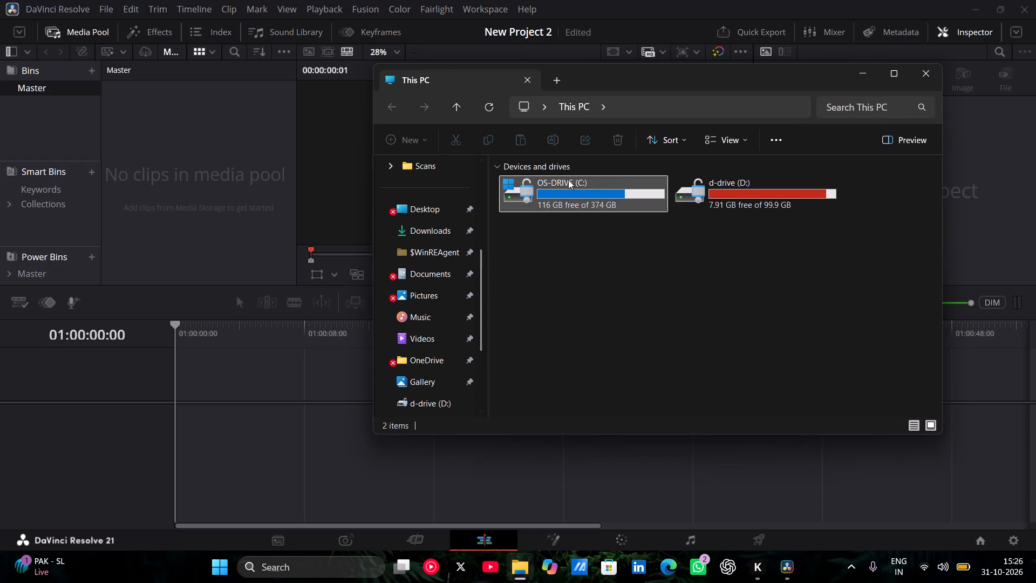
double_click(568, 180)
scroll(406, 202, "down", 2)
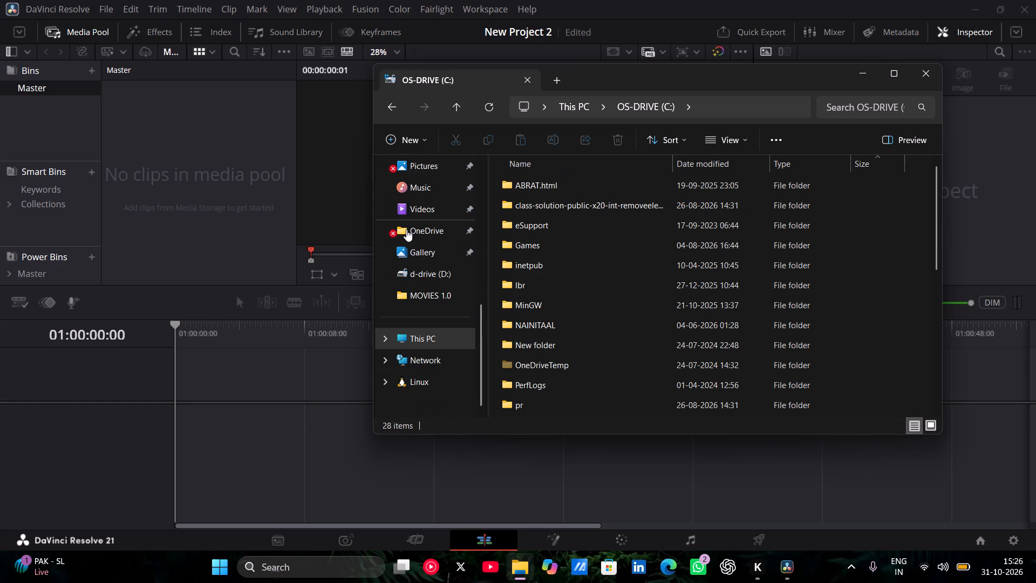
scroll(406, 229, "up", 1)
left_click(417, 211)
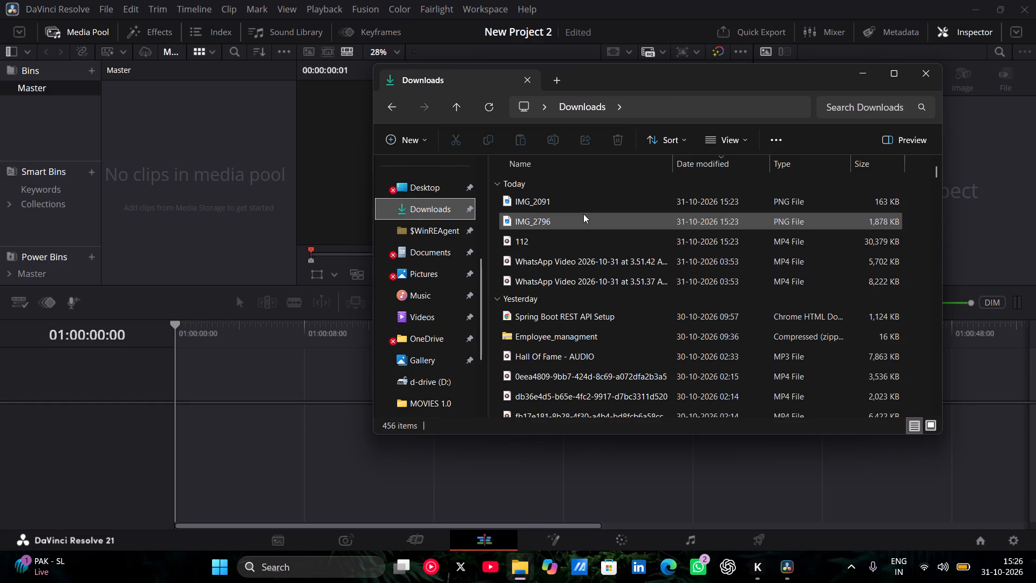
left_click_drag(585, 202, 250, 136)
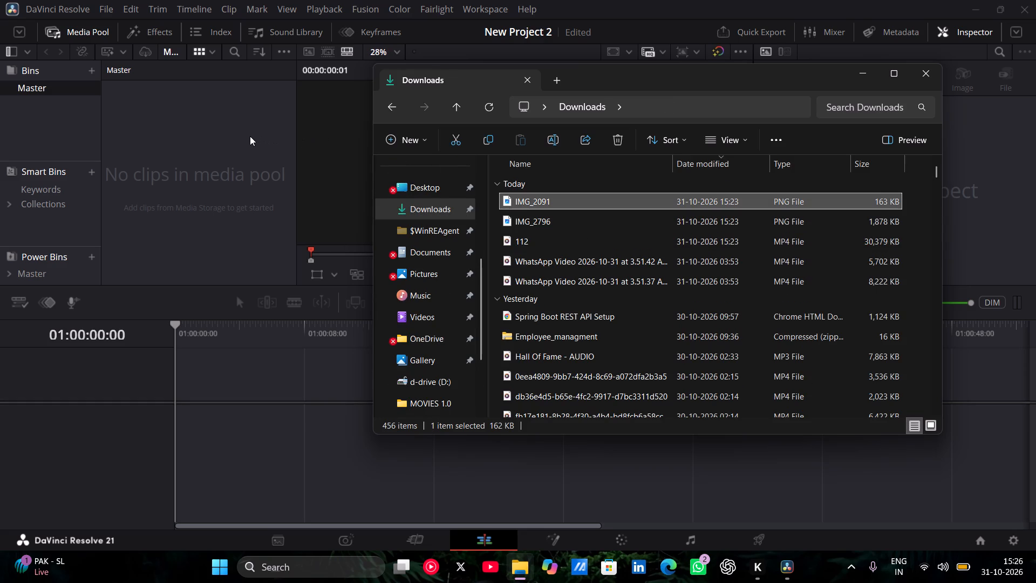
left_click_drag(615, 202, 550, 198)
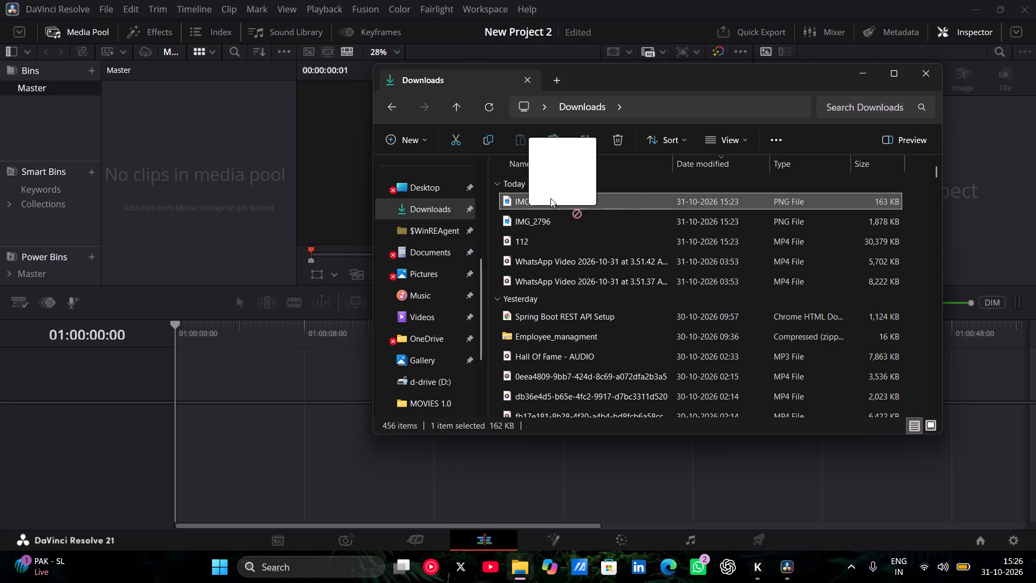
left_click_drag(550, 198, 223, 186)
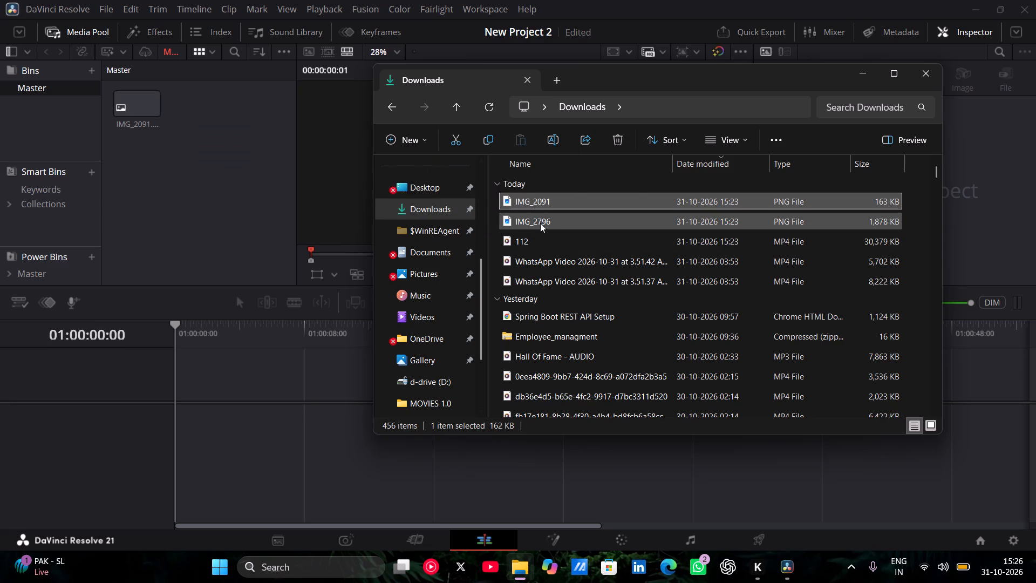
left_click_drag(540, 223, 213, 160)
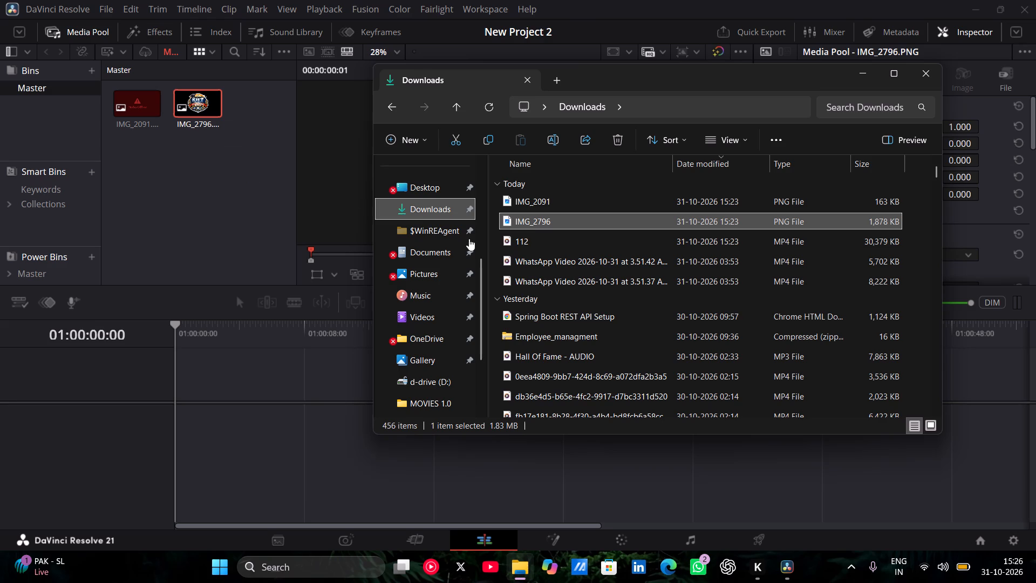
left_click_drag(512, 241, 244, 193)
scroll(270, 200, "left", 1)
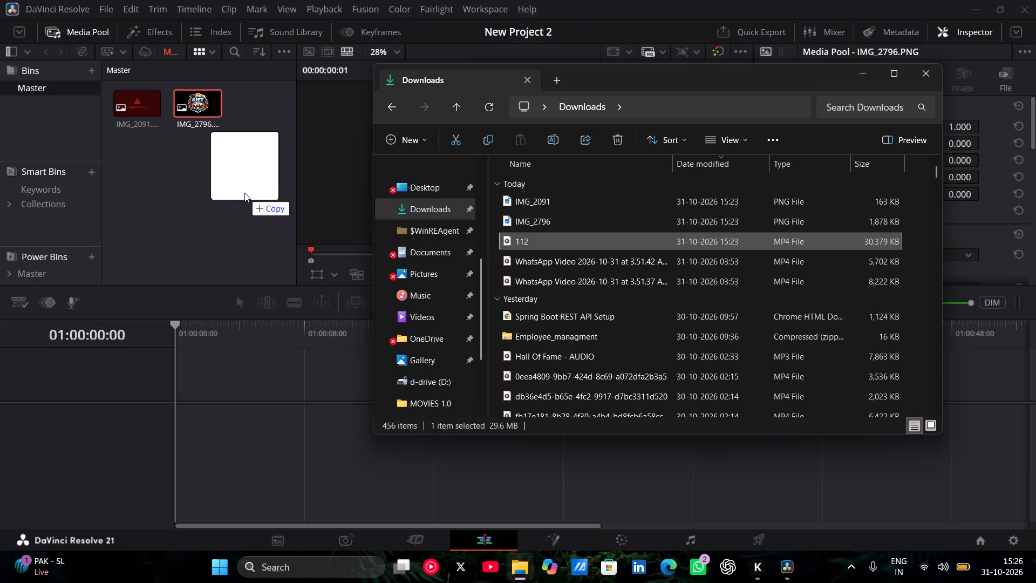
Delete the IMG_2091 clip from the media pool.
left_click(201, 103)
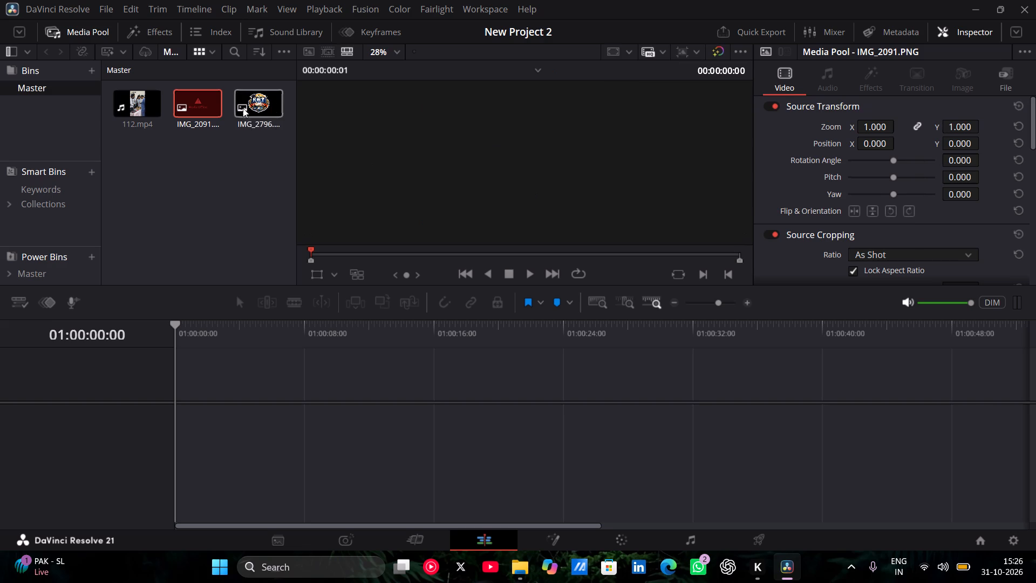
left_click(215, 104)
left_click(203, 106)
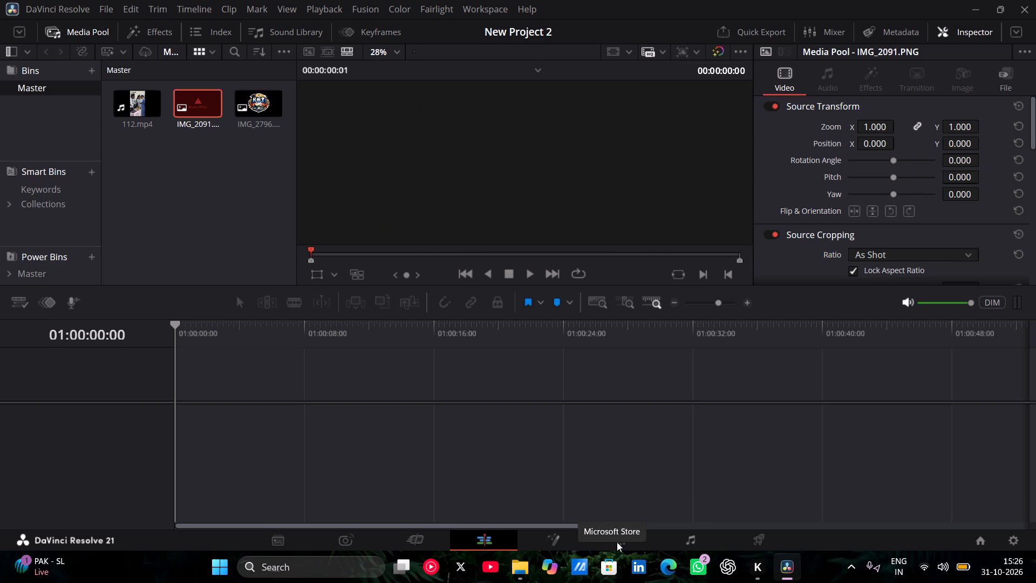
left_click(516, 577)
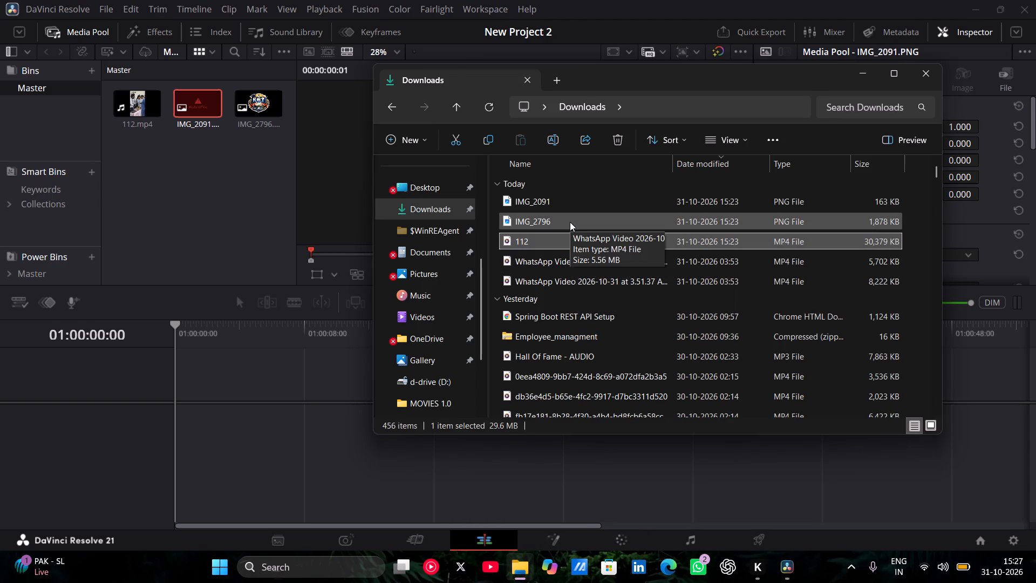
left_click_drag(570, 222, 388, 226)
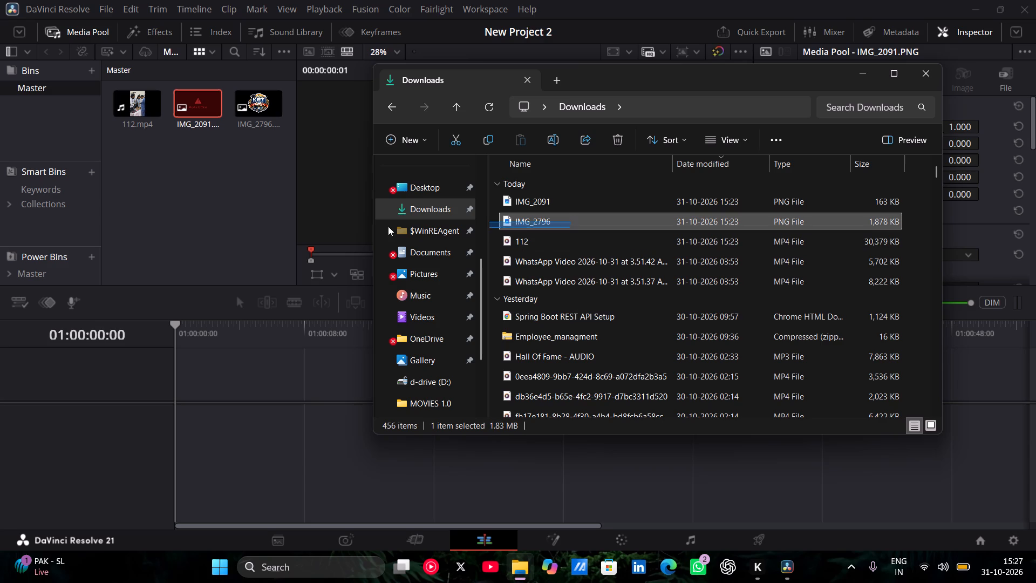
left_click_drag(388, 226, 295, 195)
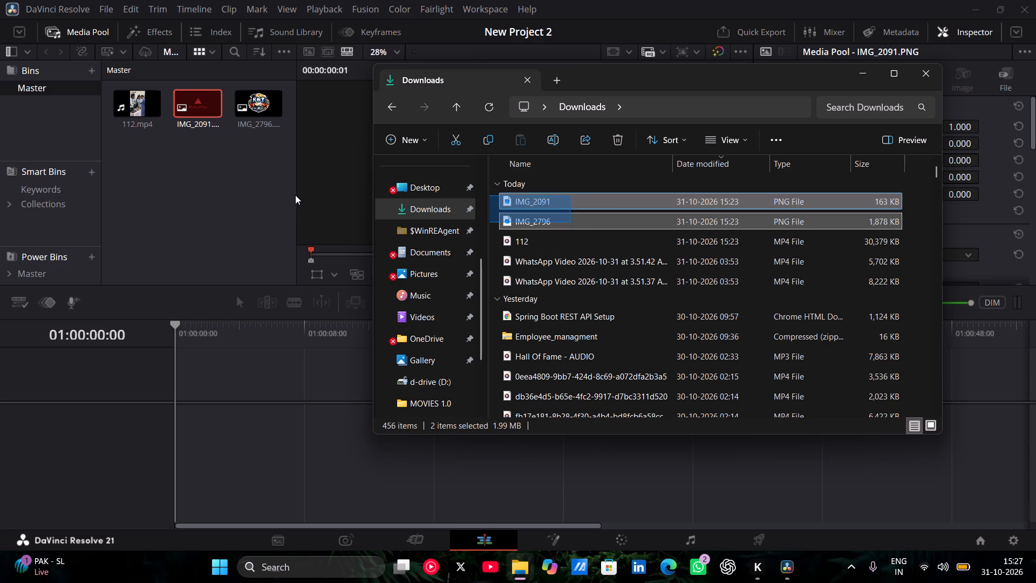
left_click_drag(295, 195, 295, 195)
left_click(295, 195)
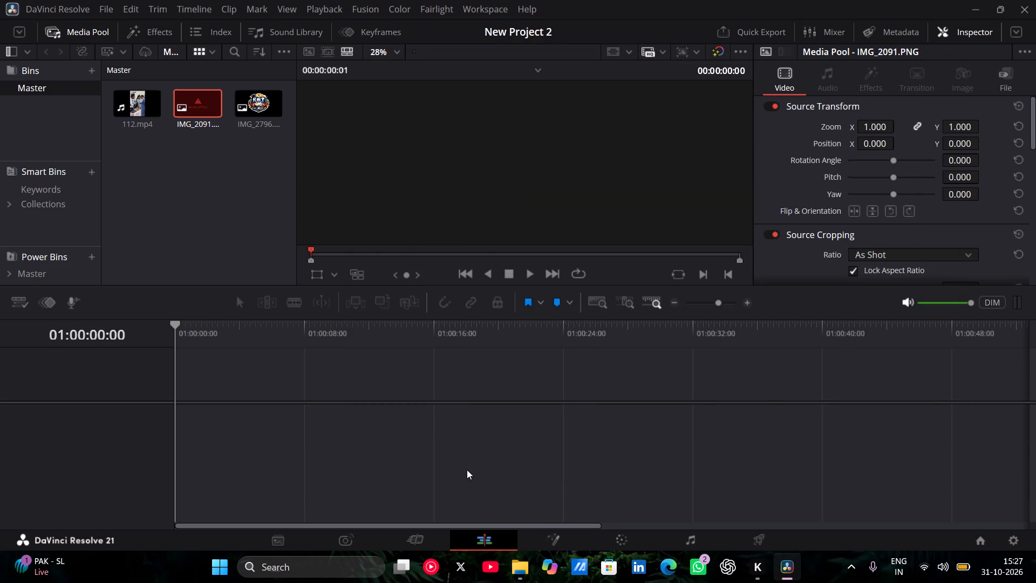
key("Delete")
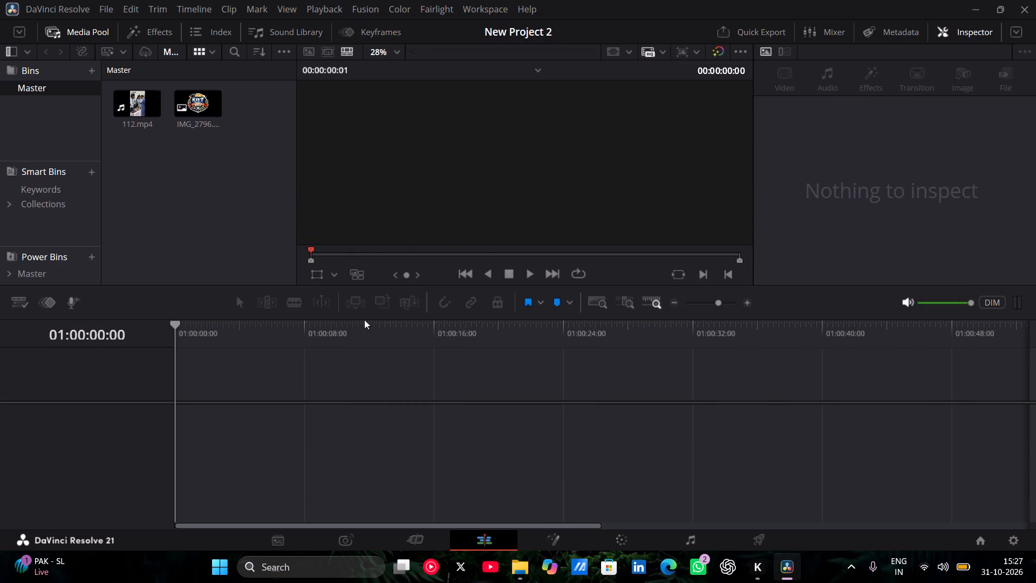
View the IMG_2091 image from the Downloads folder in Photos, and close it again.
left_click(516, 582)
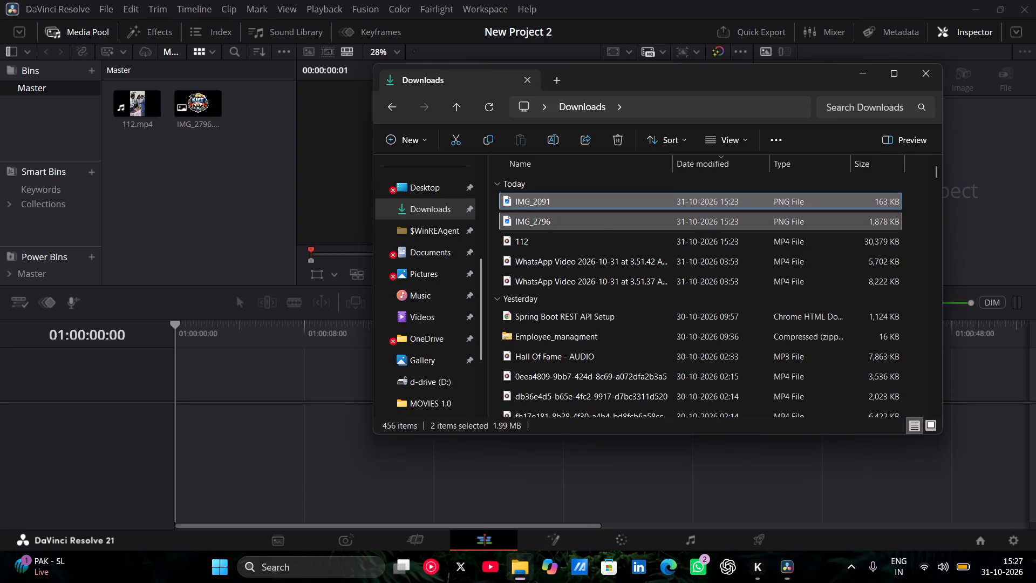
left_click(583, 208)
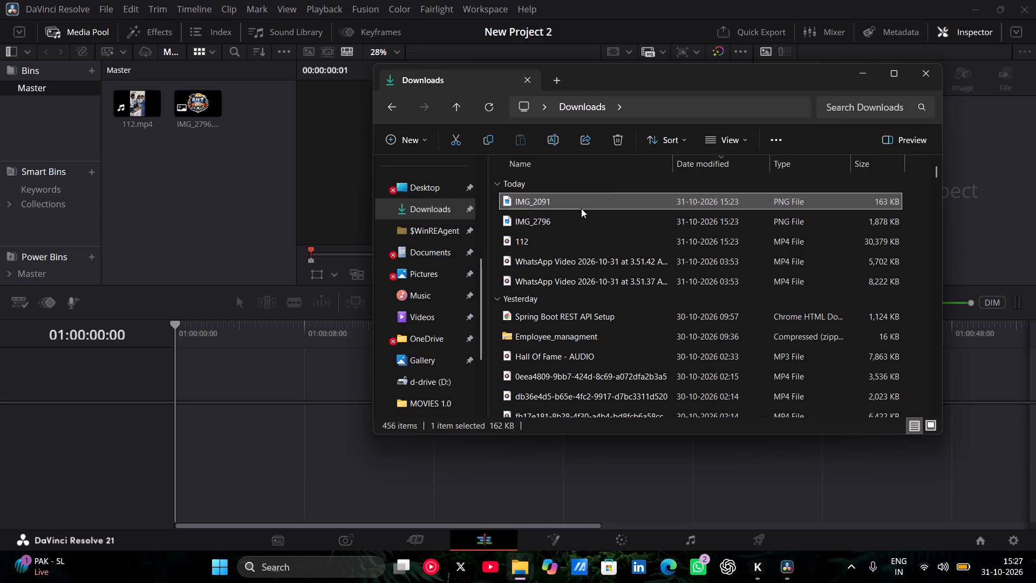
double_click(576, 204)
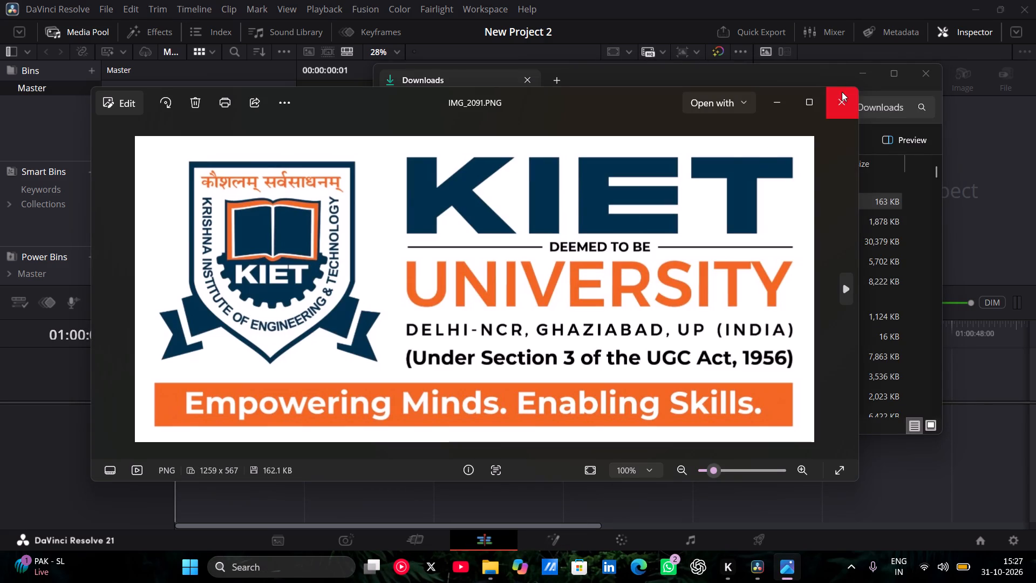
left_click(840, 93)
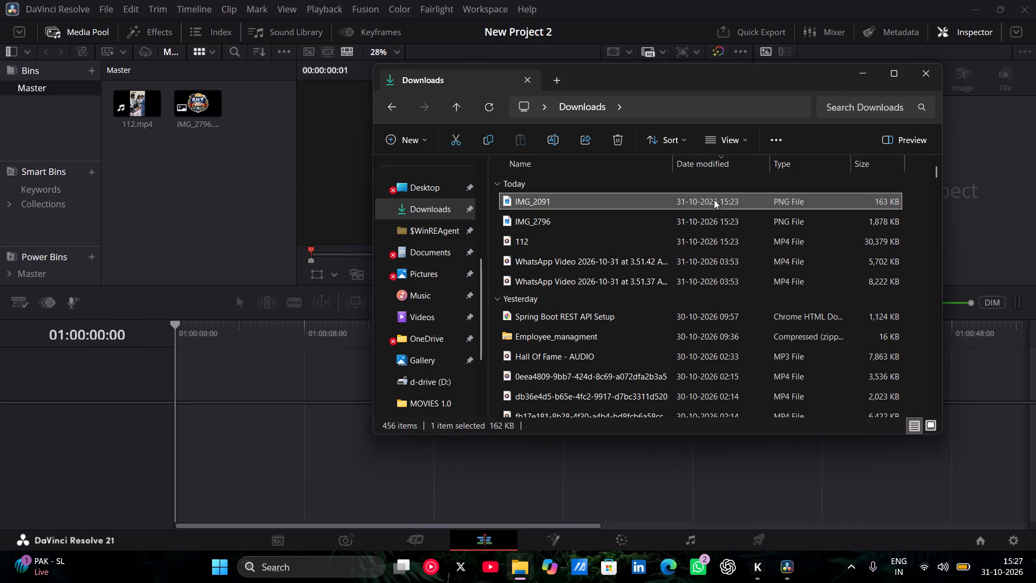
Rename the IMG_2091 file in the Downloads folder as IMG_2091.jpg.
left_click(550, 145)
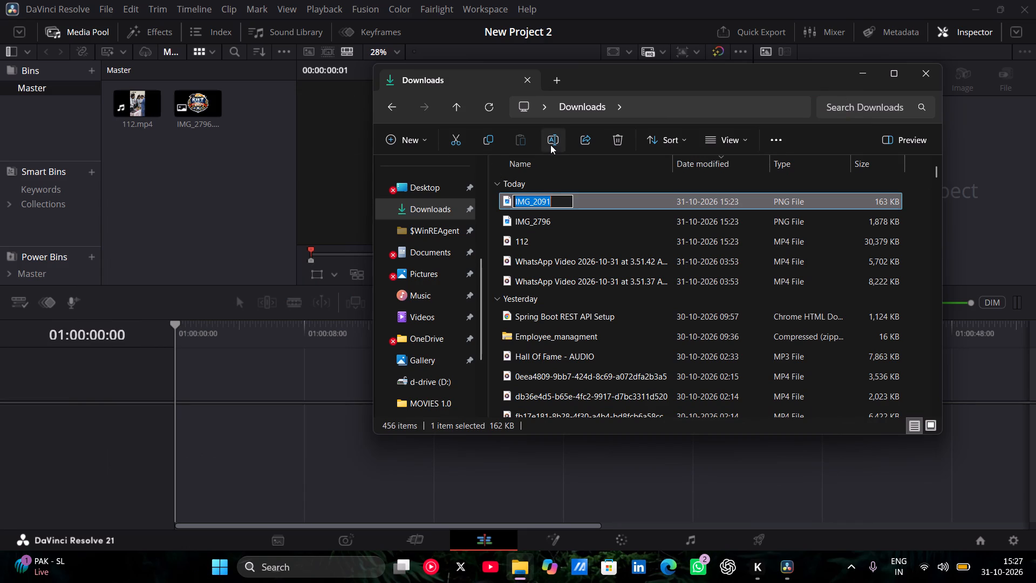
left_click(557, 201)
type(".jpg")
key("Return")
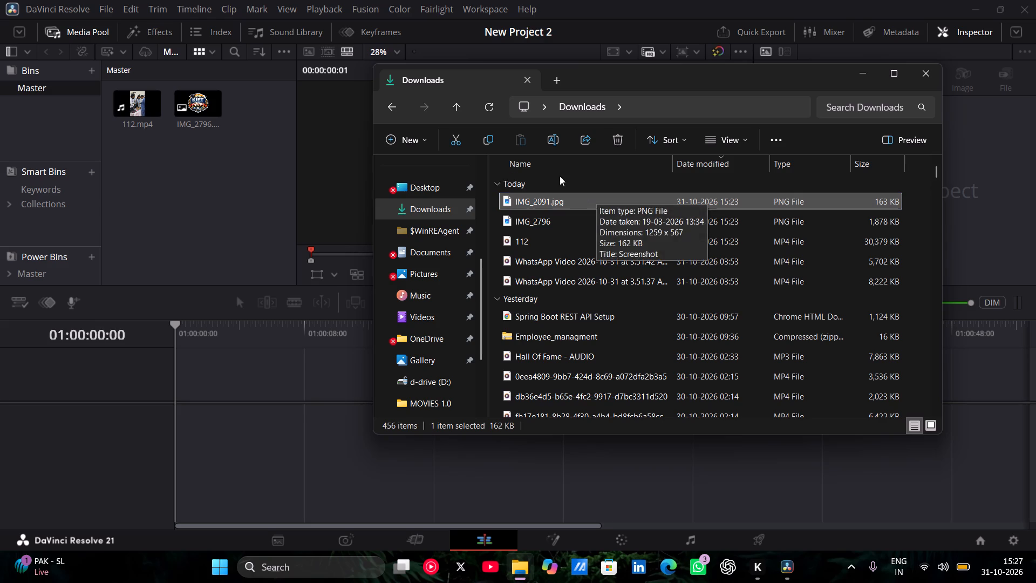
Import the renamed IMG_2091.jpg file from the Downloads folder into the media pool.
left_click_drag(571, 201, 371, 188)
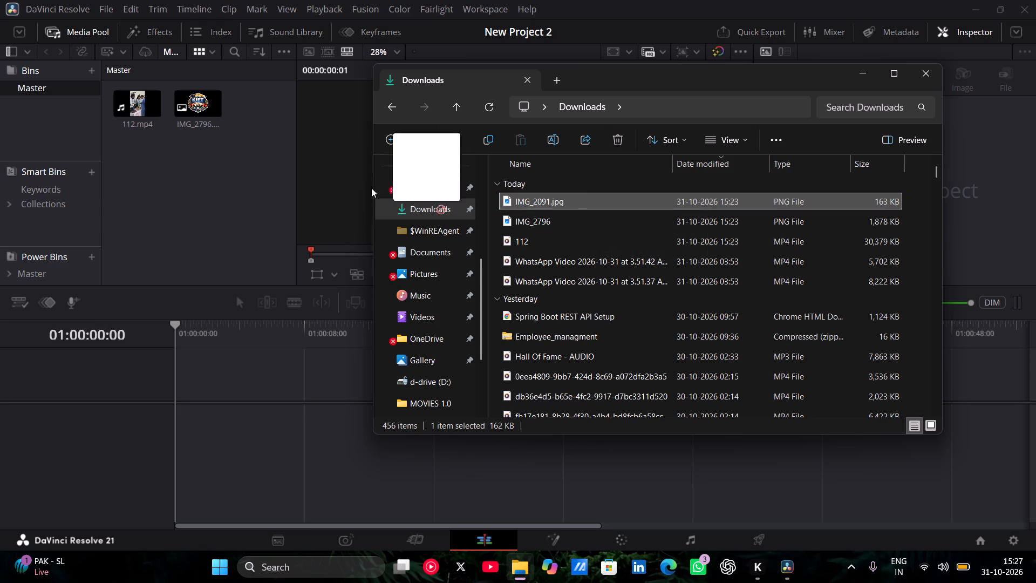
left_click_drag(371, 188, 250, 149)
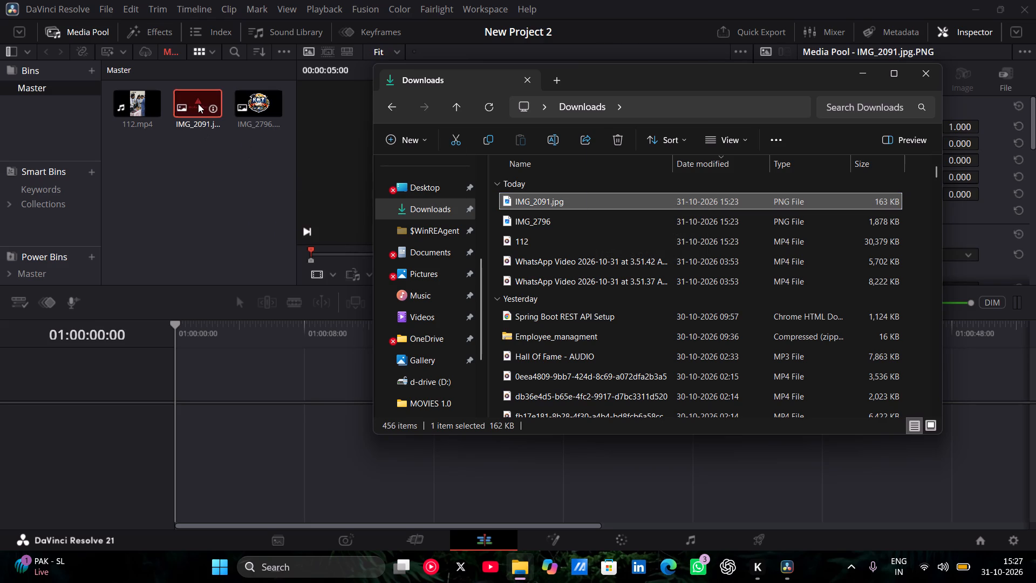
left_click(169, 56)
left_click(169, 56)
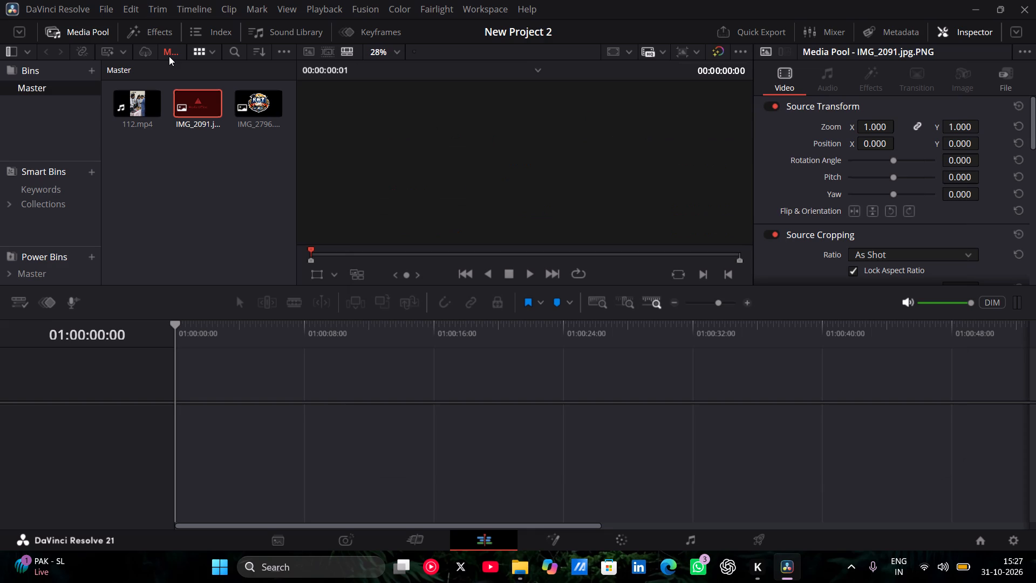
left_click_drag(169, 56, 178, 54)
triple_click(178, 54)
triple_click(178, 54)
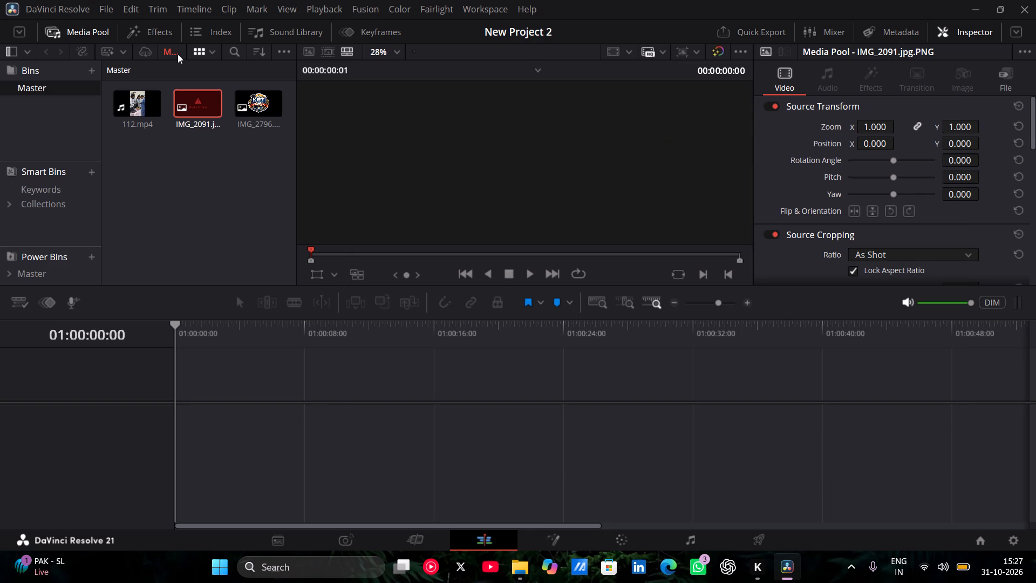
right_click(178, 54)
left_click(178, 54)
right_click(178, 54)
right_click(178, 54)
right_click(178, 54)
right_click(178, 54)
Examine the Inspector's options and video settings for the imported IMG_2091.jpg clip.
left_click(1021, 48)
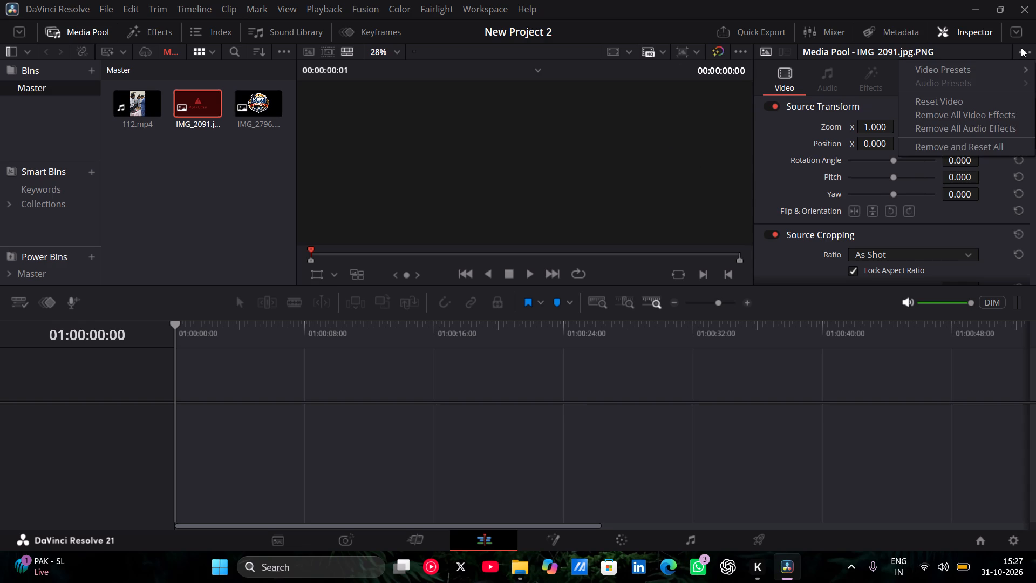
left_click(870, 51)
triple_click(904, 45)
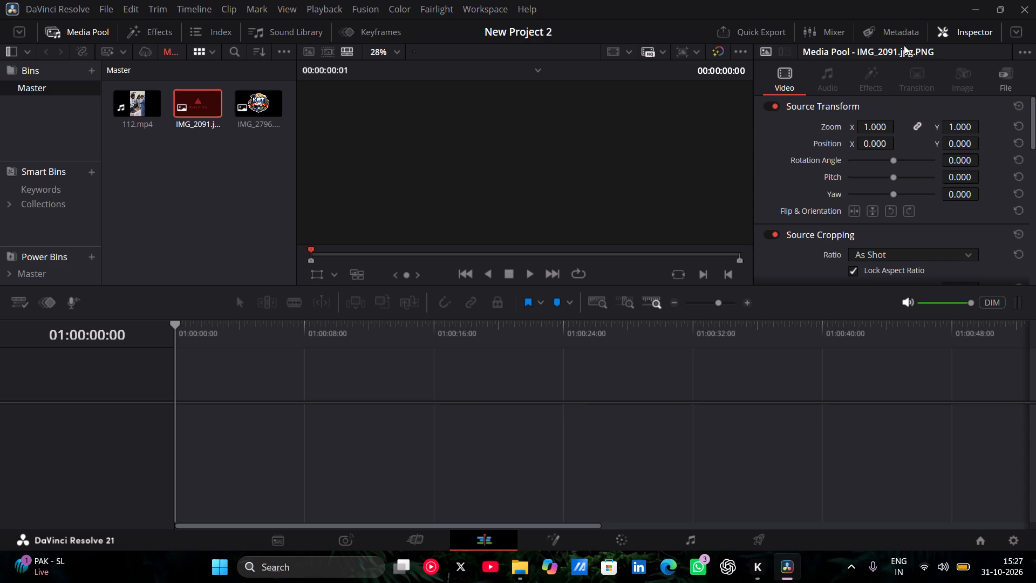
scroll(850, 158, "down", 1)
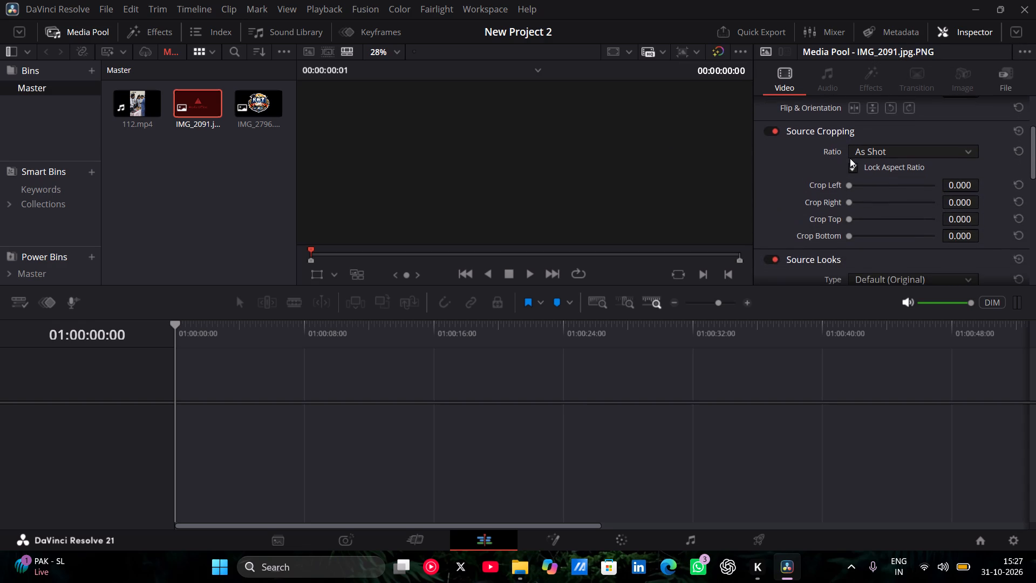
scroll(850, 158, "down", 3)
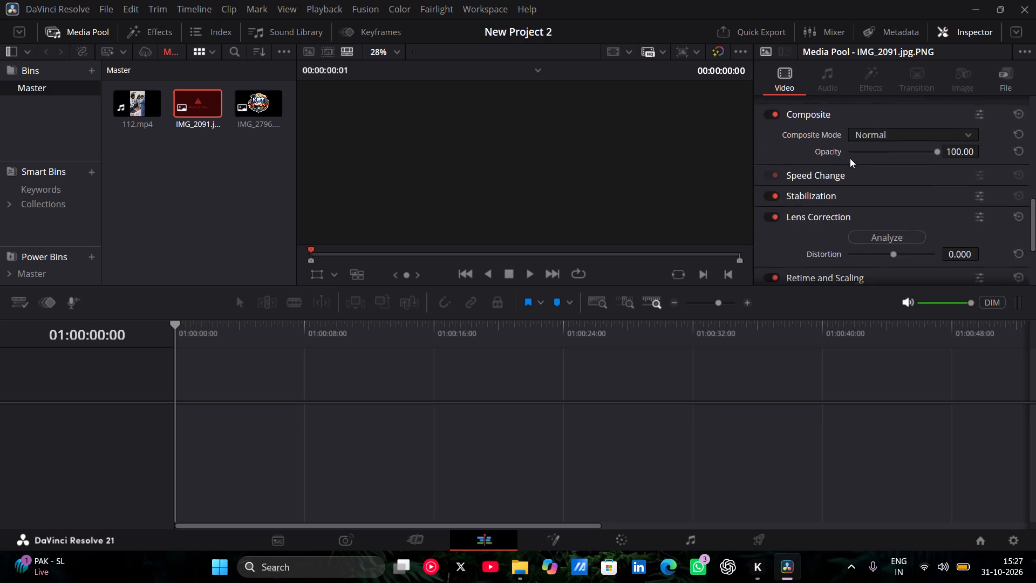
scroll(850, 158, "down", 4)
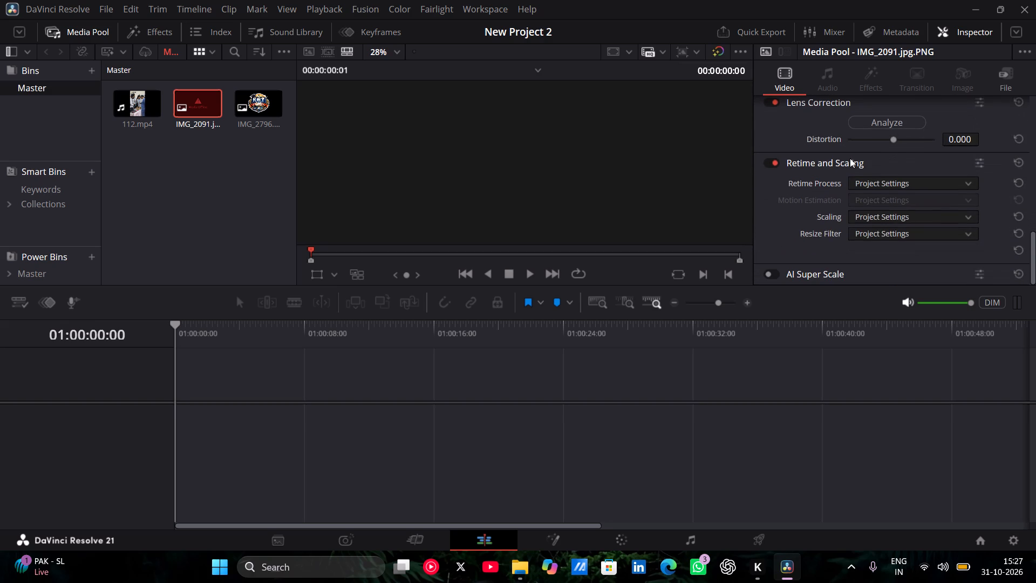
scroll(850, 158, "down", 1)
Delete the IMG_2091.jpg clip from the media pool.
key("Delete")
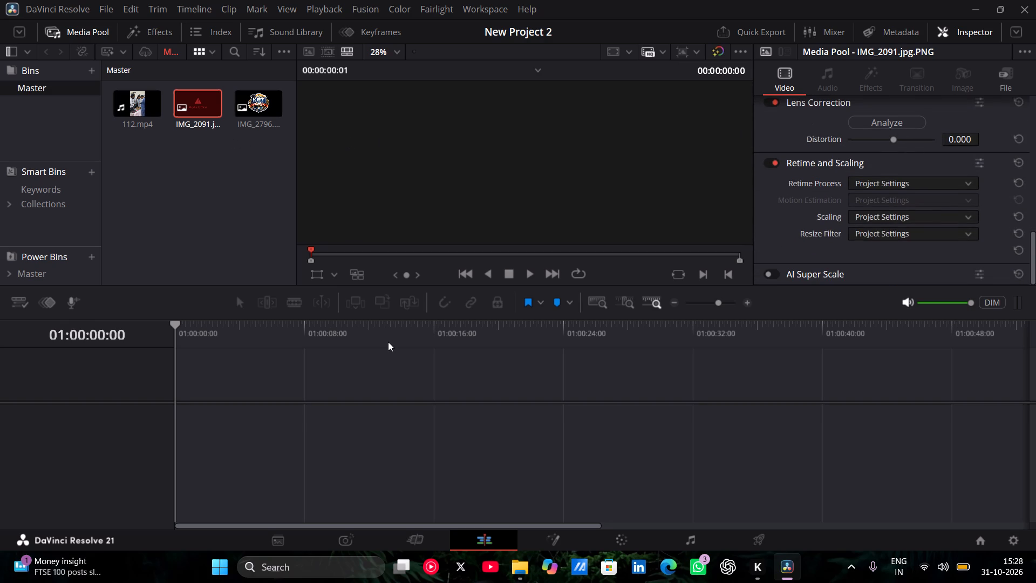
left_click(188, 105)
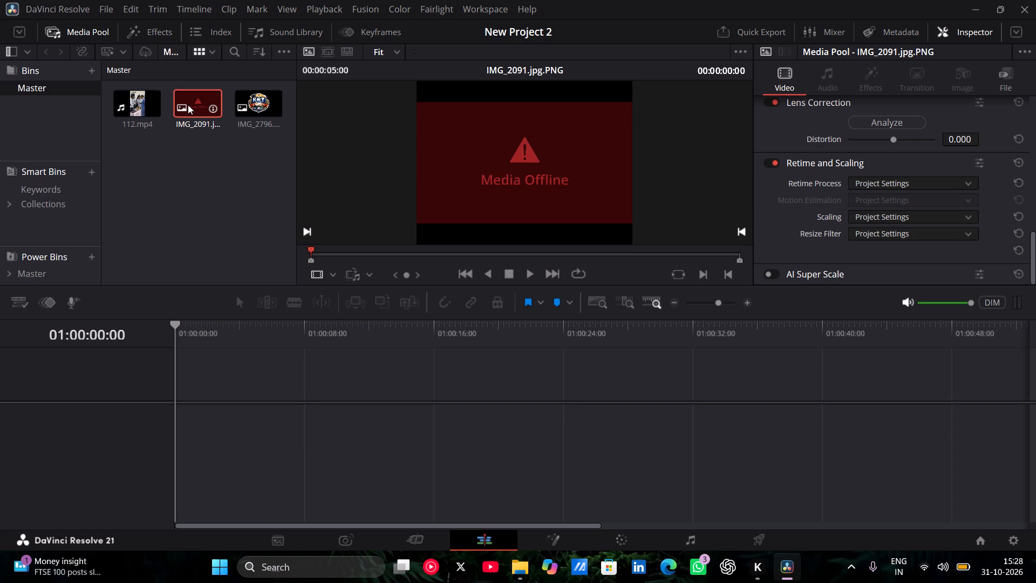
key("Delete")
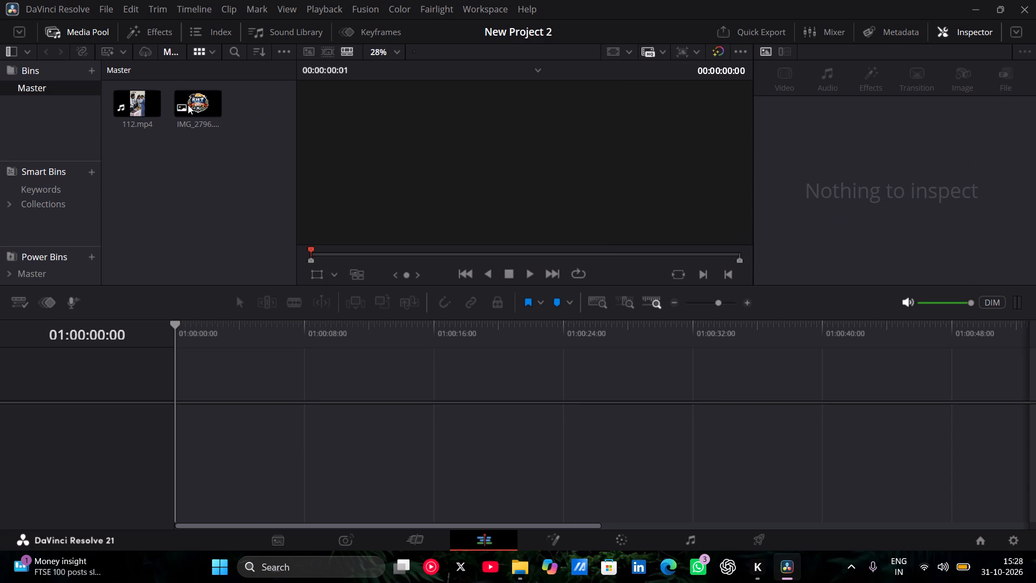
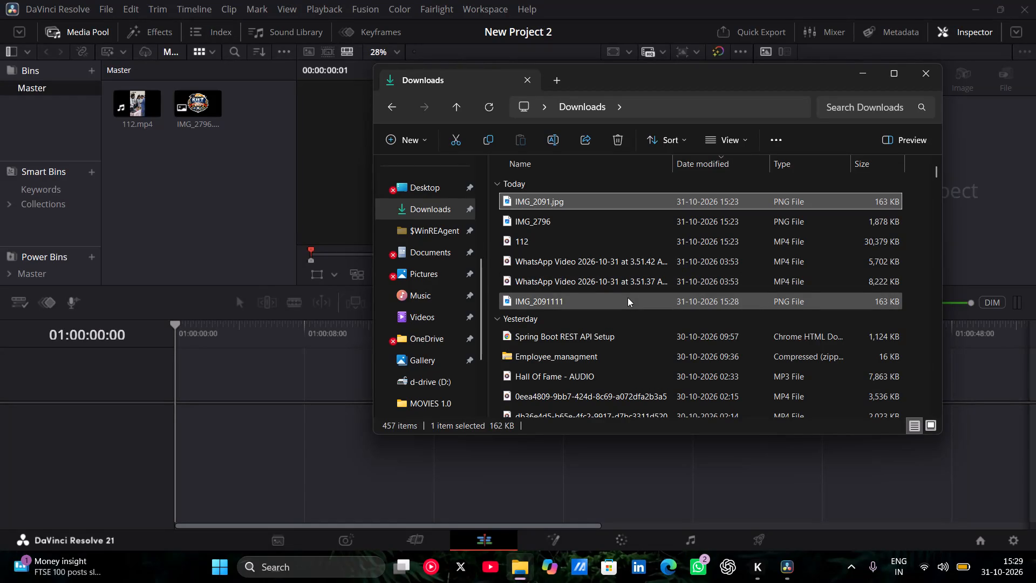
Import the IMG_2091111 image from the Downloads folder into the media pool and close the folder window.
left_click_drag(628, 297, 250, 172)
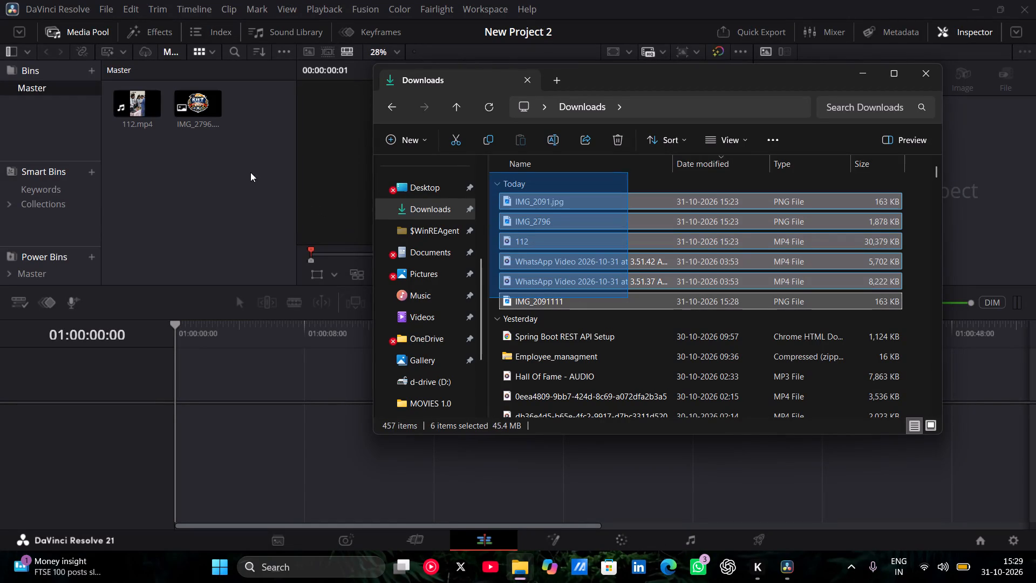
left_click_drag(250, 172, 560, 274)
left_click(577, 300)
left_click_drag(577, 300, 281, 215)
scroll(473, 302, "left", 1)
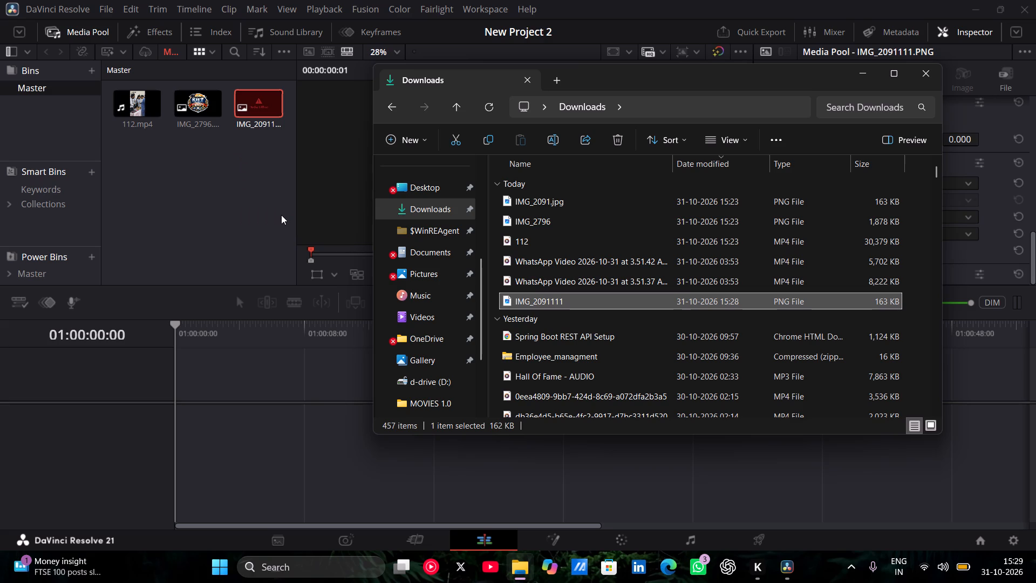
left_click(925, 85)
left_click(924, 79)
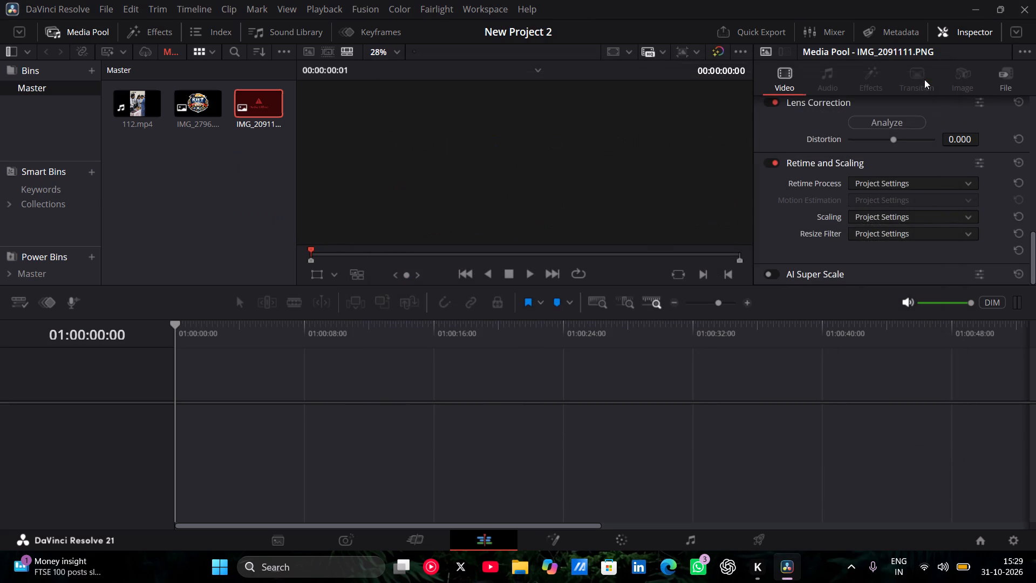
Place the 112.mp4 clip on a new timeline so that it starts at 01:00:00:00.
left_click_drag(132, 106, 213, 402)
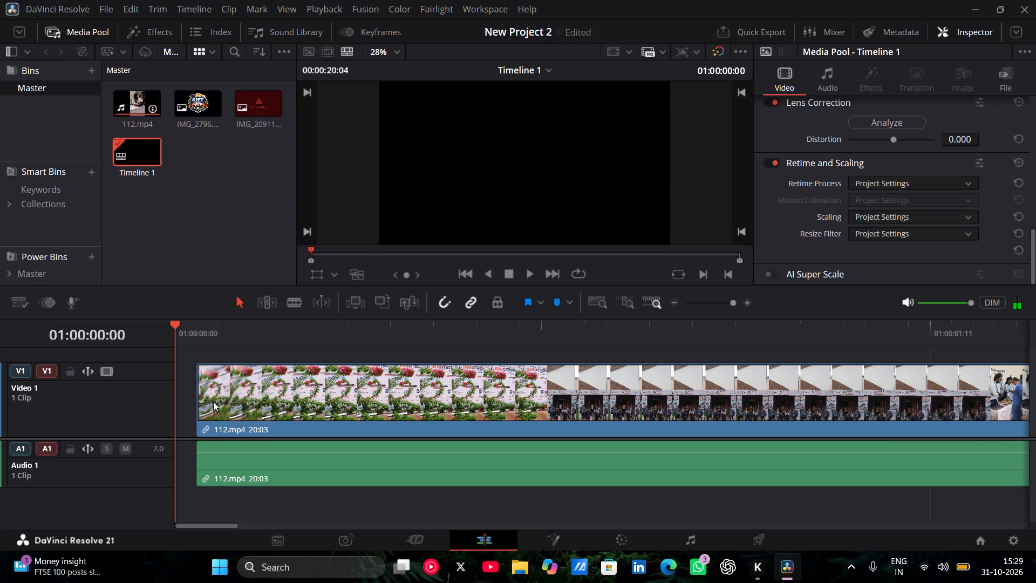
left_click_drag(230, 390, 182, 391)
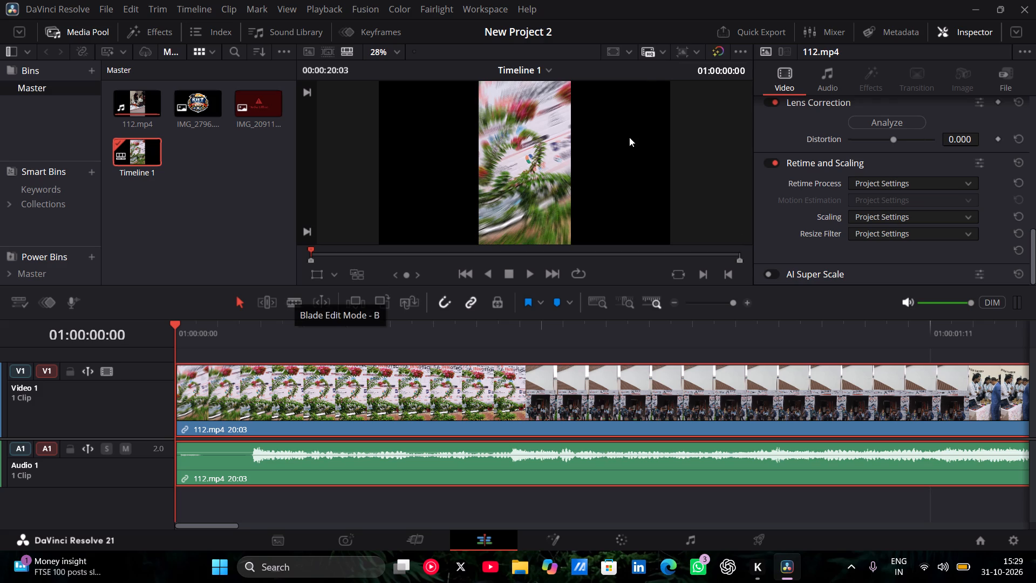
Set the timeline resolution to Portrait 1080 x 1920.
left_click(693, 53)
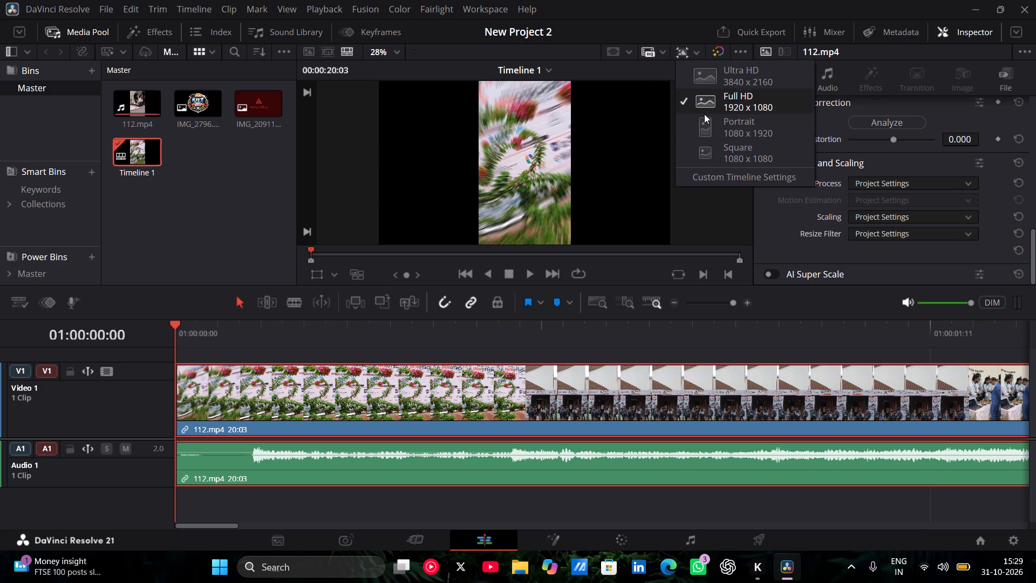
left_click(704, 115)
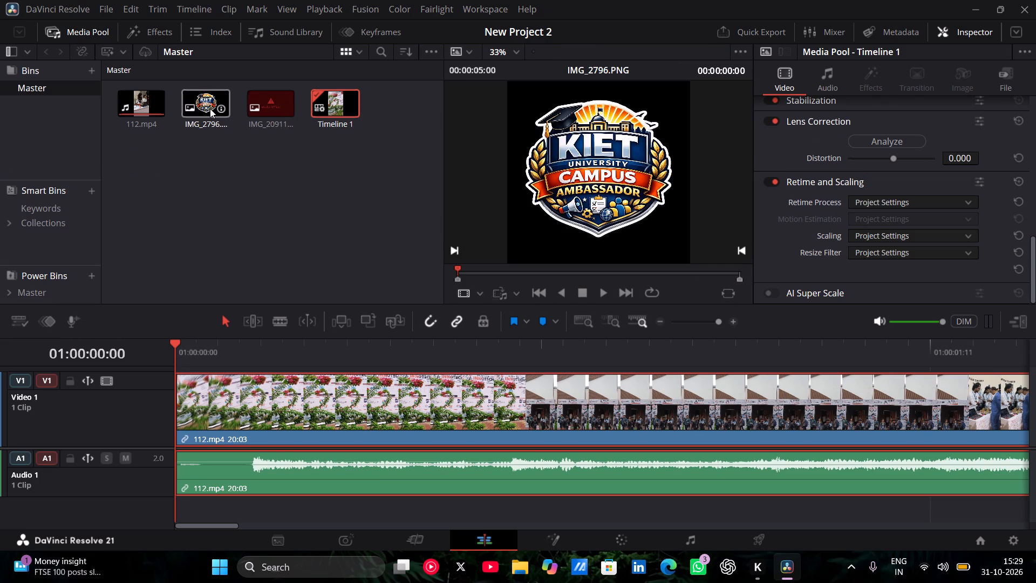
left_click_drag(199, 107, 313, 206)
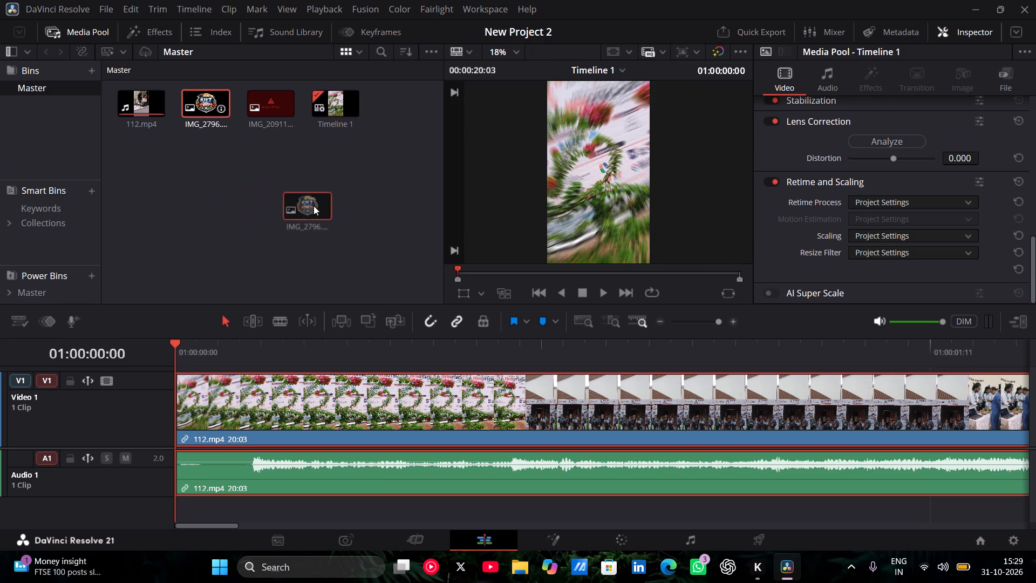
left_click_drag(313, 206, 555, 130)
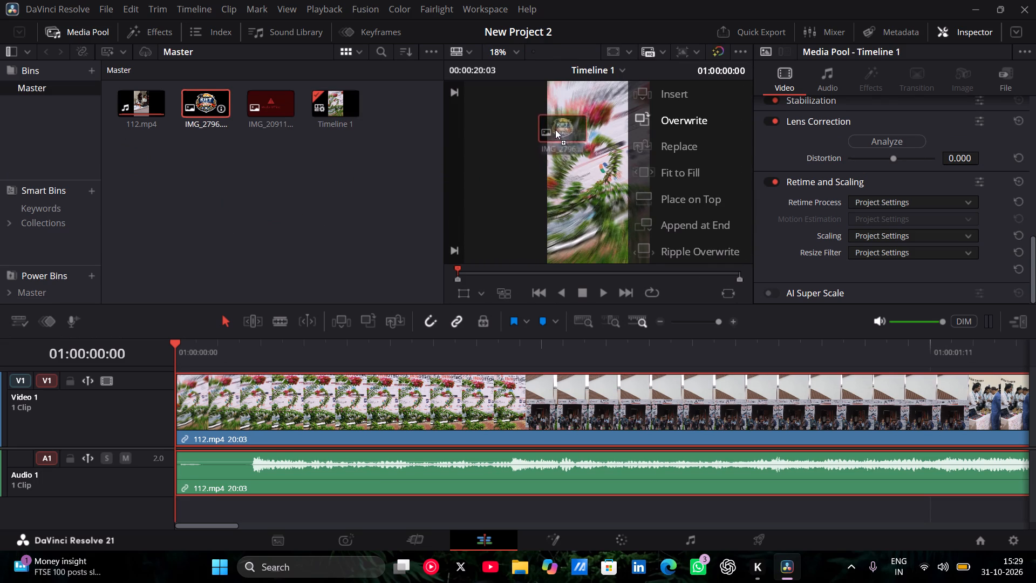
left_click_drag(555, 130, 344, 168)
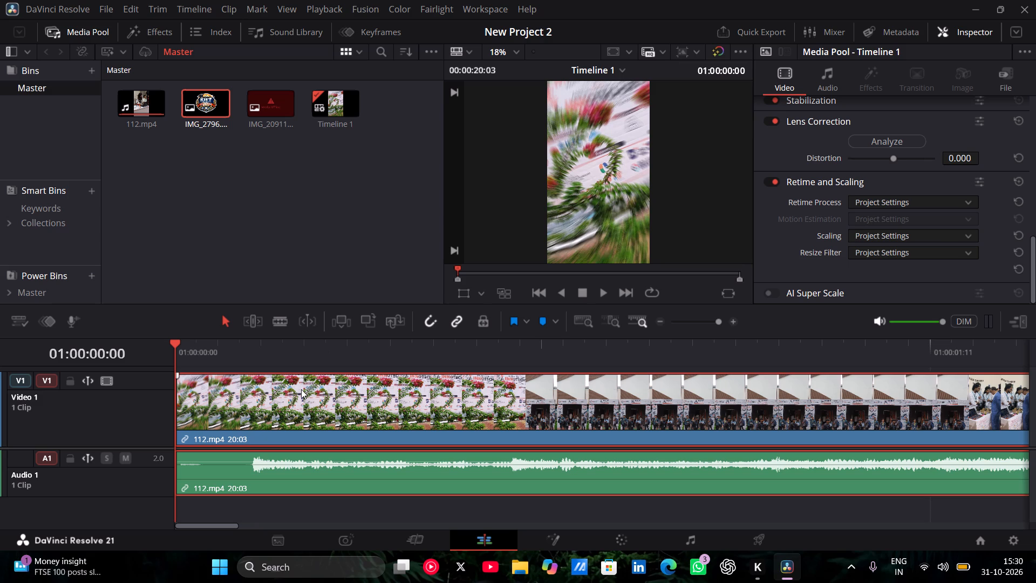
Reduce the heights of the Video 1 and Audio 1 tracks to free space above the 112.mp4 clip.
scroll(386, 267, "up", 1)
left_click_drag(159, 374, 156, 410)
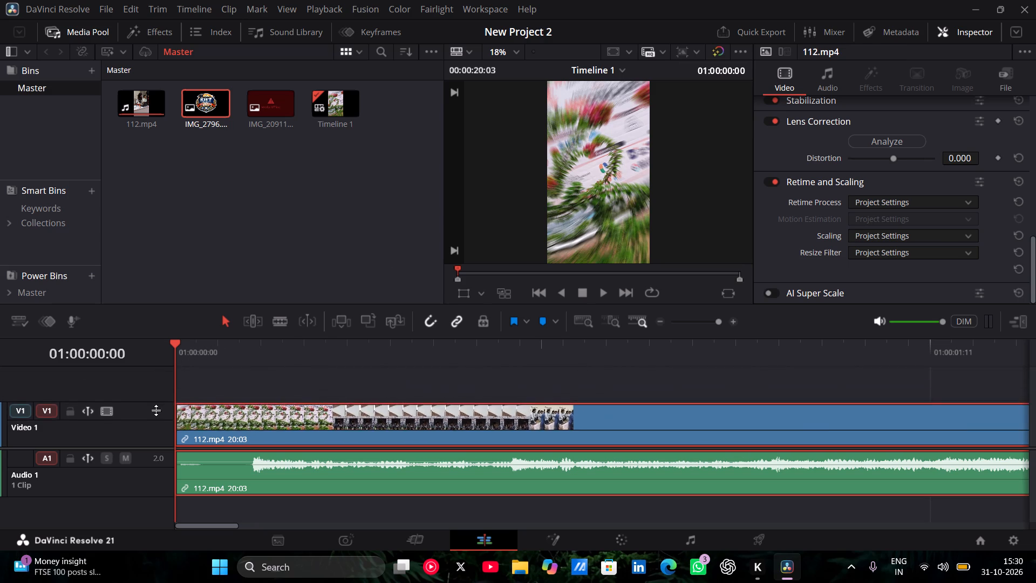
left_click_drag(156, 410, 159, 399)
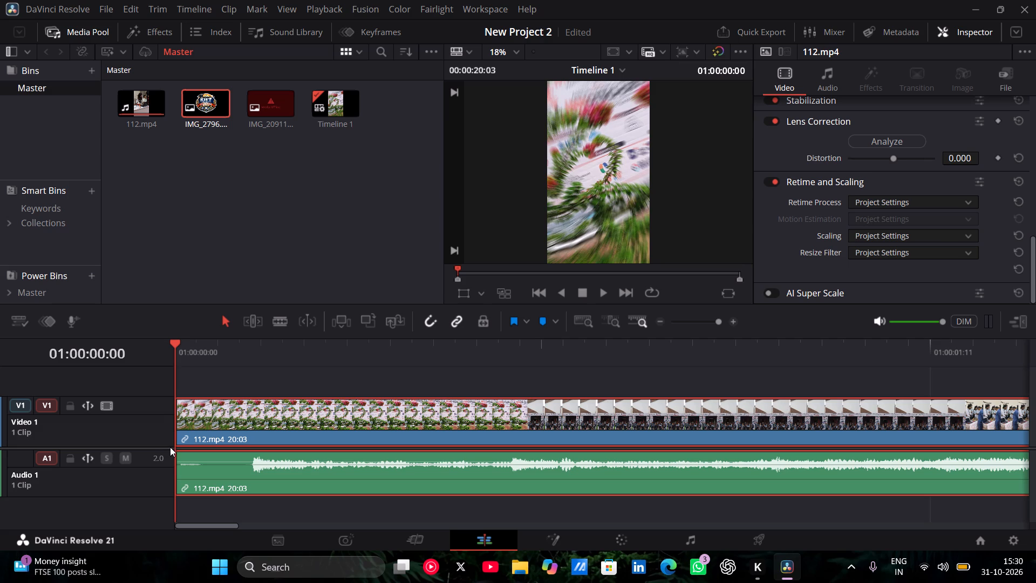
left_click_drag(165, 446, 160, 472)
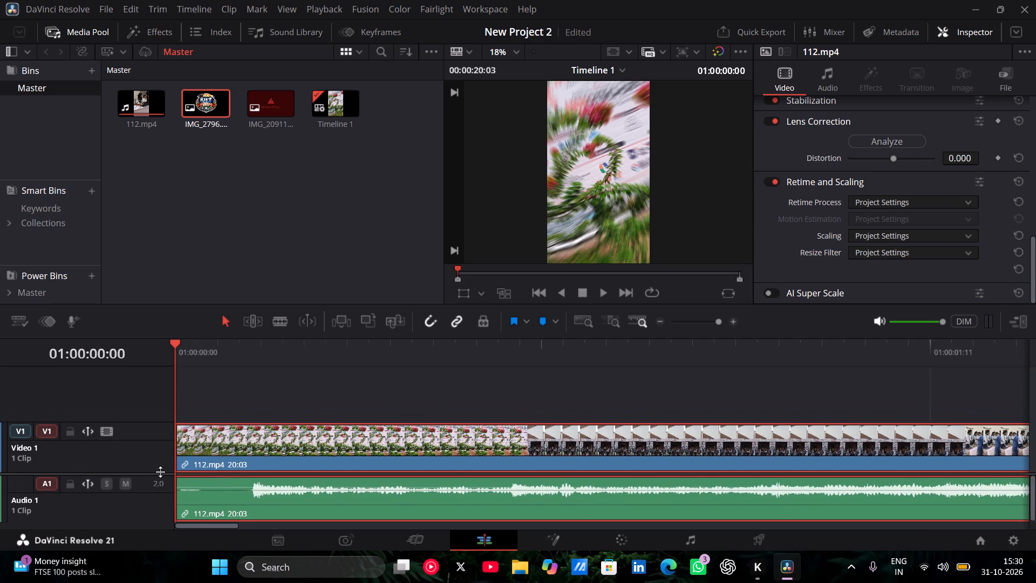
left_click_drag(160, 472, 160, 466)
left_click_drag(149, 517, 154, 494)
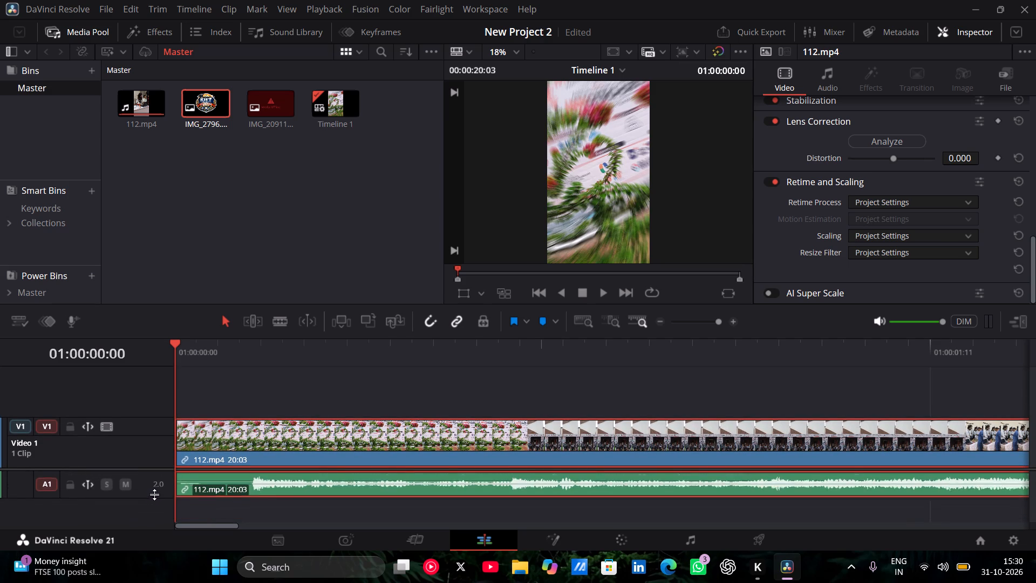
left_click_drag(154, 494, 155, 492)
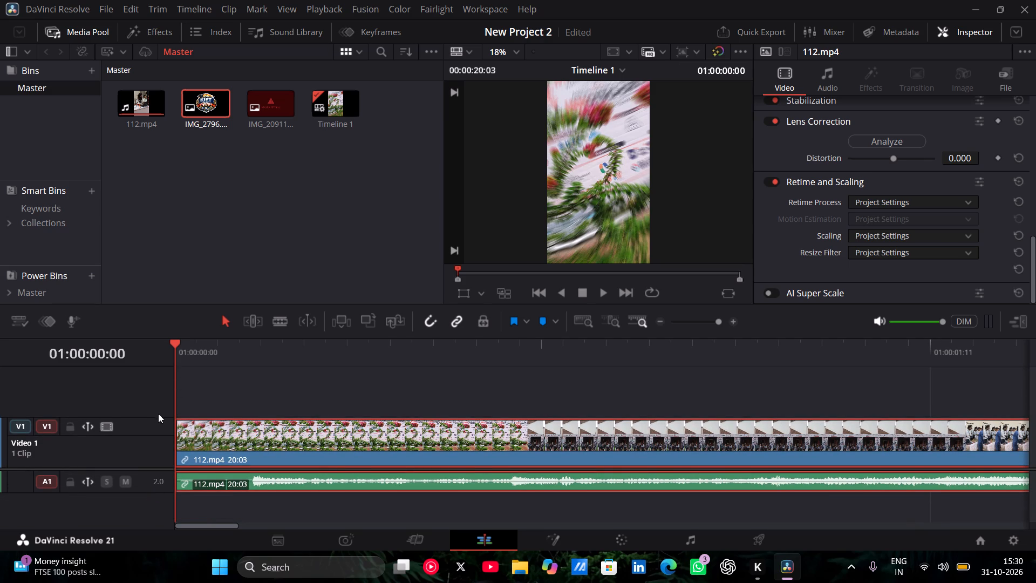
left_click_drag(167, 418, 167, 429)
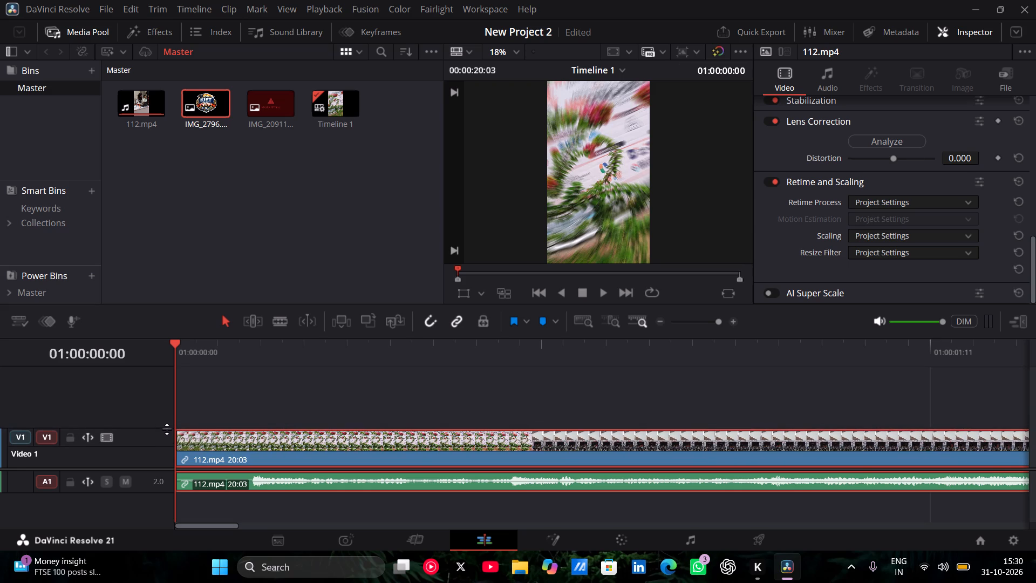
left_click_drag(167, 429, 167, 430)
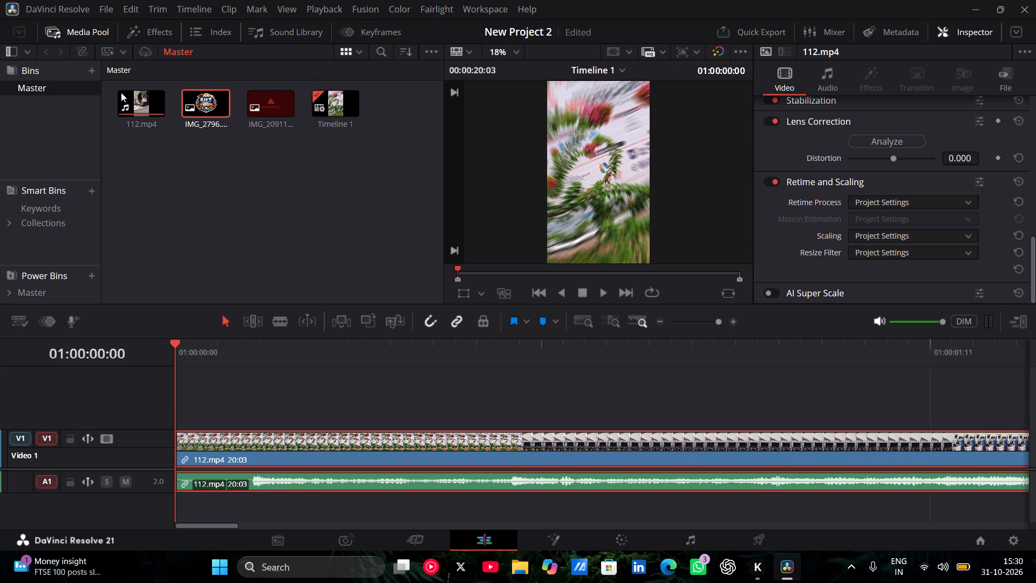
Place the IMG_2796 logo on a new Video 2 track above 112.mp4, starting at 01:00:00:00.
left_click_drag(184, 112, 177, 424)
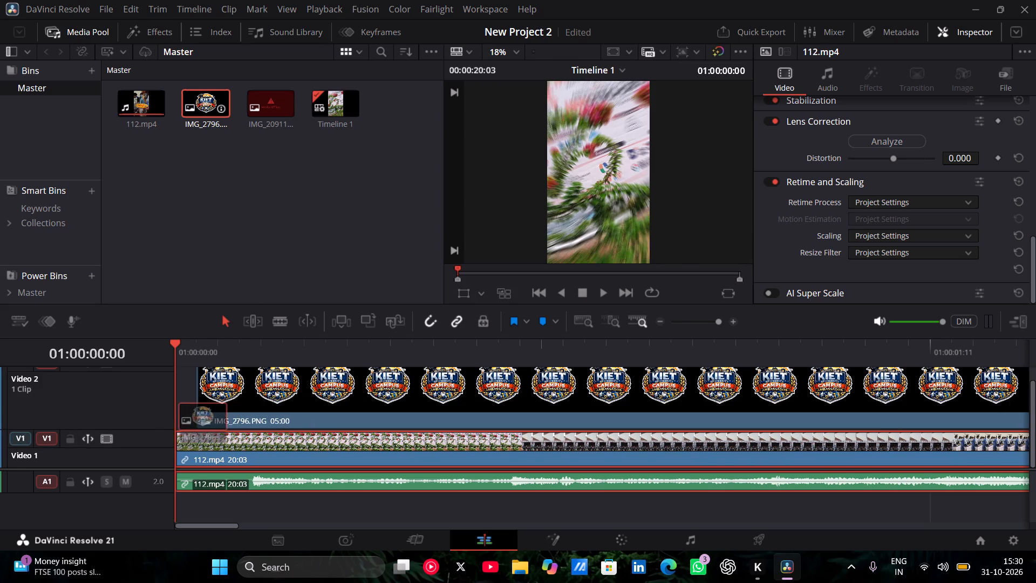
left_click_drag(177, 424, 161, 422)
Reduce the height of the Video 2 track to about that of the Video 1 track.
scroll(209, 397, "up", 1)
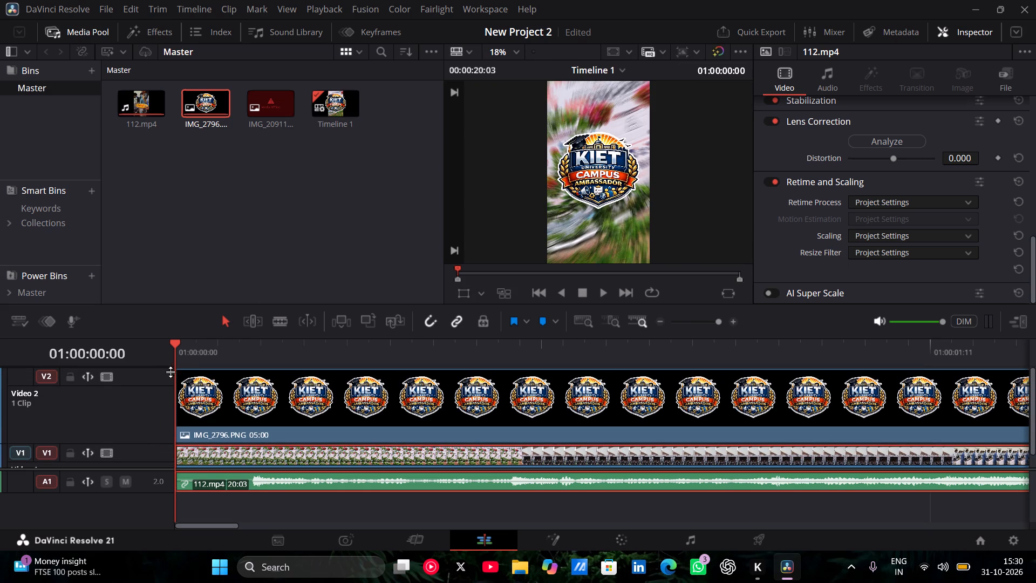
left_click_drag(161, 368, 156, 403)
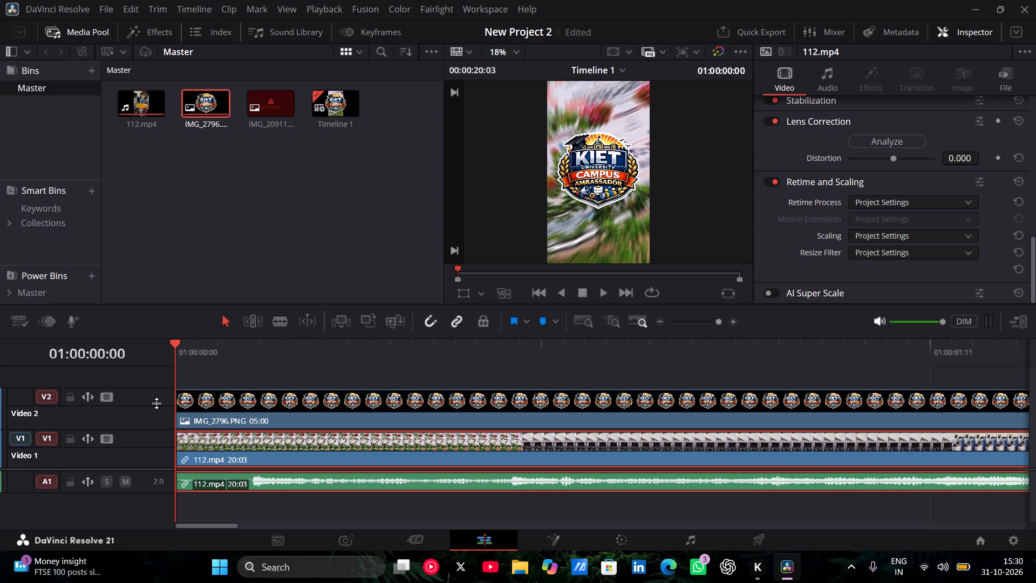
left_click_drag(156, 403, 156, 404)
Extend the IMG_2796 logo clip on Video 2 to 20:03 so it ends together with 112.mp4.
scroll(331, 442, "left", 3)
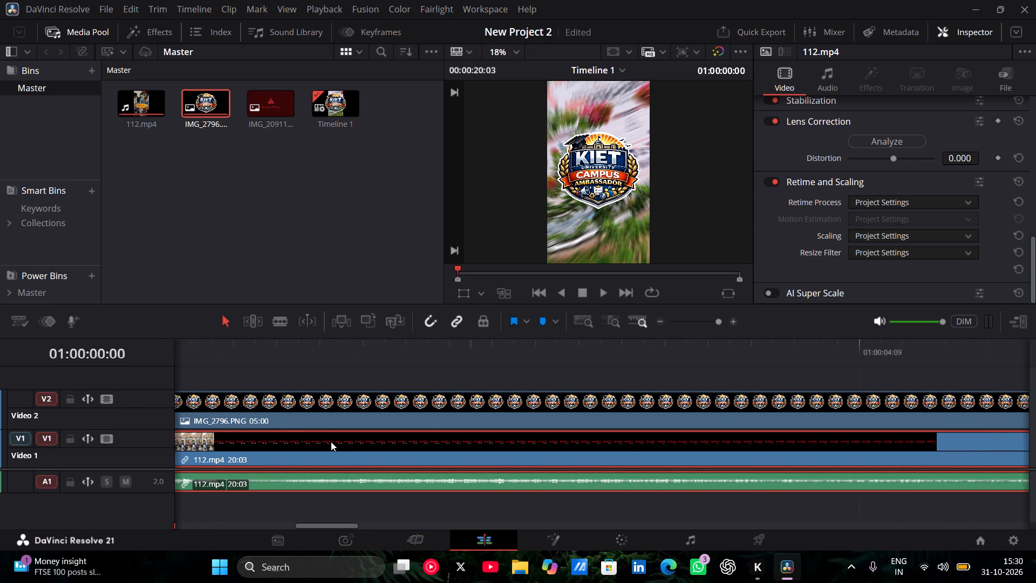
scroll(331, 442, "left", 3)
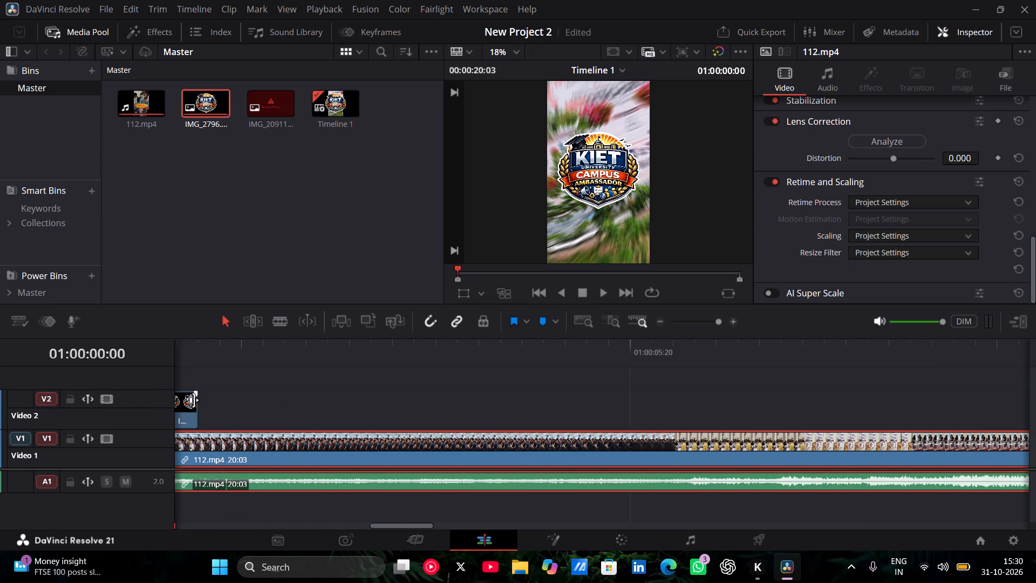
left_click(707, 323)
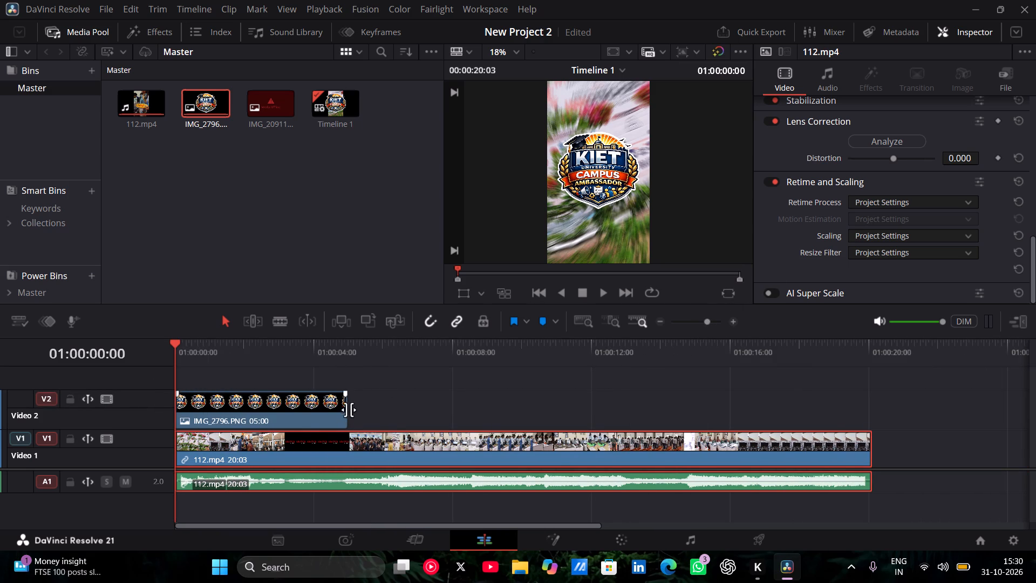
left_click_drag(346, 405, 791, 403)
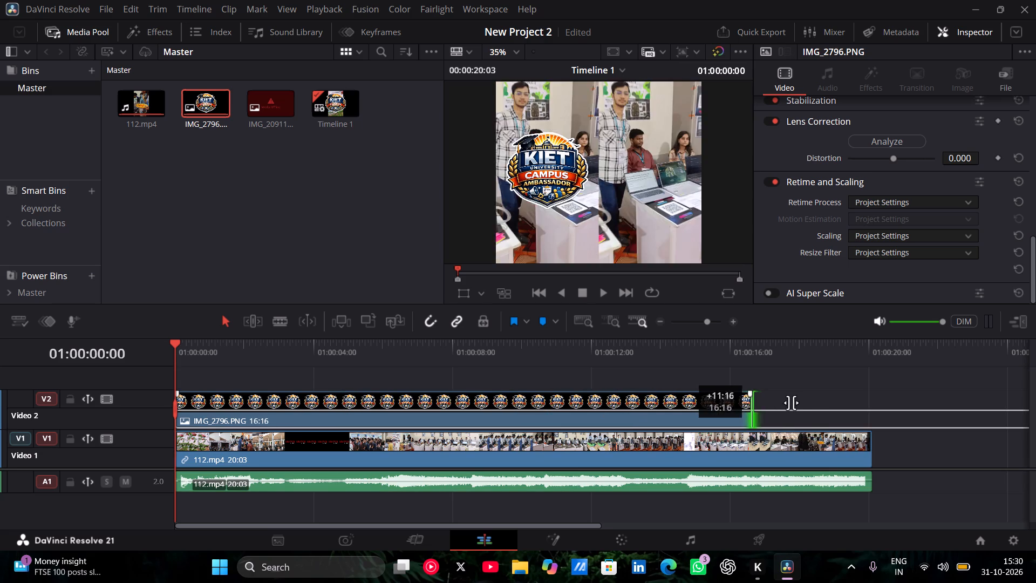
left_click_drag(791, 403, 931, 406)
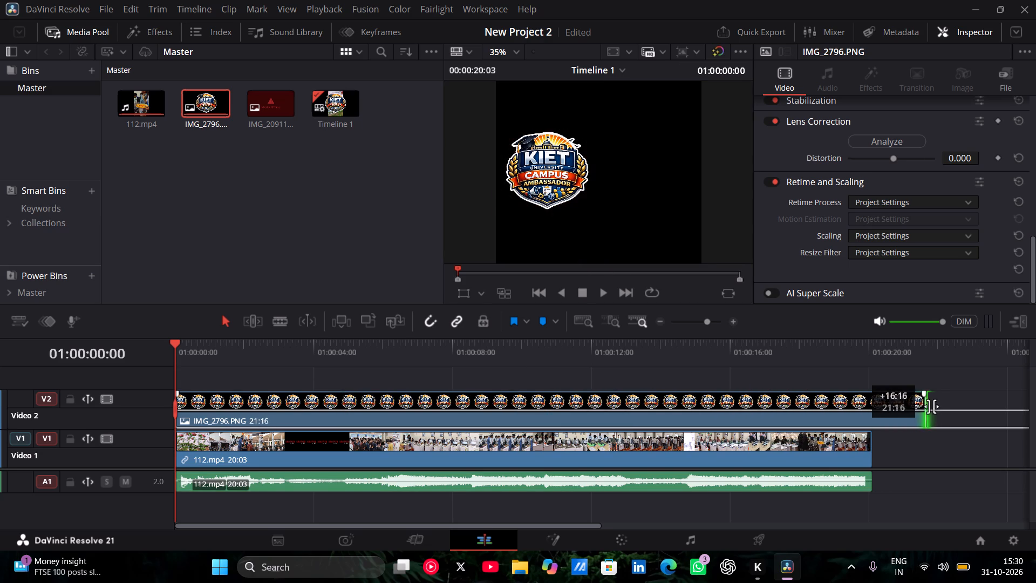
left_click_drag(931, 406, 872, 410)
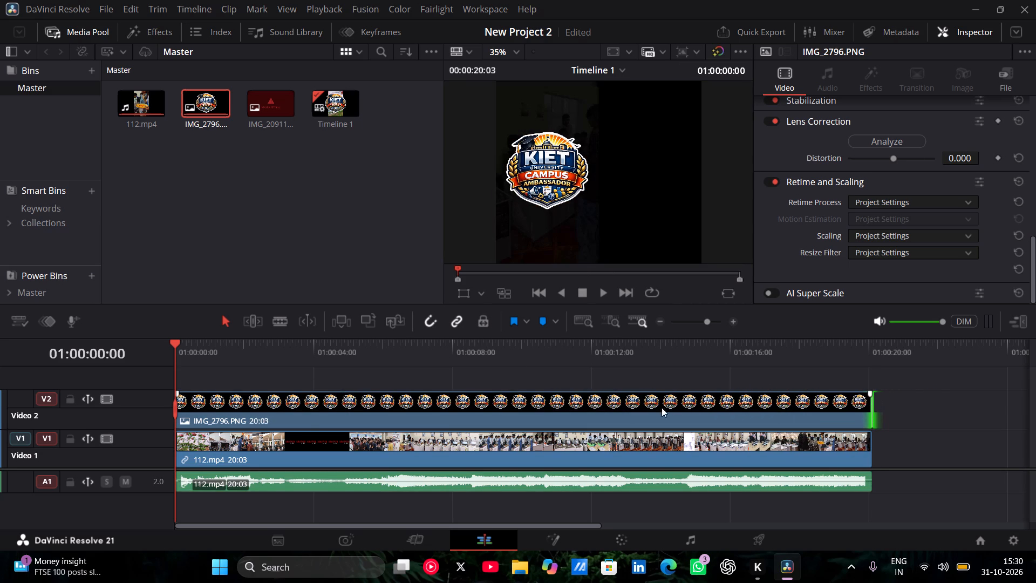
Scale the IMG_2796 logo down to a linked X and Y Zoom of 0.640.
scroll(614, 408, "right", 5)
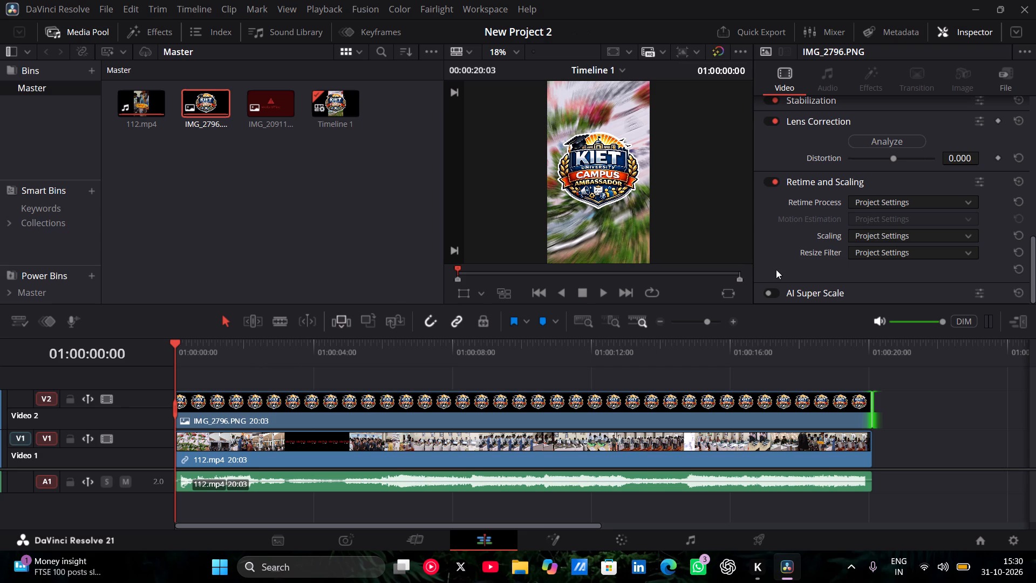
scroll(909, 161, "up", 2)
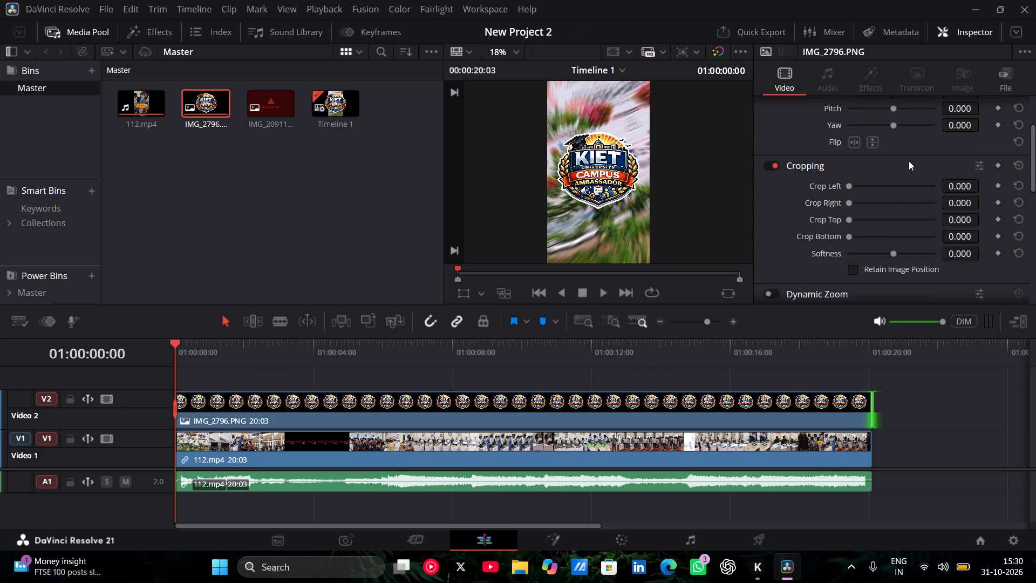
scroll(909, 161, "up", 3)
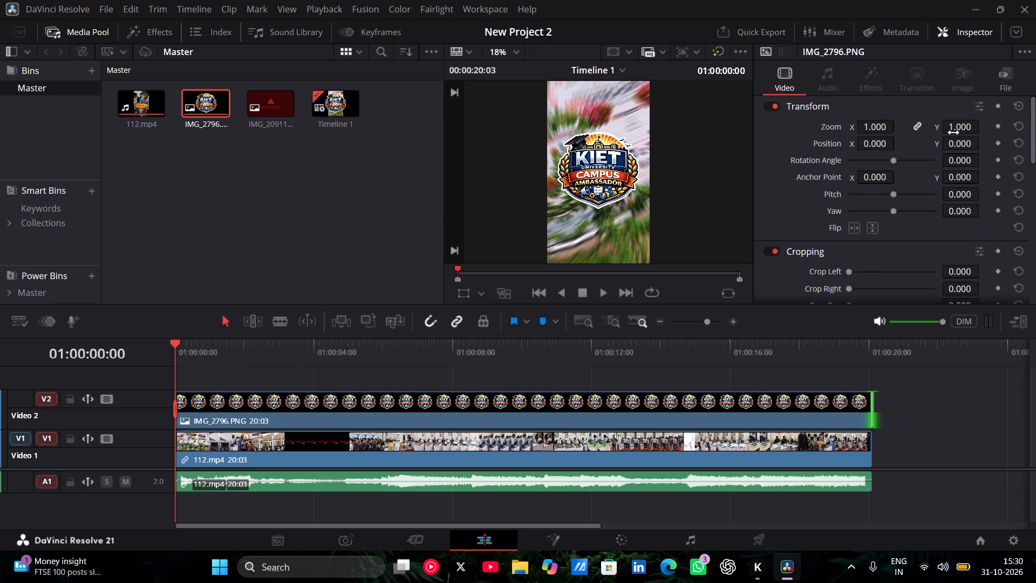
left_click_drag(968, 127, 962, 127)
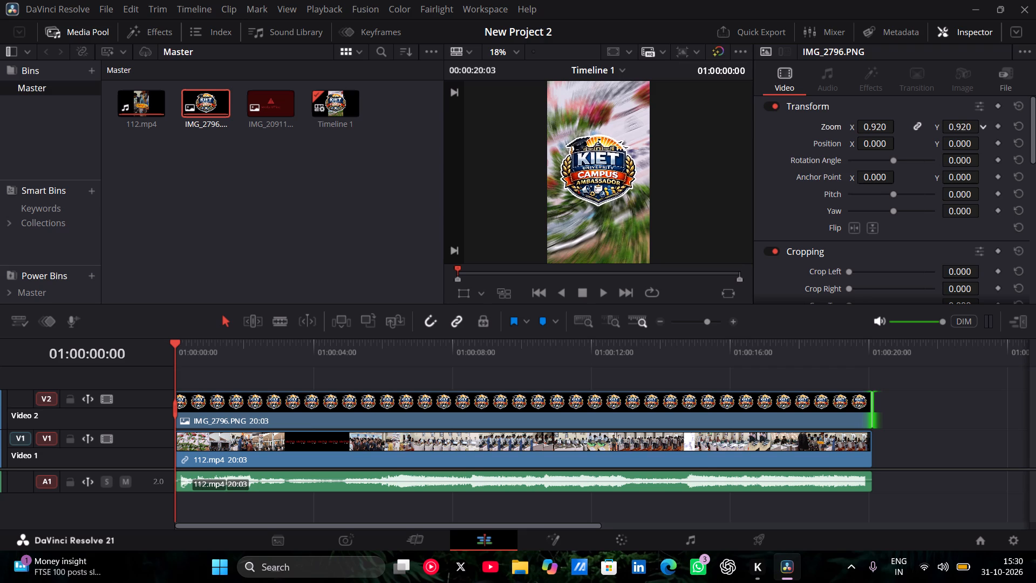
left_click_drag(962, 127, 944, 127)
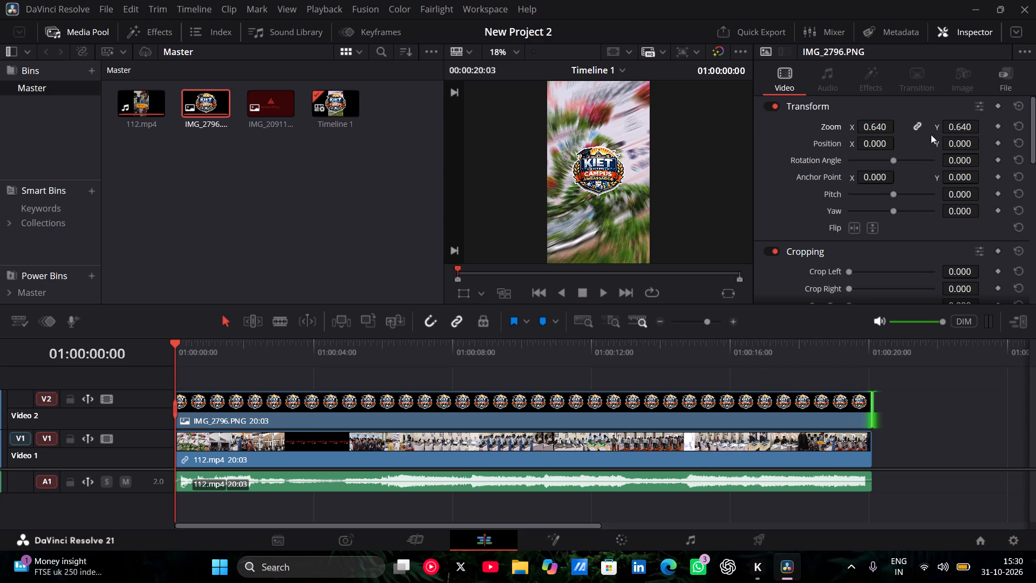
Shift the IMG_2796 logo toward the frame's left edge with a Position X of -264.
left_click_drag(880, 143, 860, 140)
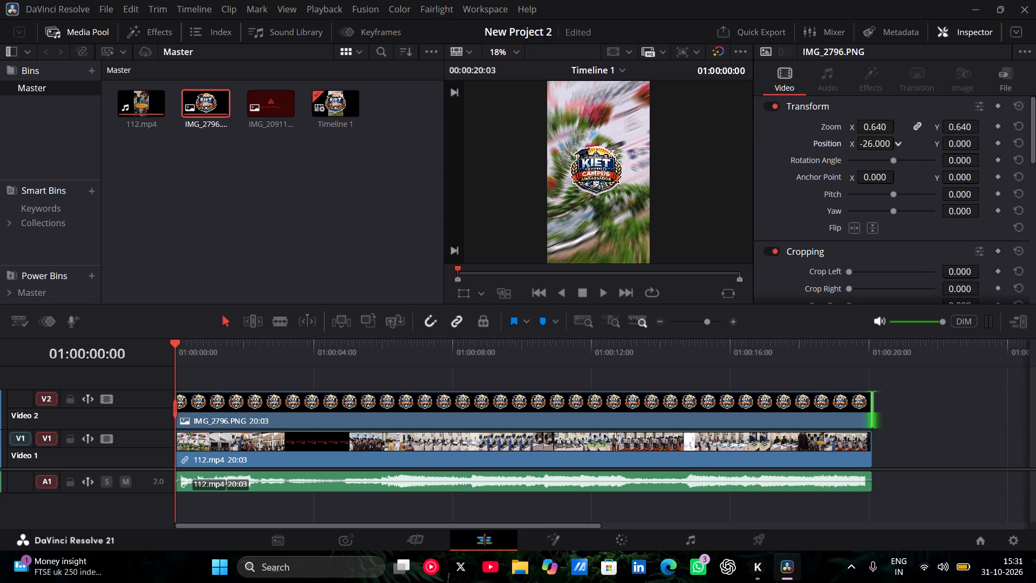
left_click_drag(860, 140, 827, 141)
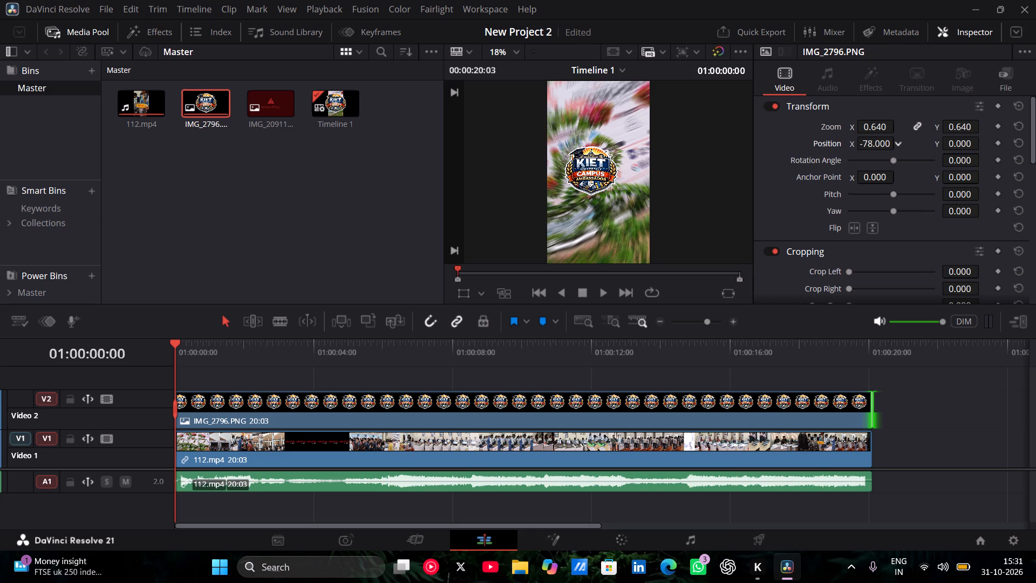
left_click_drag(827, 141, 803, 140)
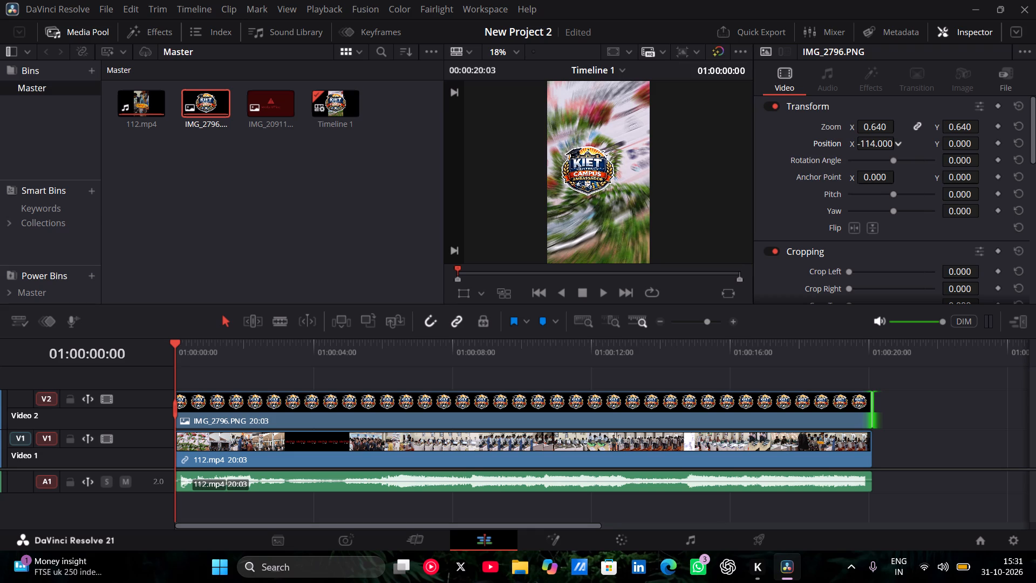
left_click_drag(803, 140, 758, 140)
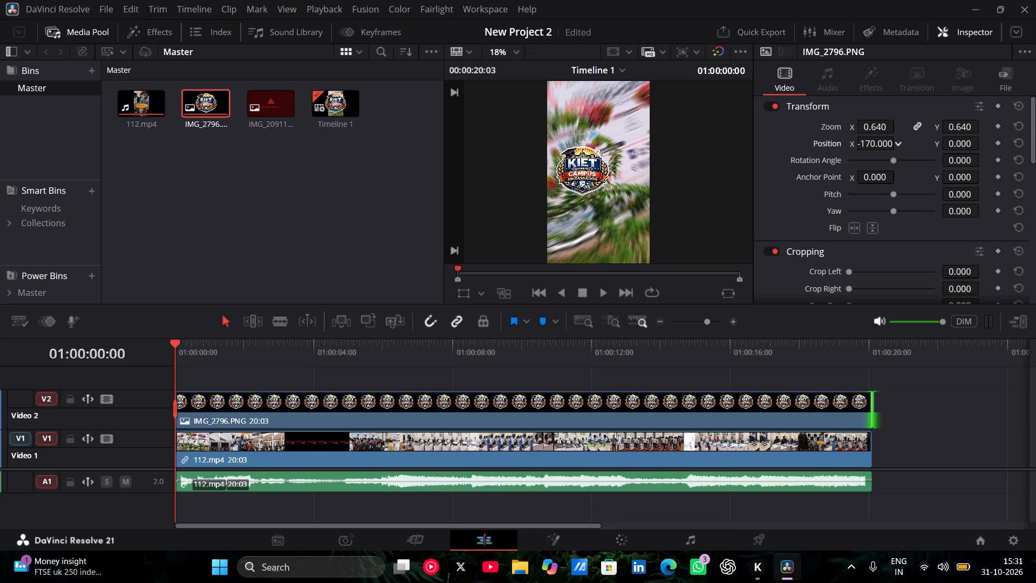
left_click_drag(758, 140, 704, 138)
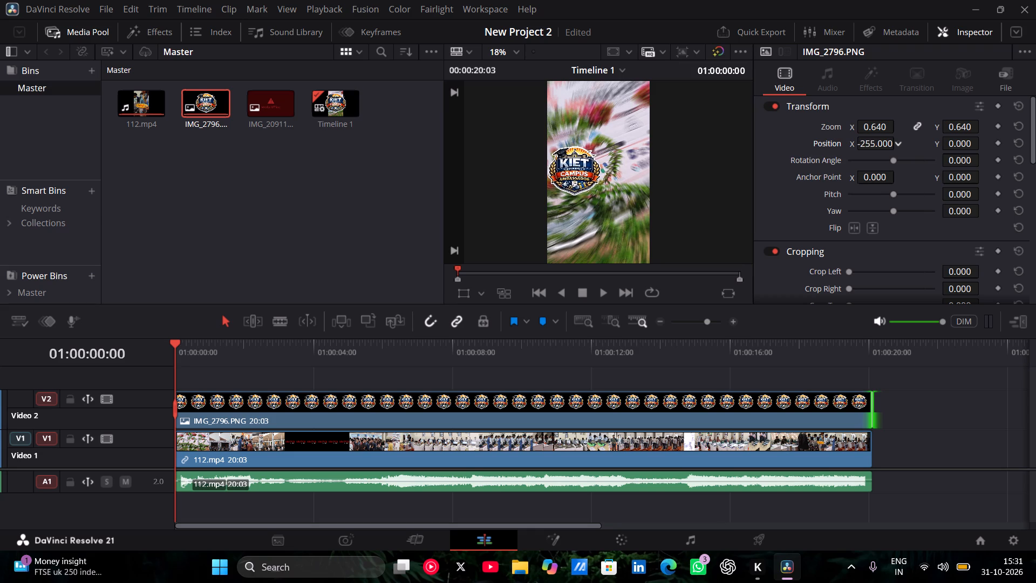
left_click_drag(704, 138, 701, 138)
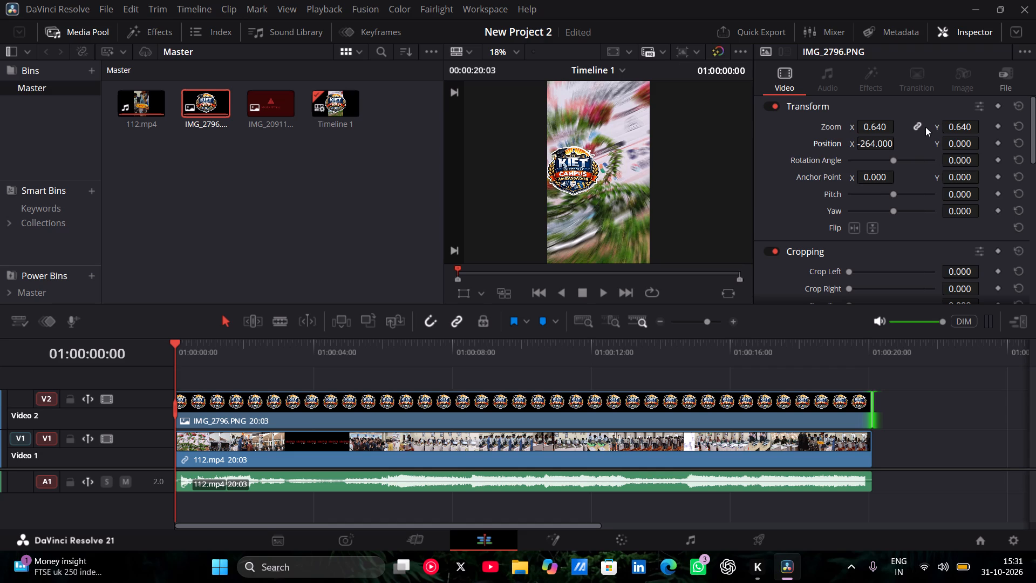
Scale the IMG_2796 logo down to a linked X and Y Zoom of 0.270.
left_click_drag(967, 126, 936, 128)
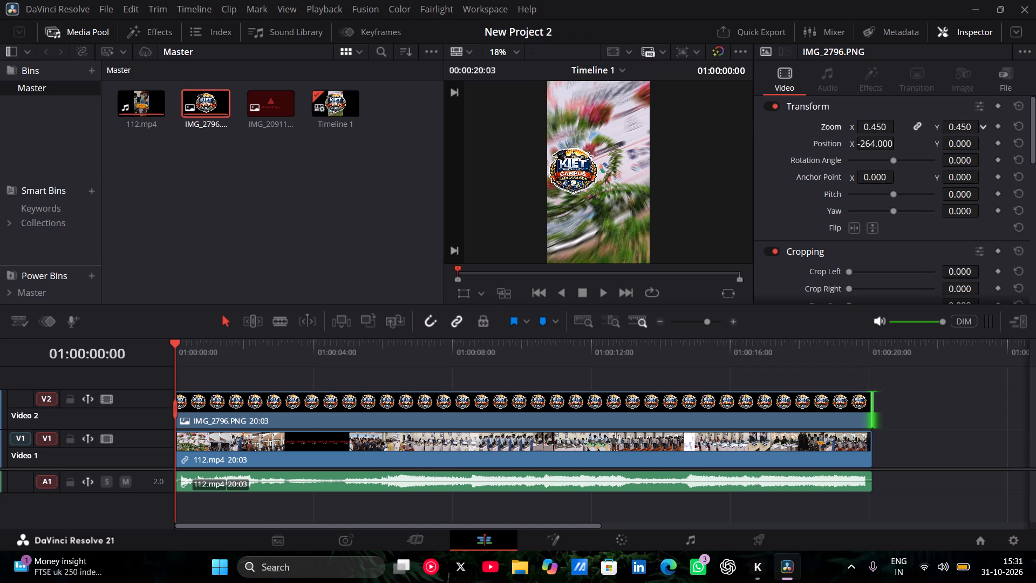
left_click_drag(936, 128, 927, 127)
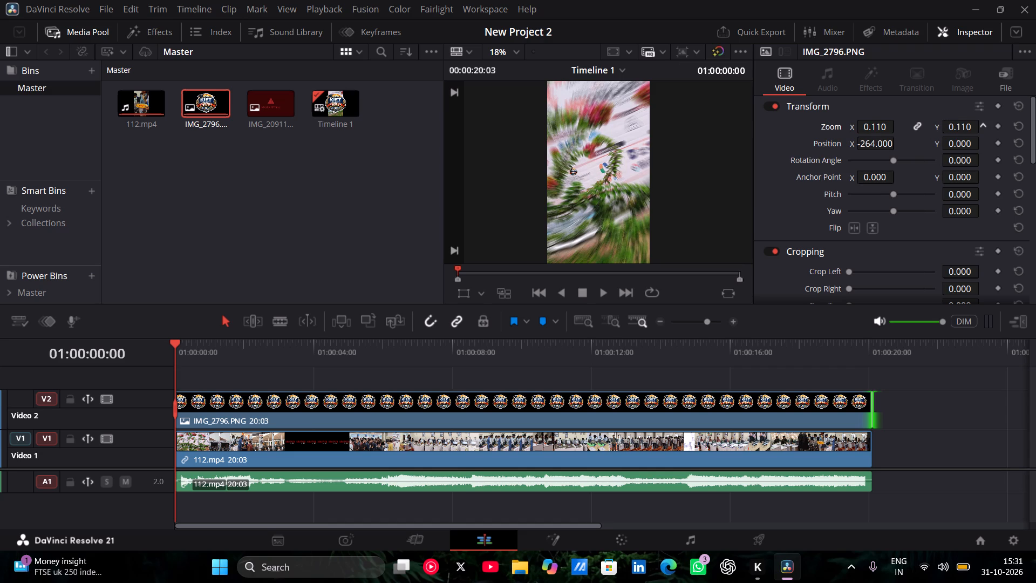
left_click_drag(927, 127, 942, 131)
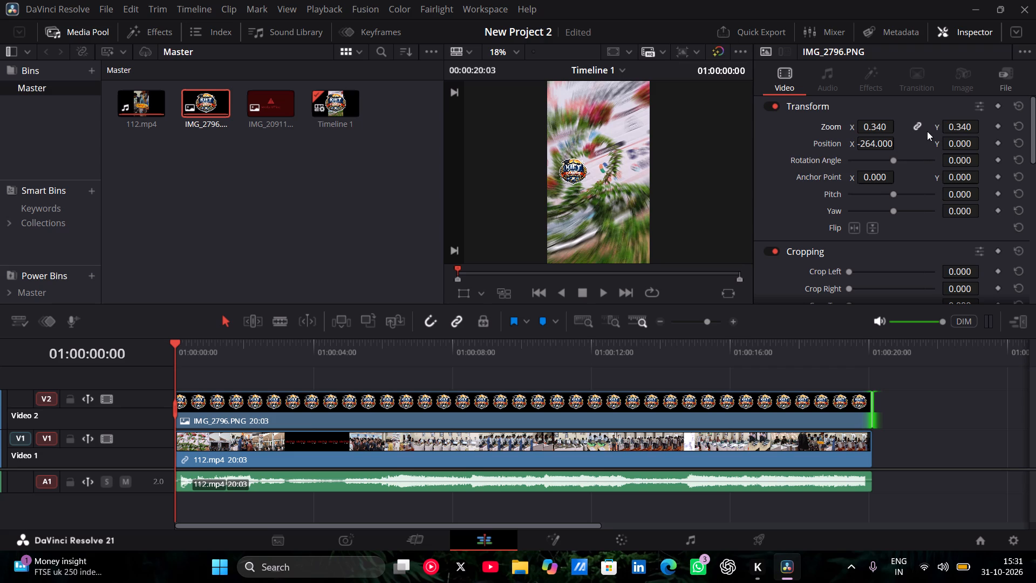
left_click_drag(958, 125, 953, 126)
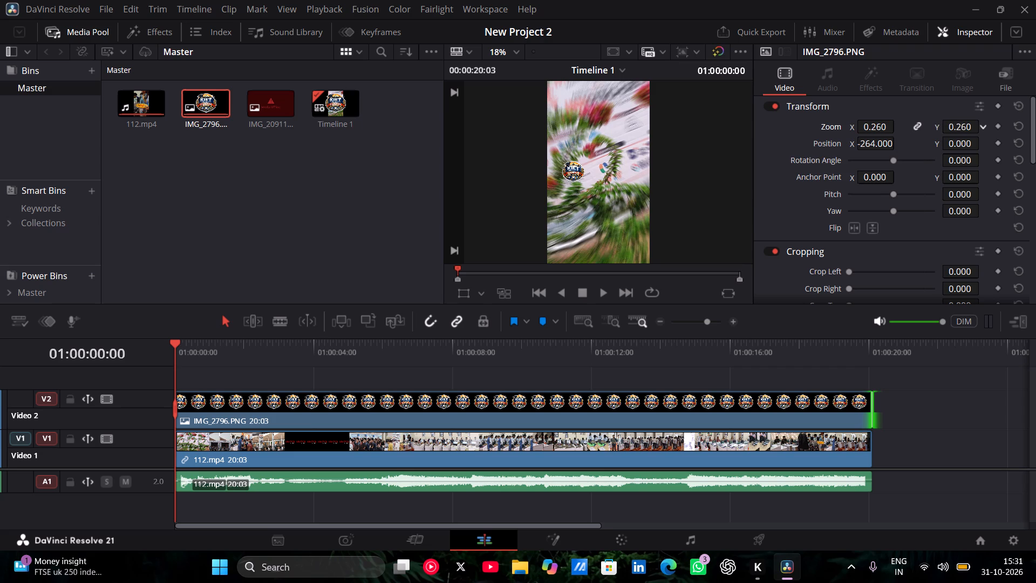
left_click_drag(953, 126, 953, 126)
Move the IMG_2796 logo into the video frame's upper-left corner with Position X -425 and Position Y 1503.
left_click_drag(885, 145, 803, 146)
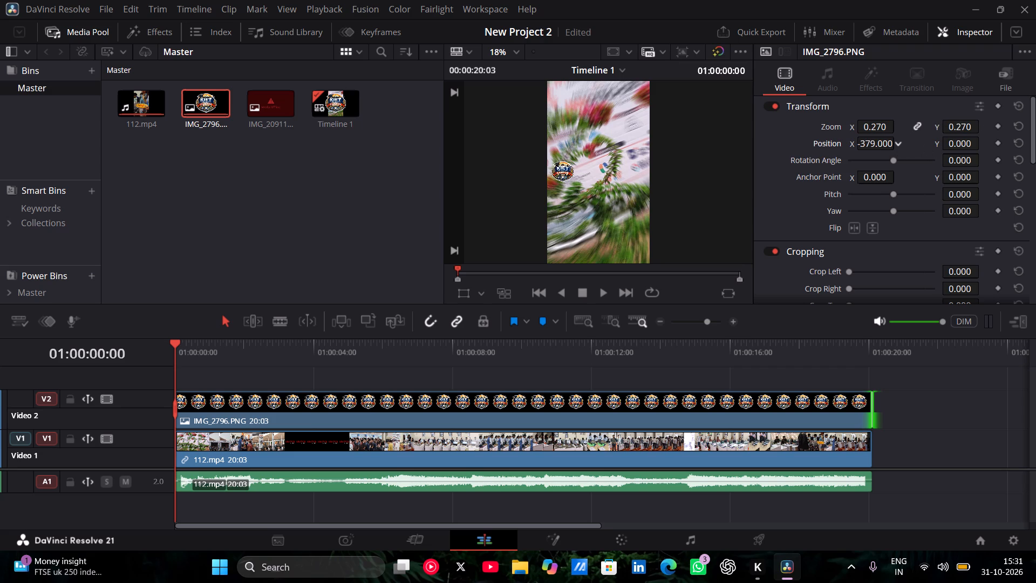
left_click_drag(803, 146, 777, 148)
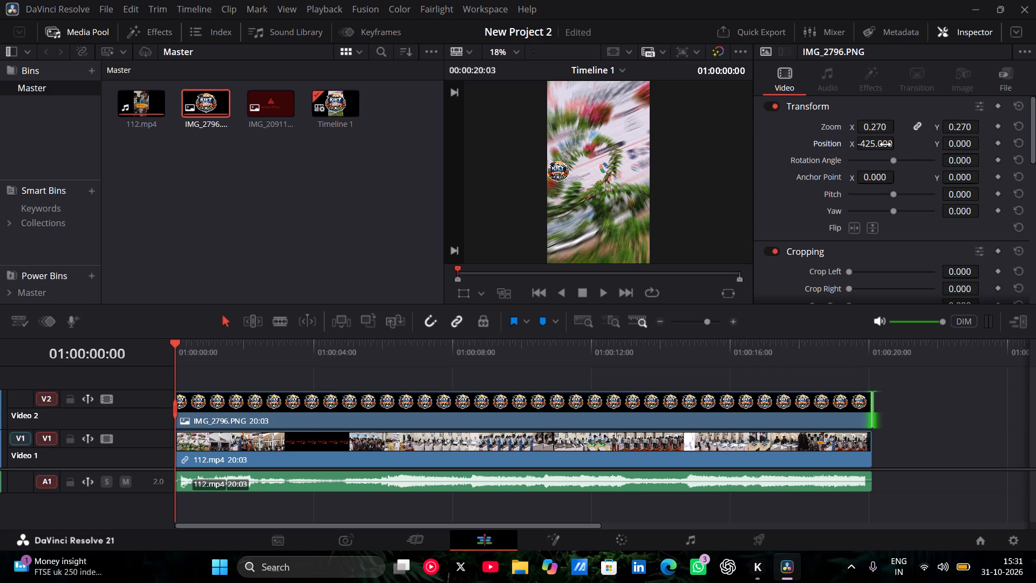
left_click_drag(961, 146, 958, 146)
left_click_drag(958, 146, 575, 280)
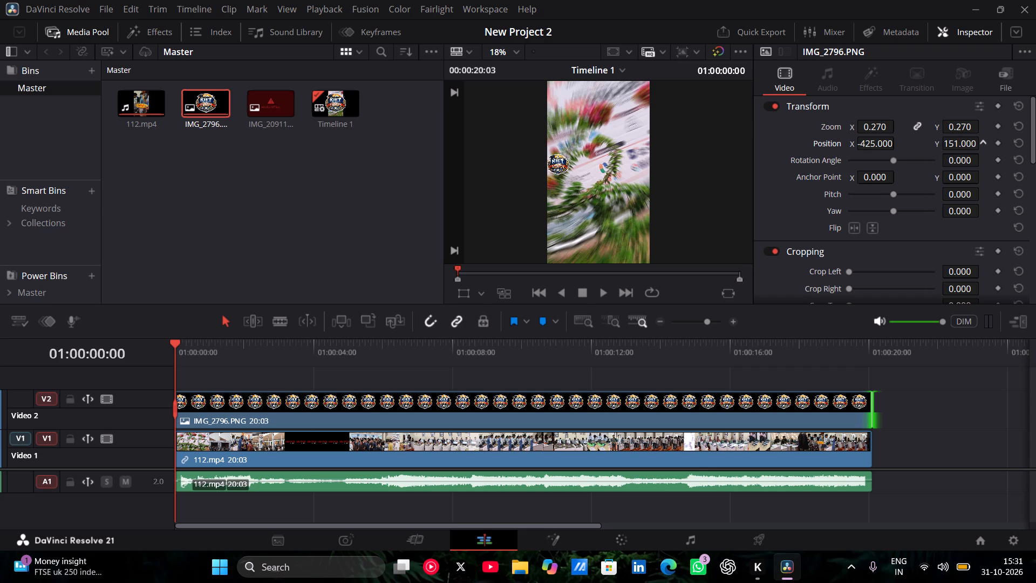
left_click_drag(575, 280, 639, 268)
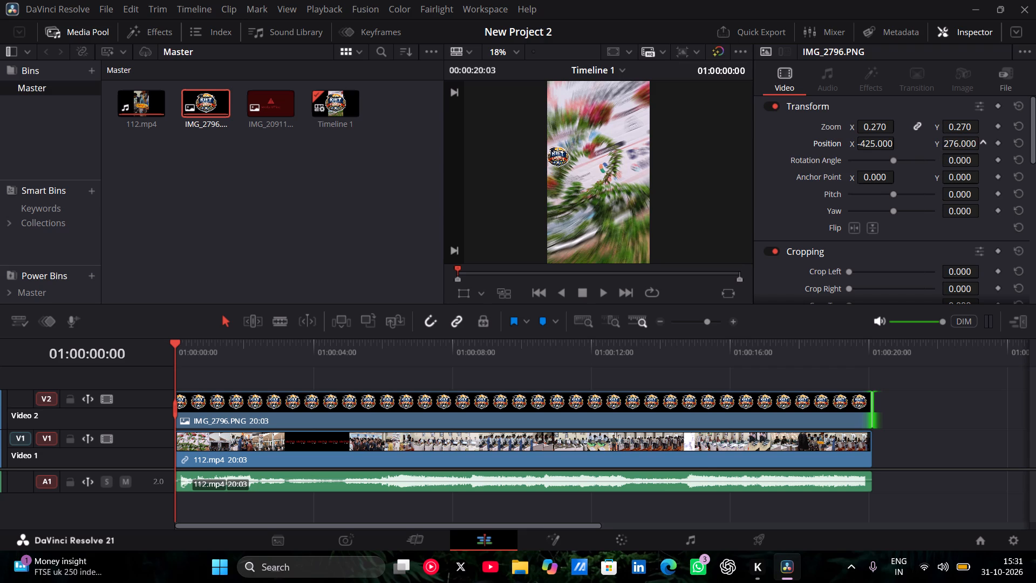
left_click_drag(639, 268, 661, 263)
left_click_drag(953, 146, 1022, 130)
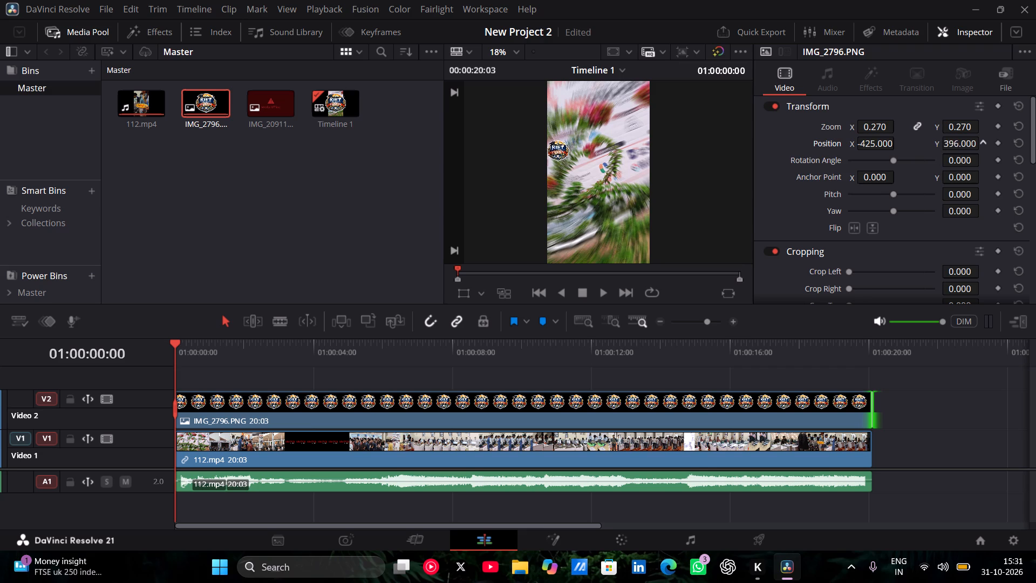
left_click_drag(1022, 130, 596, 282)
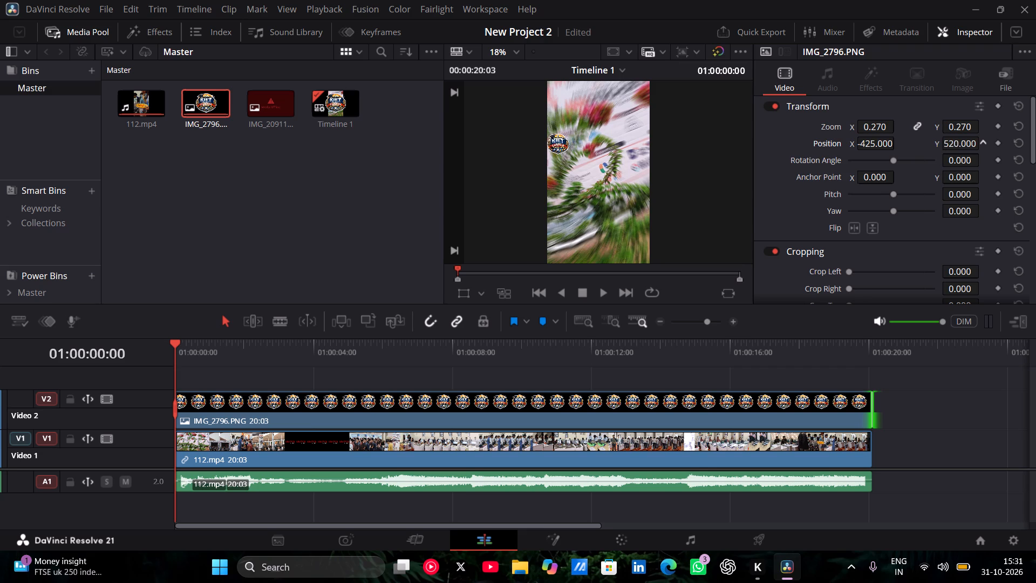
left_click_drag(596, 282, 703, 274)
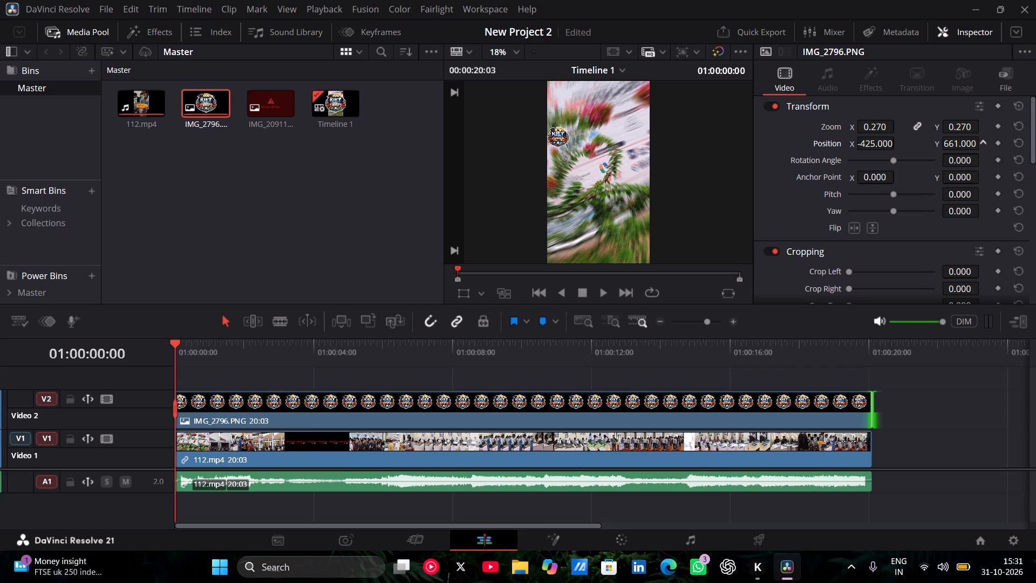
left_click_drag(703, 274, 929, 274)
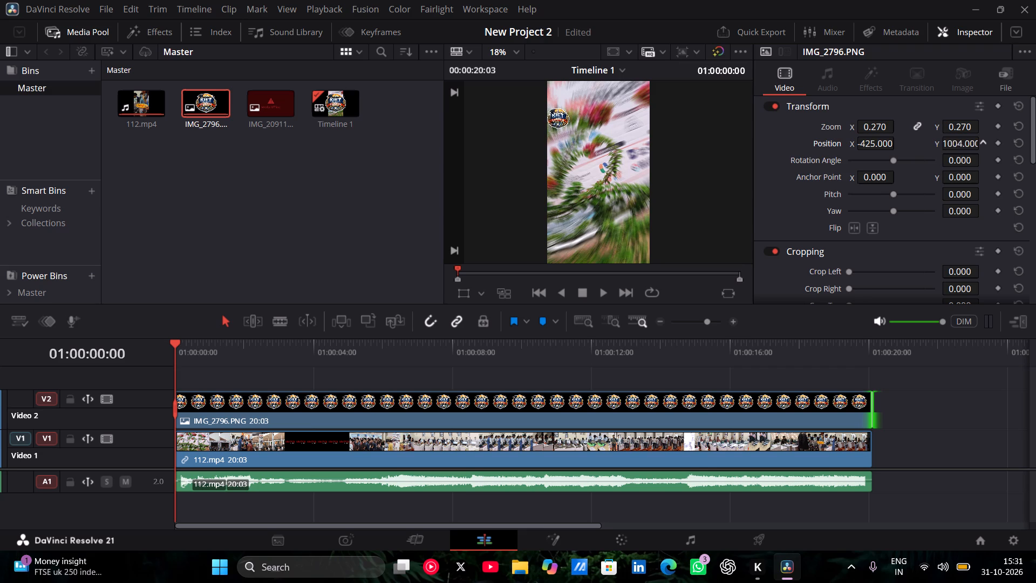
left_click_drag(929, 274, 651, 291)
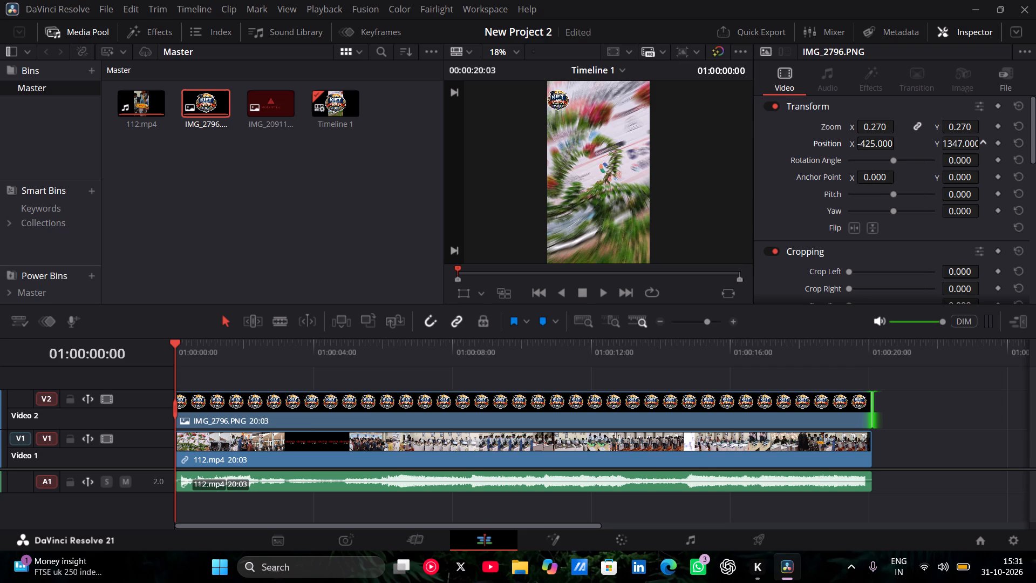
left_click_drag(651, 291, 739, 291)
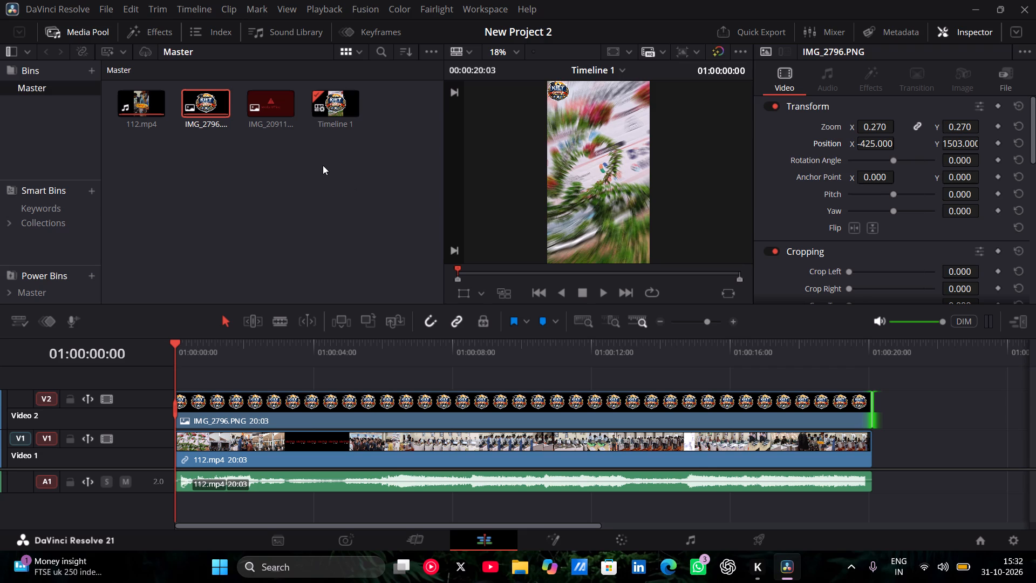
Delete the unused IMG_20911 image from the Master bin.
left_click(296, 192)
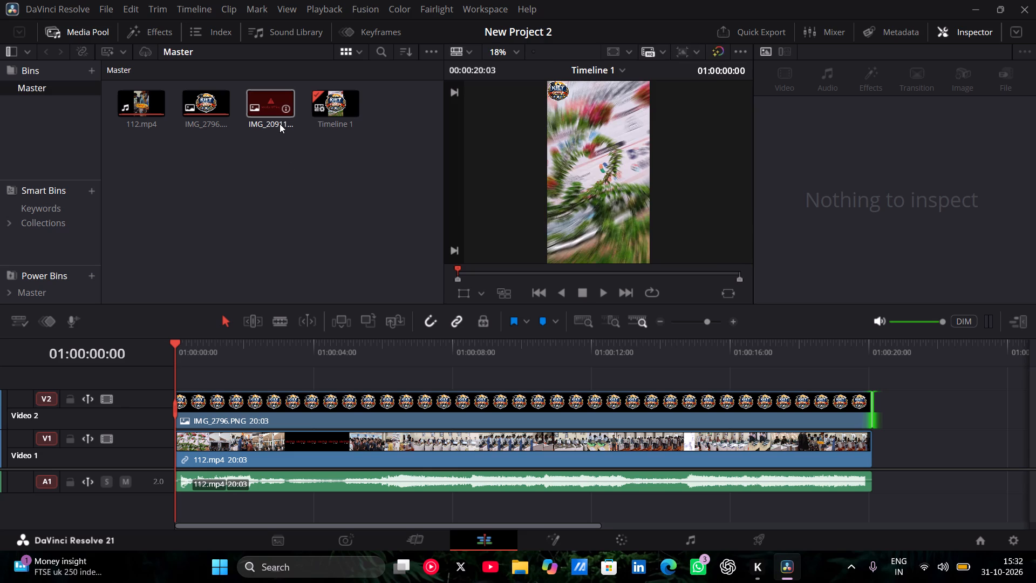
left_click(280, 124)
key("Delete")
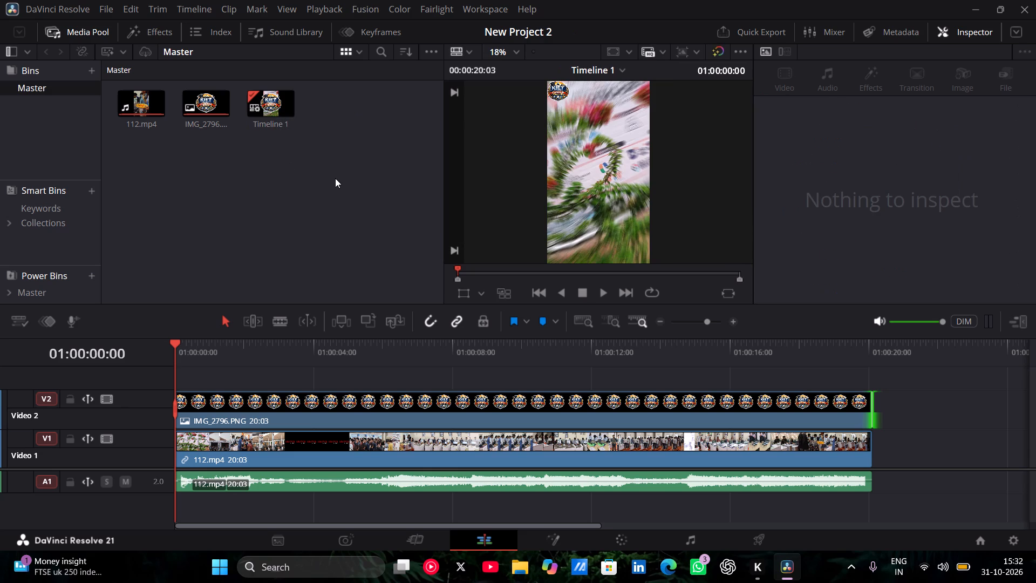
left_click(335, 179)
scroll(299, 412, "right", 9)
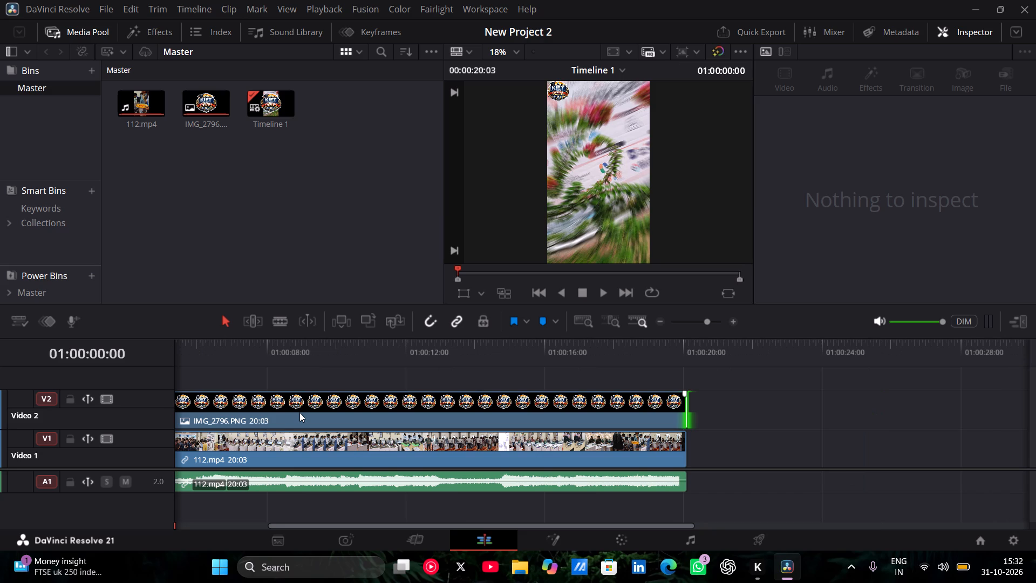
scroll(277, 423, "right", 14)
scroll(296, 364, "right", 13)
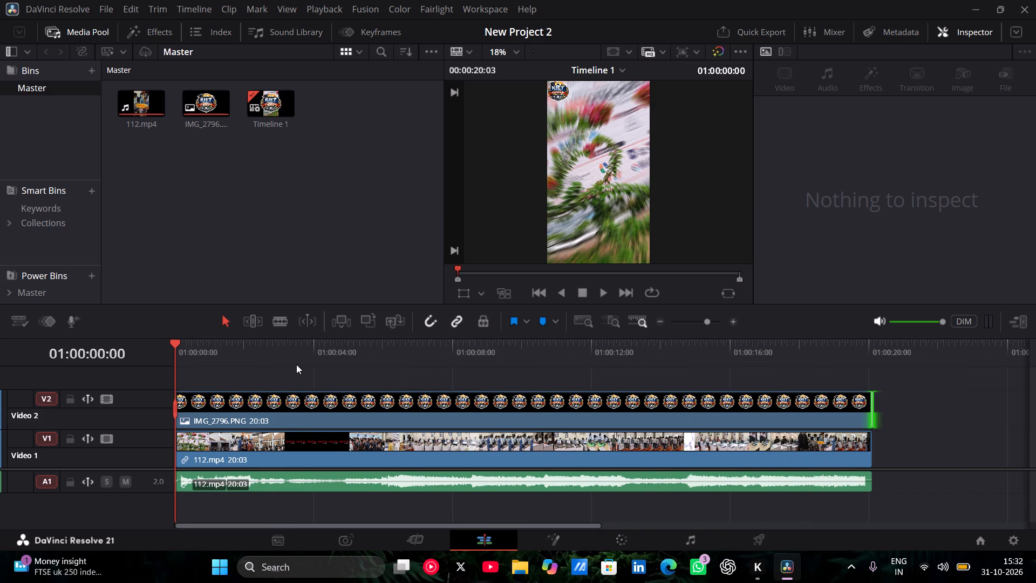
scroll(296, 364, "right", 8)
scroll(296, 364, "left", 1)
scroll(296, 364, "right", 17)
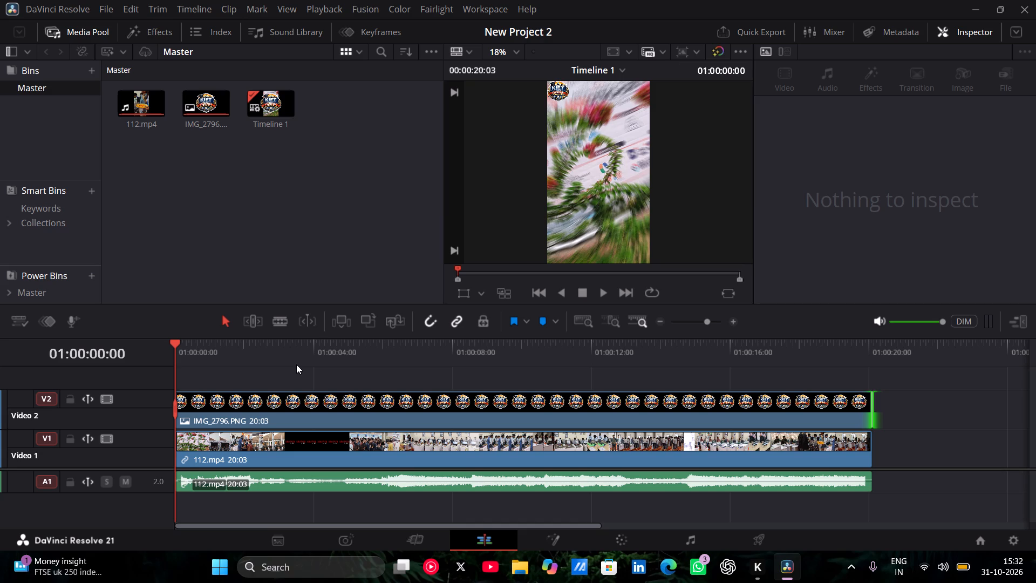
Play Timeline 1 from the start to about 01:00:04:18 to check the logo overlay over the INNOTECH title.
key("space")
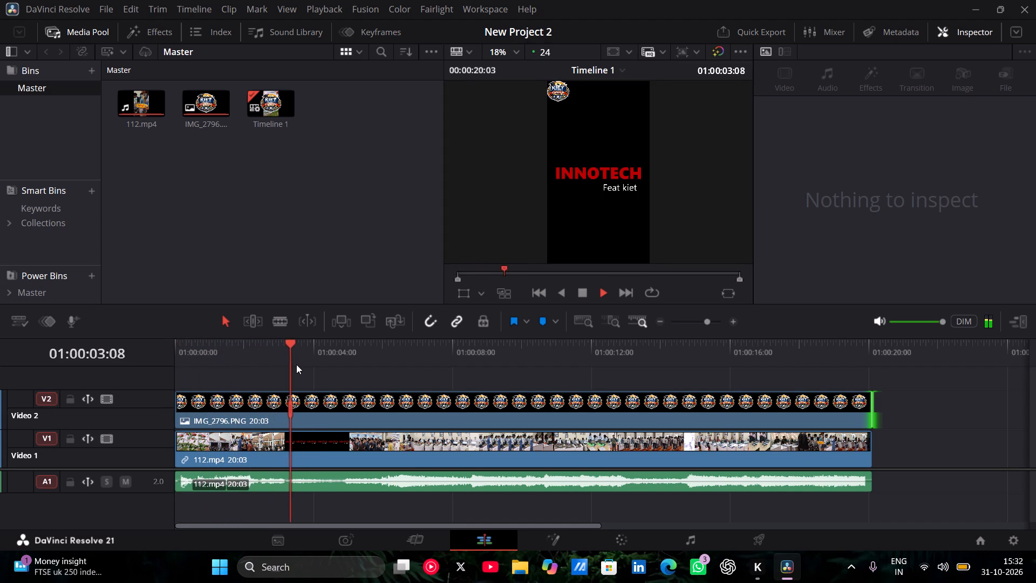
key("space")
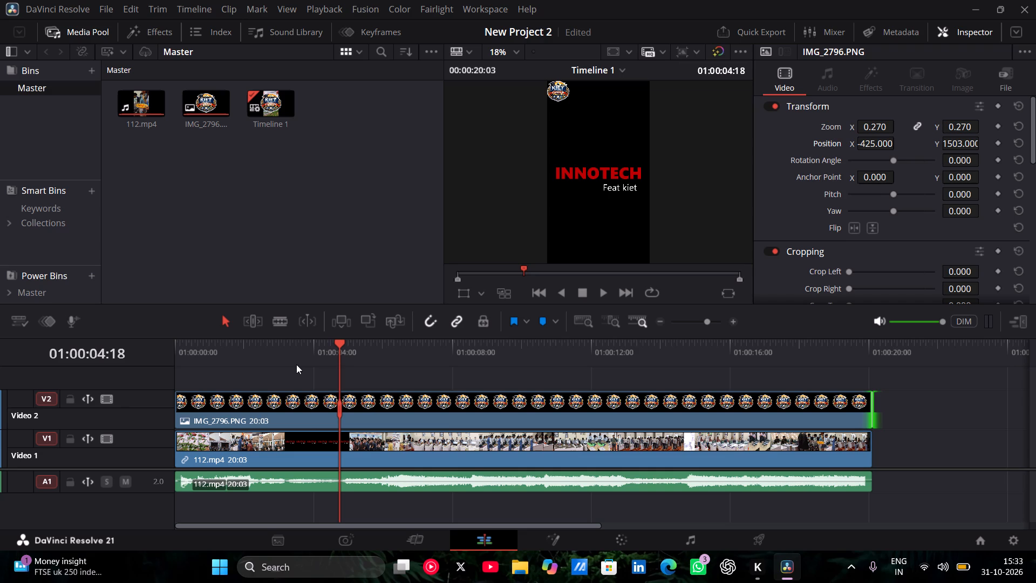
scroll(323, 379, "up", 3, "ctrl")
Split the IMG_2796 clip on Video 2 at 01:00:03:04 and where the INNOTECH title ends, making a 01:20 middle segment.
left_click(283, 425)
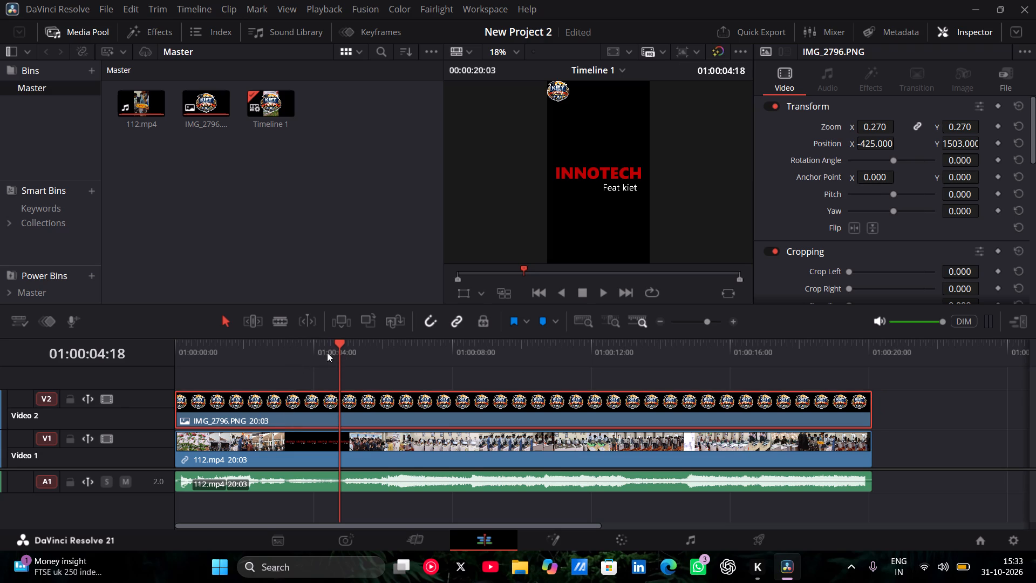
left_click_drag(339, 341, 288, 341)
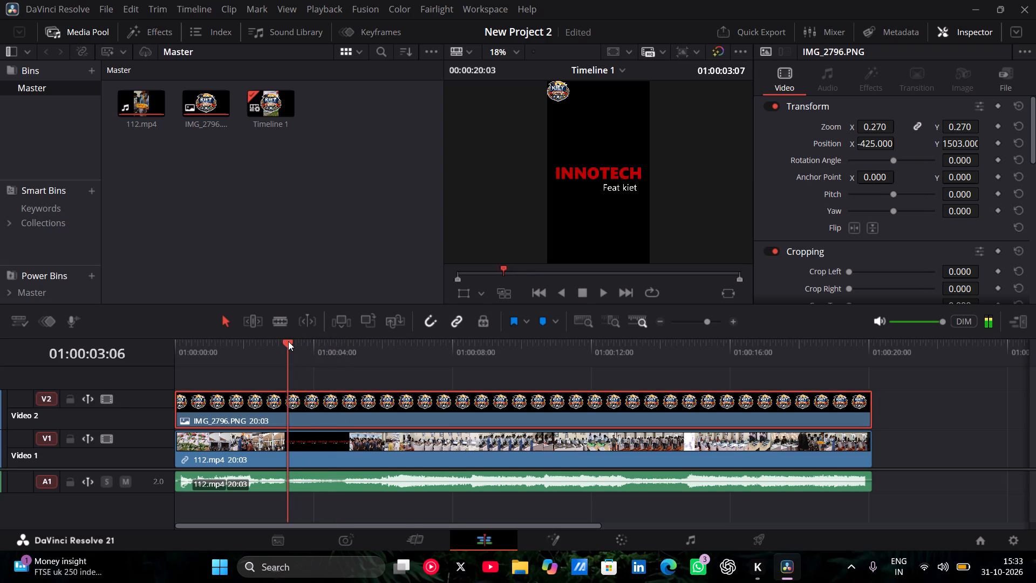
left_click_drag(288, 341, 284, 340)
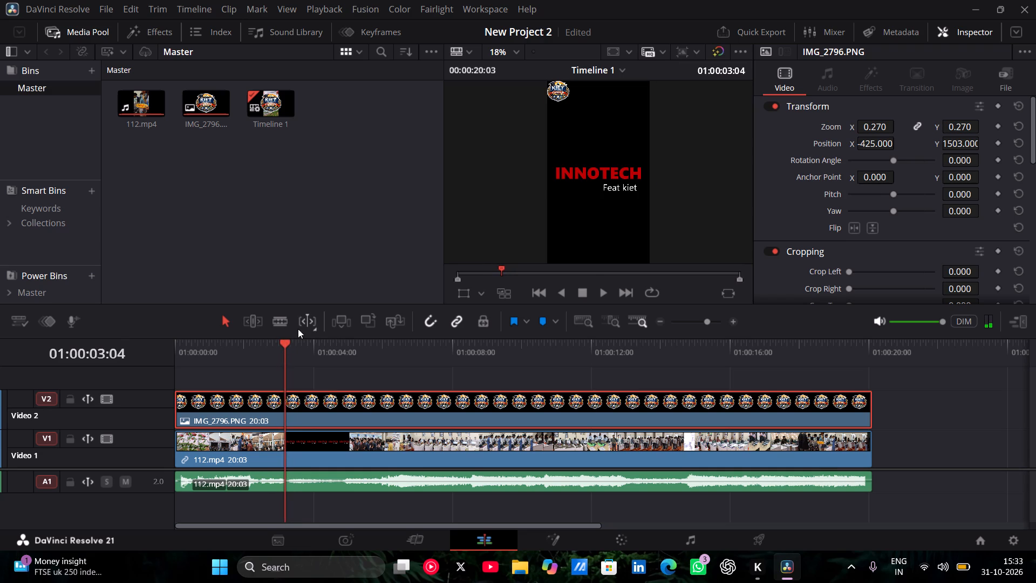
left_click(281, 325)
left_click(283, 389)
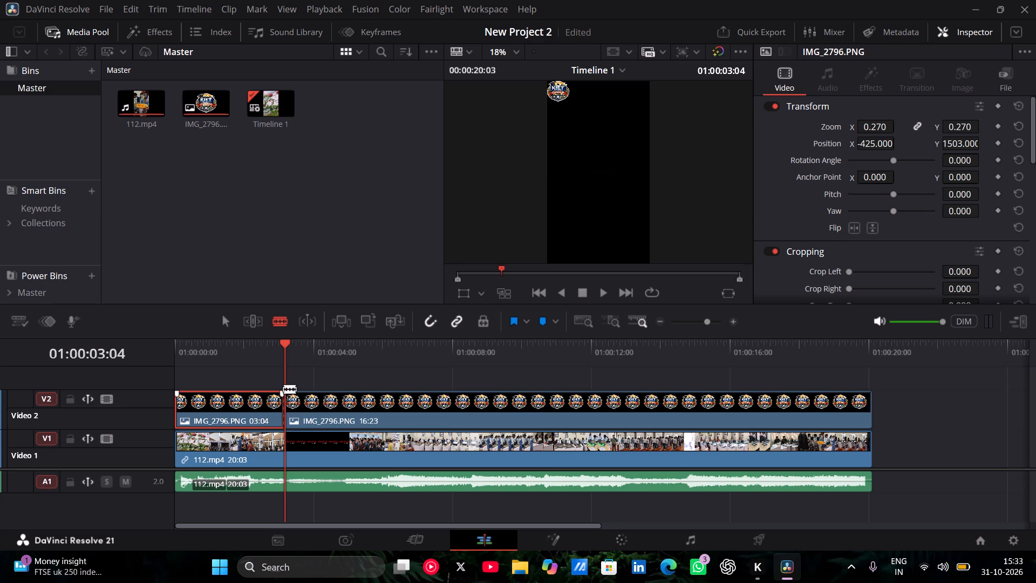
left_click(349, 395)
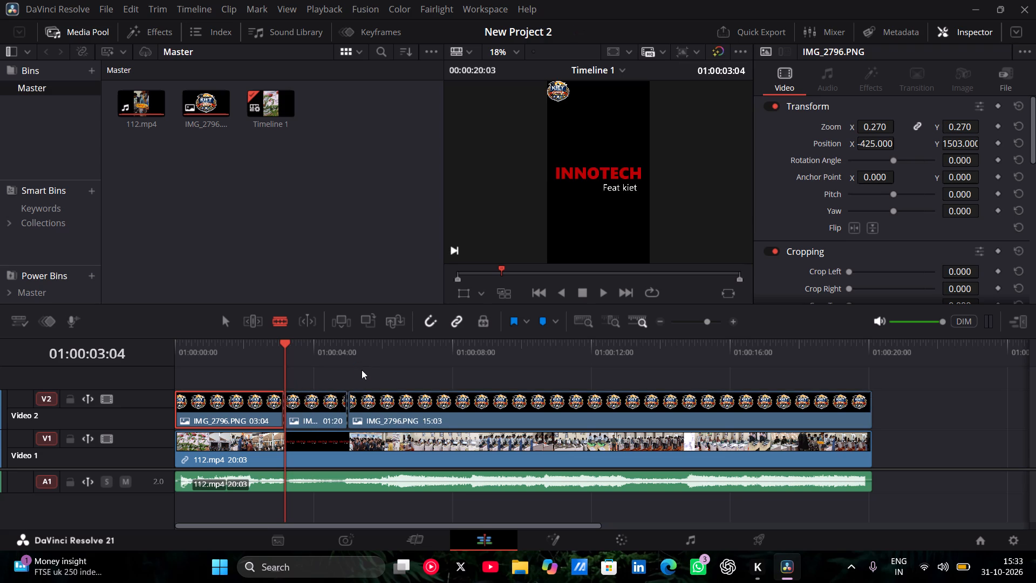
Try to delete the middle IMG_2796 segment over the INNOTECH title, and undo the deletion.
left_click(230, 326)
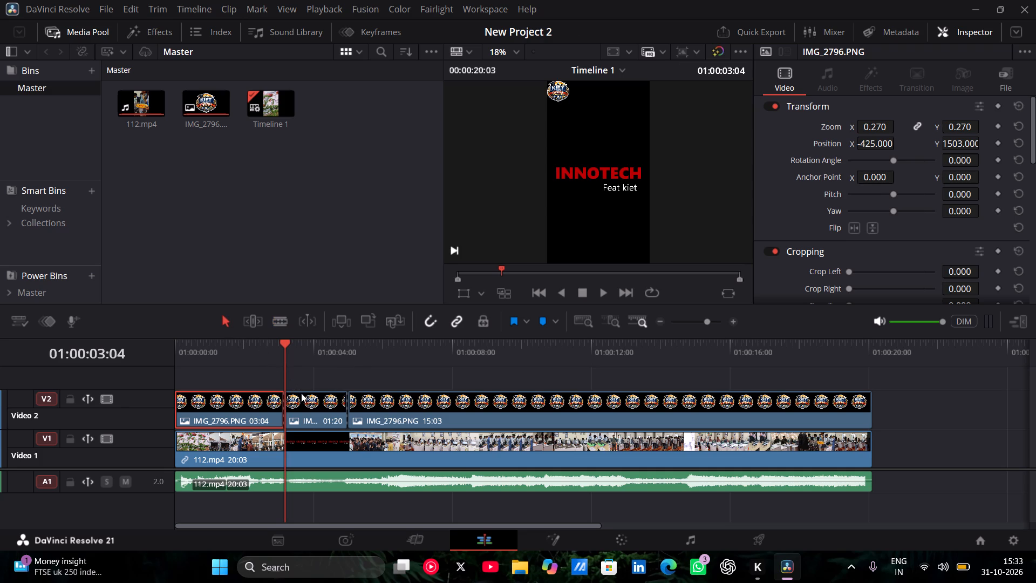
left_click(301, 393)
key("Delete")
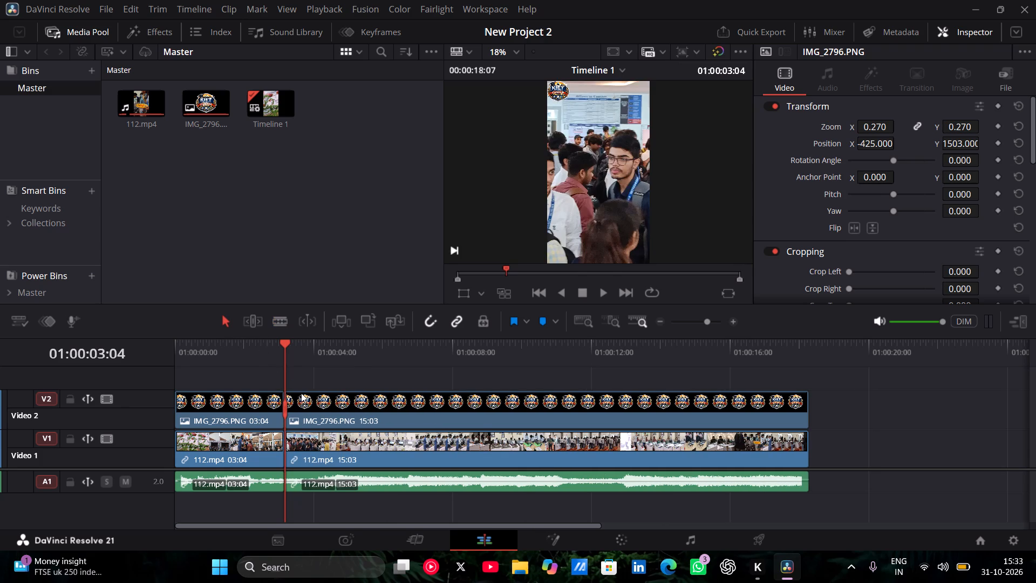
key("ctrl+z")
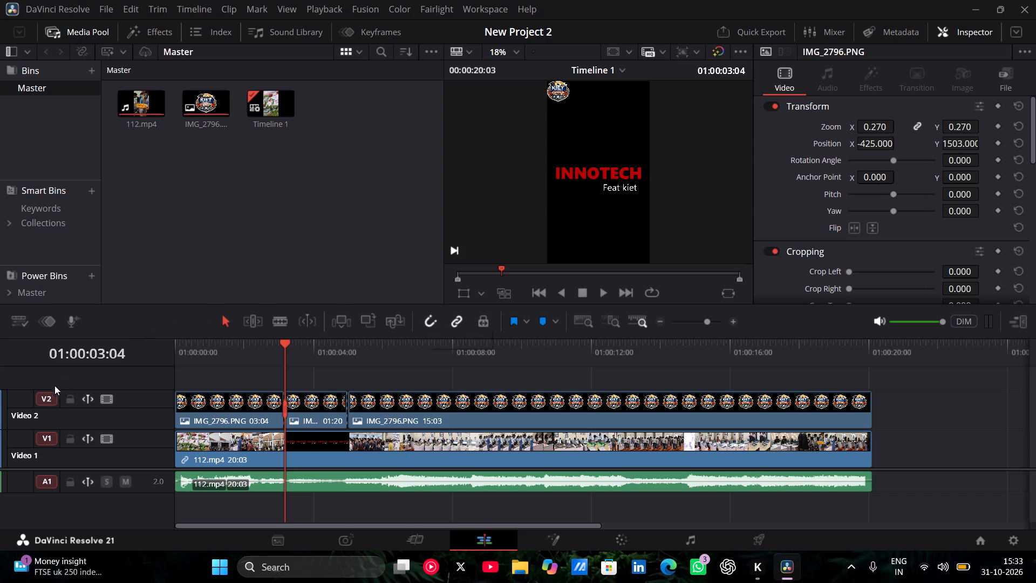
Turn off auto track selection and sync lock for tracks V2, V1 and A1.
left_click(47, 398)
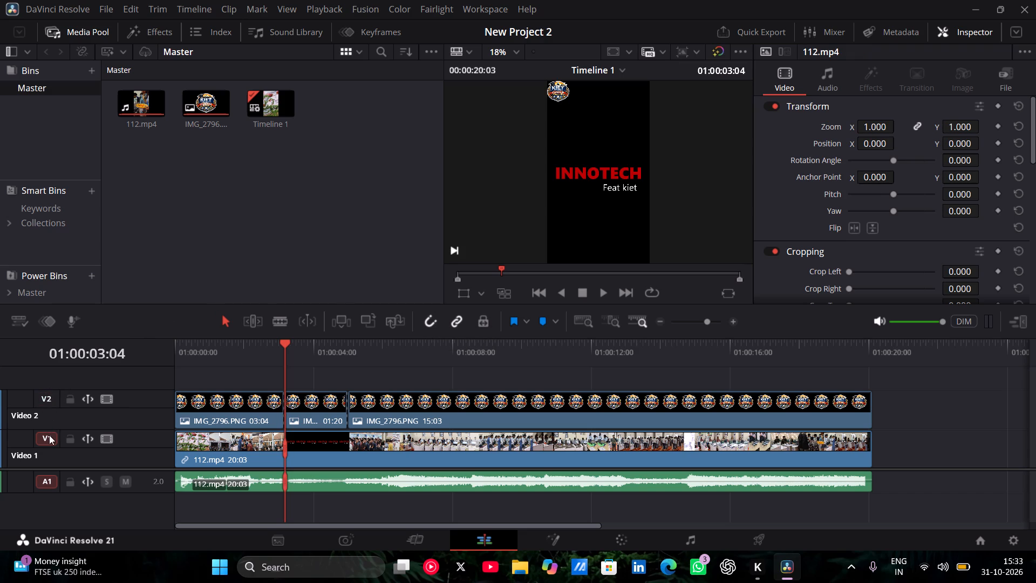
left_click(49, 435)
left_click(47, 477)
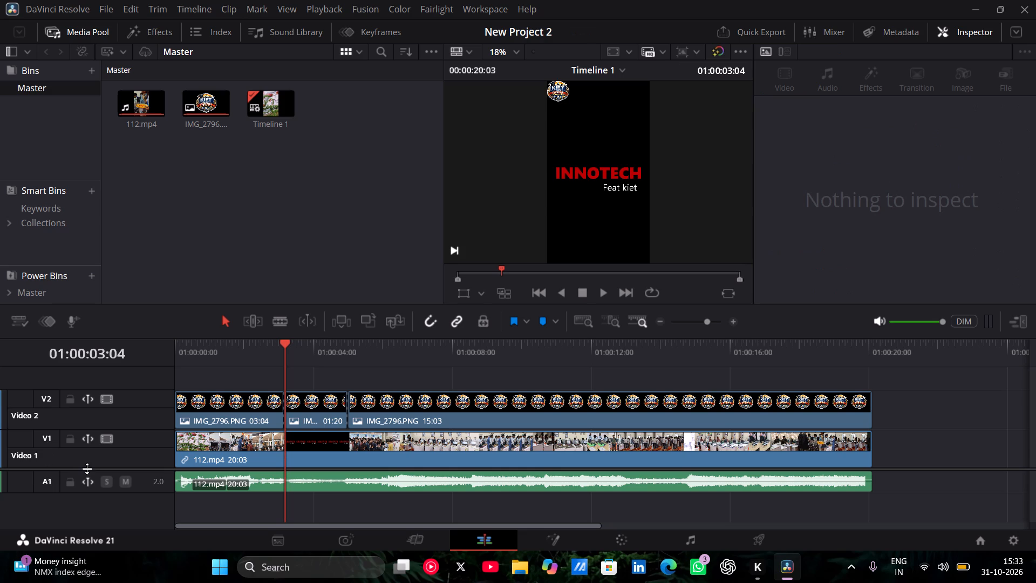
left_click(89, 402)
left_click(92, 438)
left_click(90, 484)
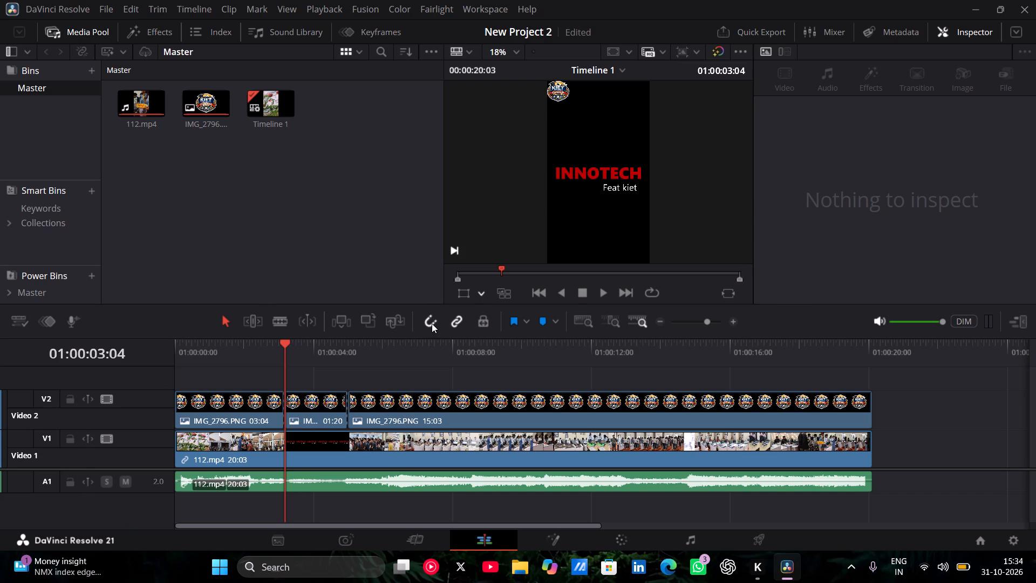
Turn off snapping and linked selection for the timeline.
left_click(422, 324)
left_click(435, 323)
left_click(464, 322)
left_click(426, 320)
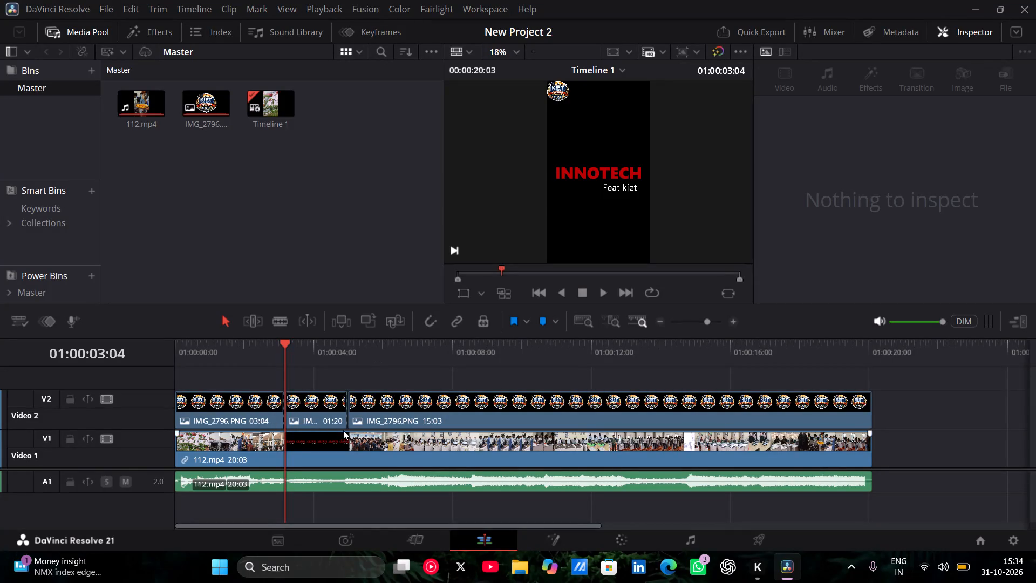
Delete the 01:20 IMG_2796 segment over the INNOTECH title on Video 2.
left_click(321, 418)
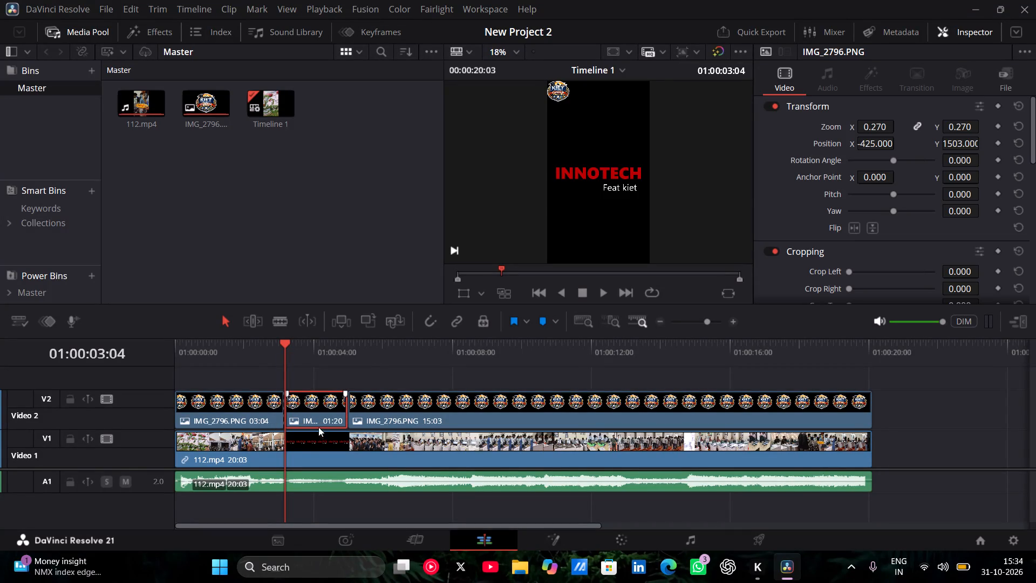
key("Delete")
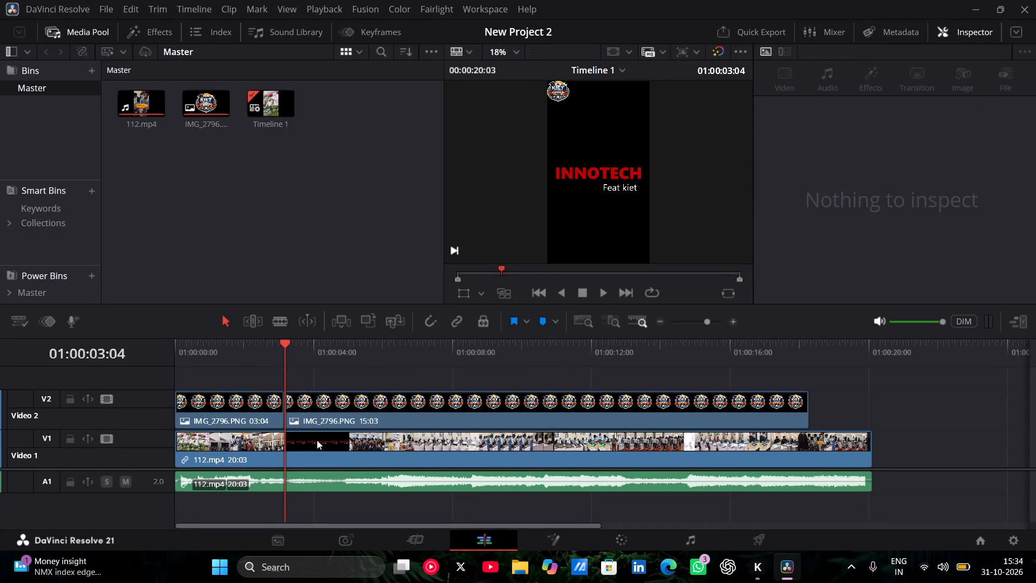
Move the 15:03 IMG_2796 clip later on Video 2 so it starts after the INNOTECH title and ends with 112.mp4.
left_click_drag(392, 410, 455, 410)
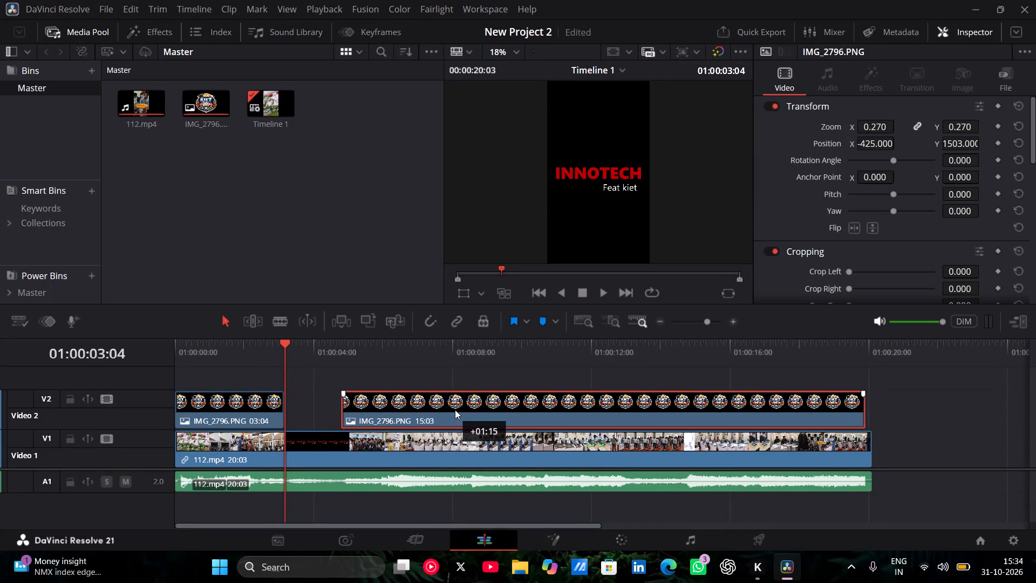
left_click_drag(455, 410, 452, 414)
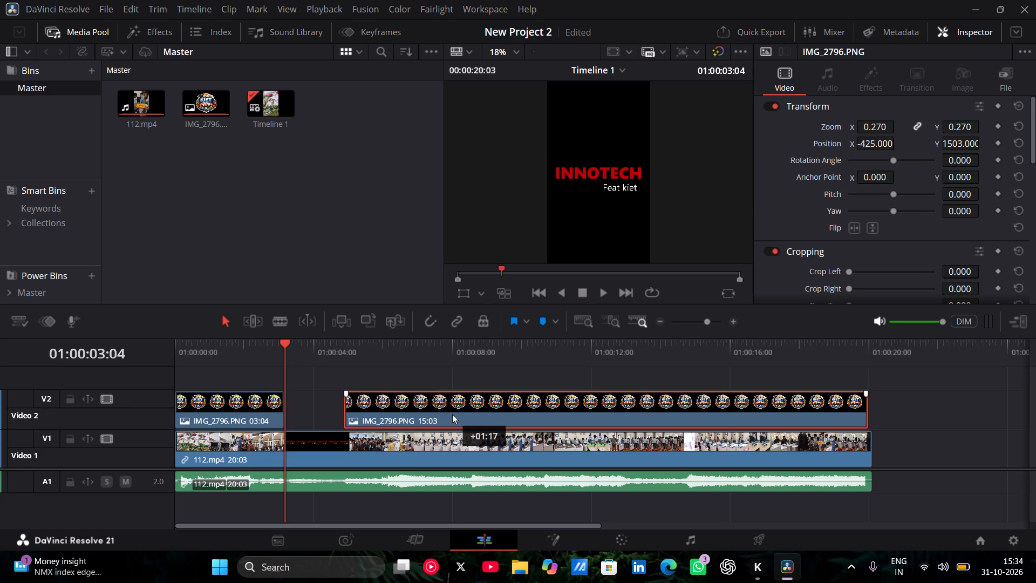
left_click_drag(452, 414, 456, 415)
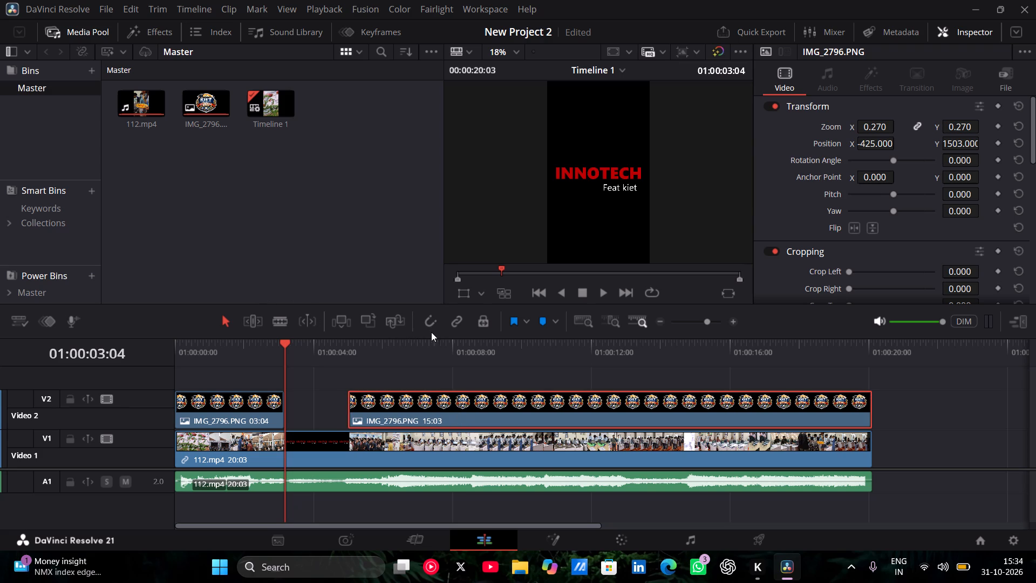
left_click(432, 323)
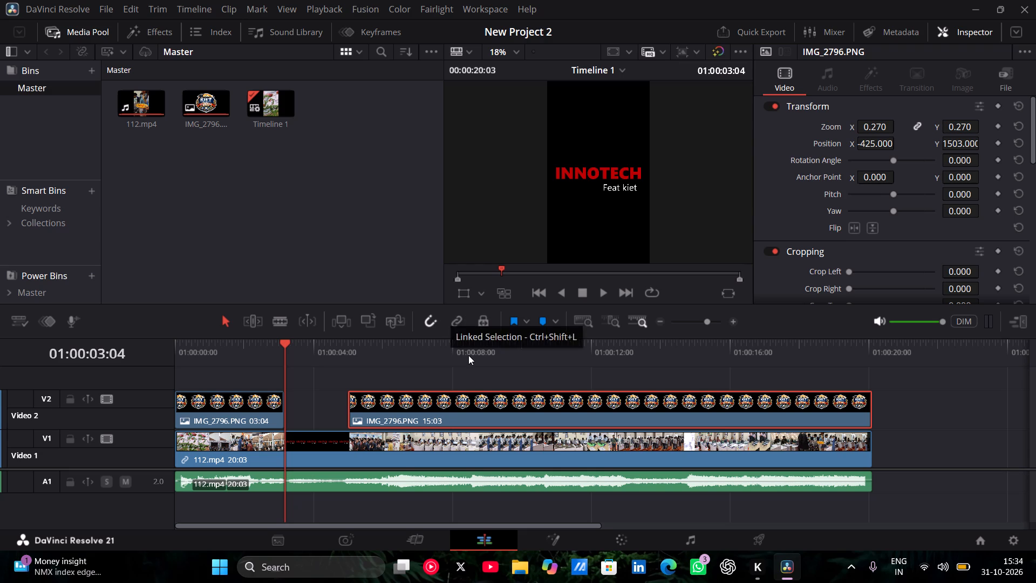
left_click(434, 326)
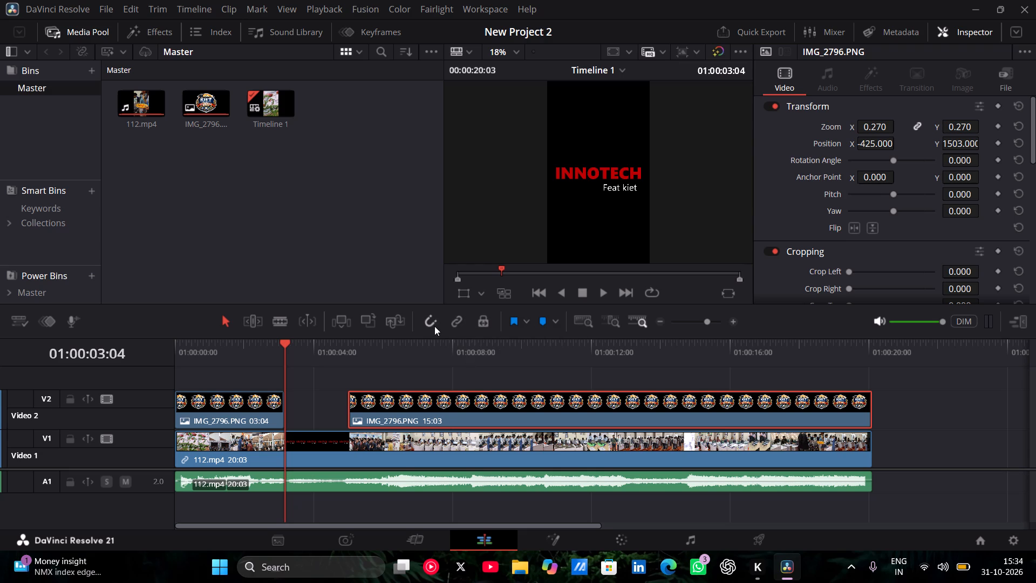
Play Timeline 1 from near the start to the end to check the logo overlay and its gap over the INNOTECH title.
left_click_drag(282, 337, 233, 336)
left_click_drag(282, 343, 209, 341)
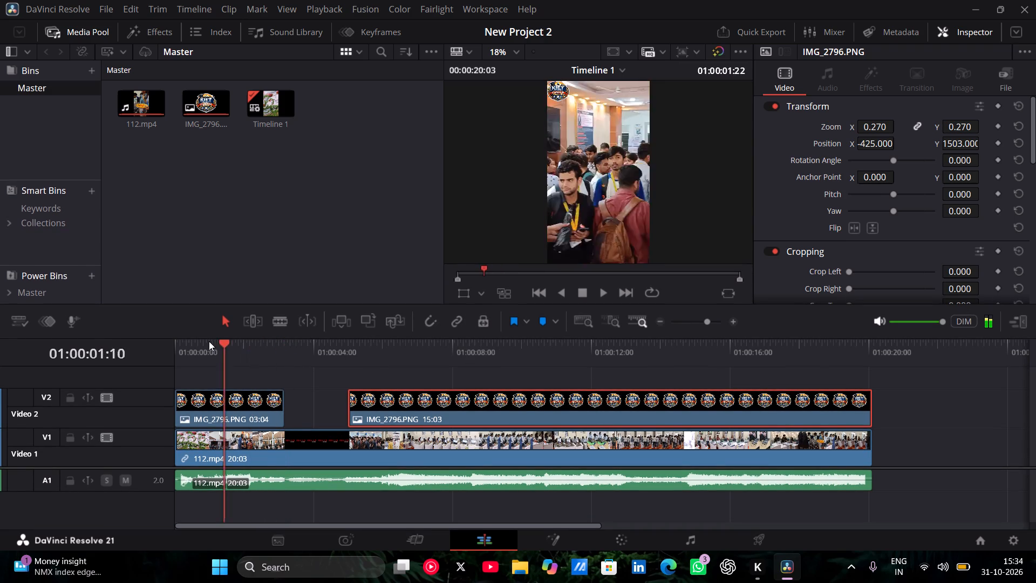
left_click_drag(209, 341, 194, 340)
key("space")
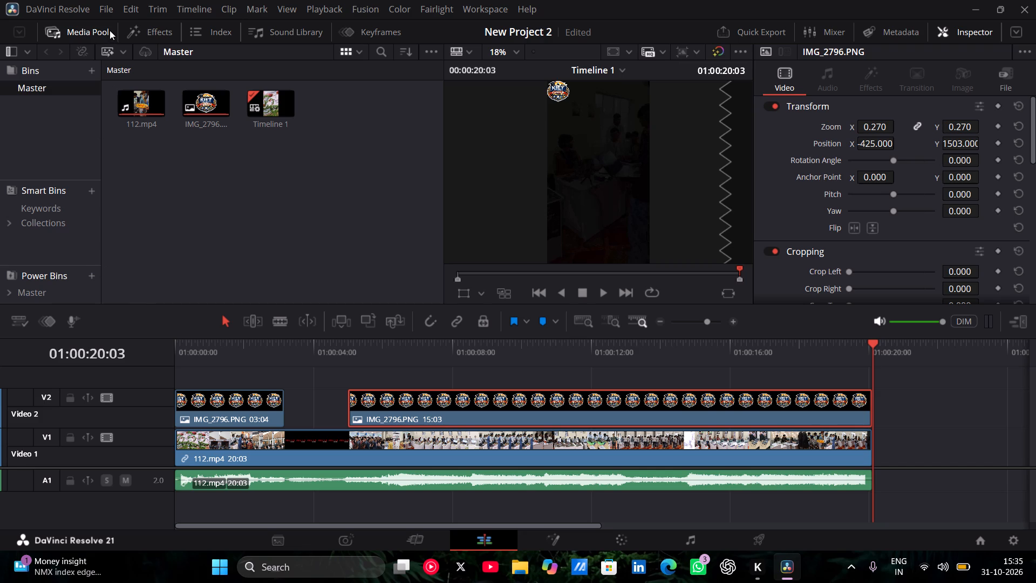
Add the Background Reveal Fusion title to Video 2 between the two logo clips, starting at about 01:00:03:01.
left_click(133, 30)
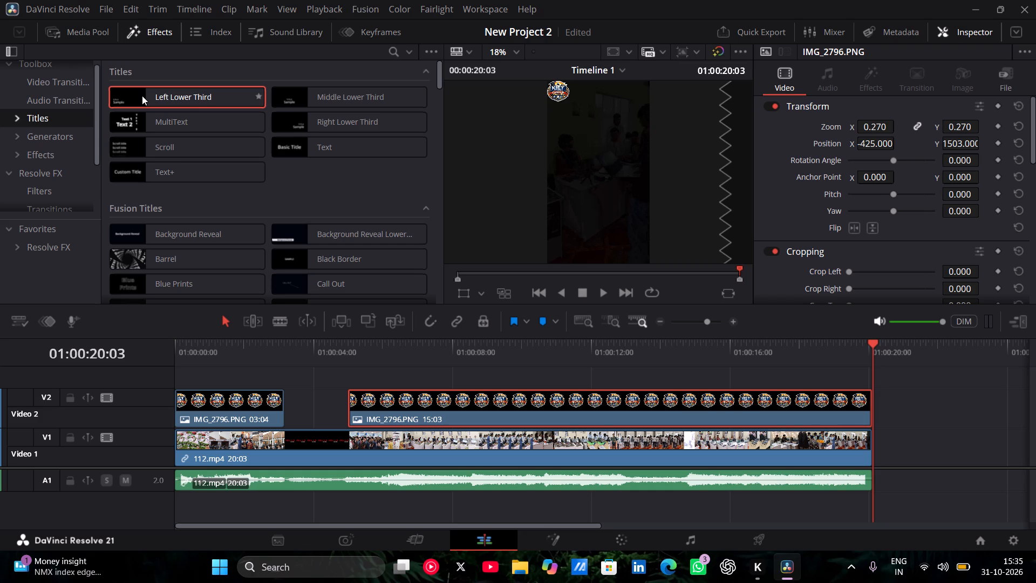
left_click_drag(154, 237, 294, 307)
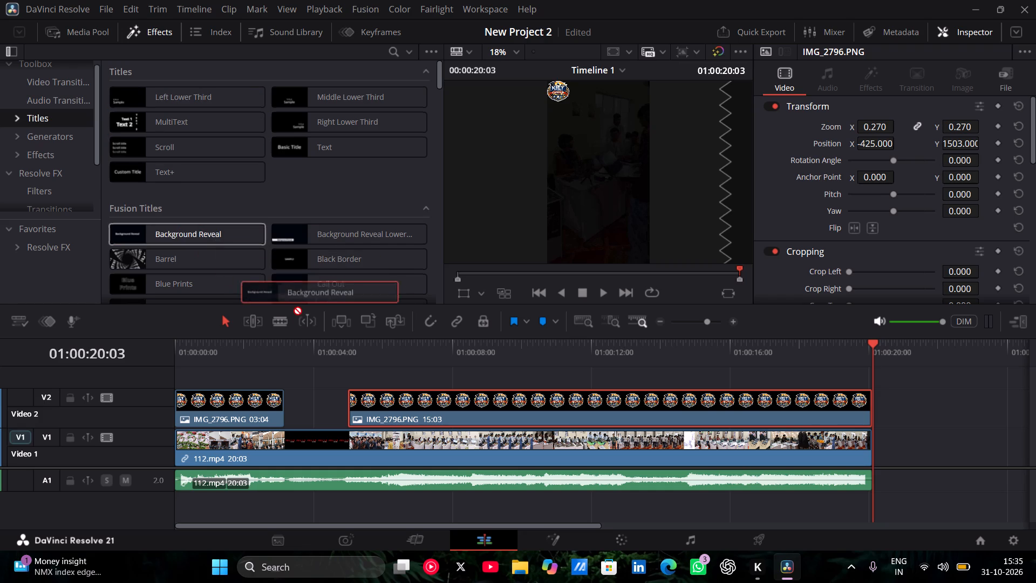
left_click_drag(294, 307, 290, 410)
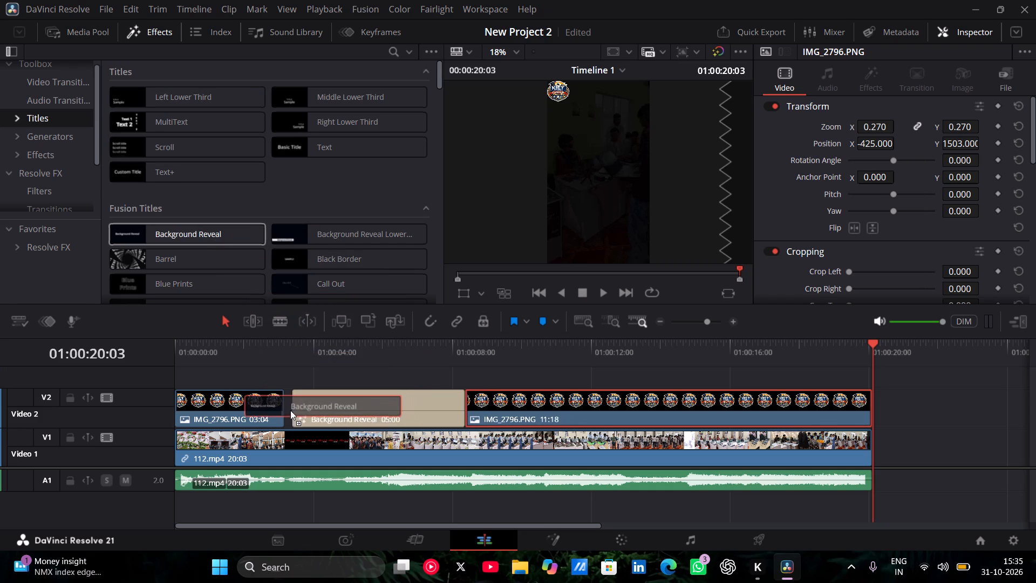
left_click_drag(290, 410, 280, 412)
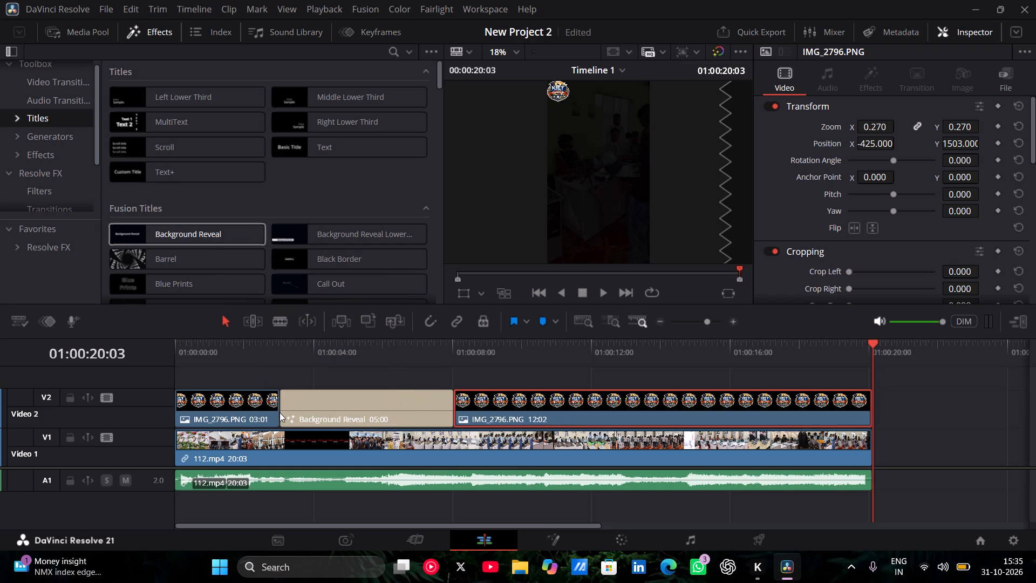
Roll the edit between the Background Reveal title and the following logo clip so the title lasts 02:00.
left_click_drag(454, 401, 447, 401)
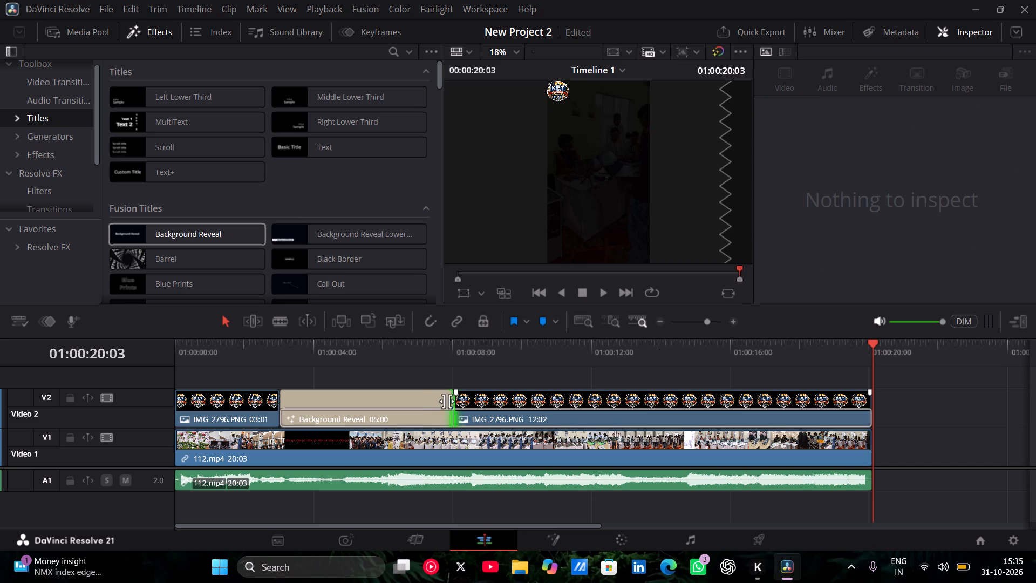
left_click_drag(447, 401, 347, 406)
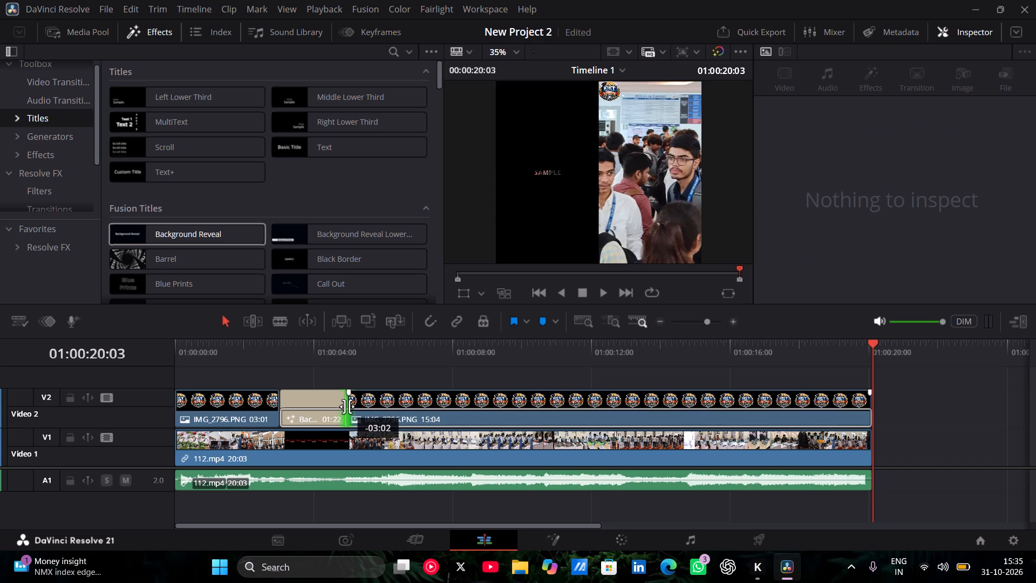
left_click_drag(347, 406, 350, 408)
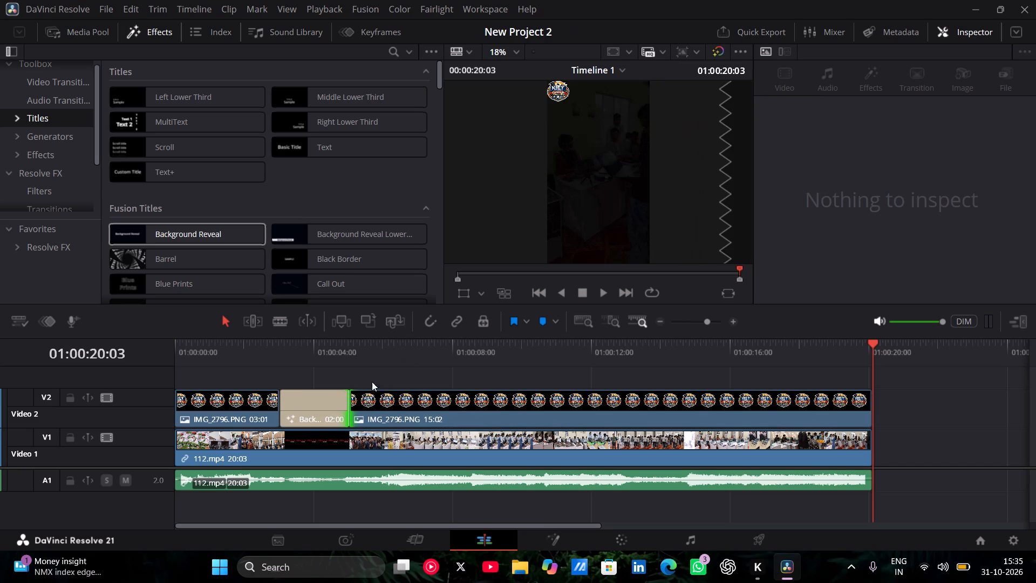
Replace the Background Reveal title's sample text with INNO 26.
left_click(314, 405)
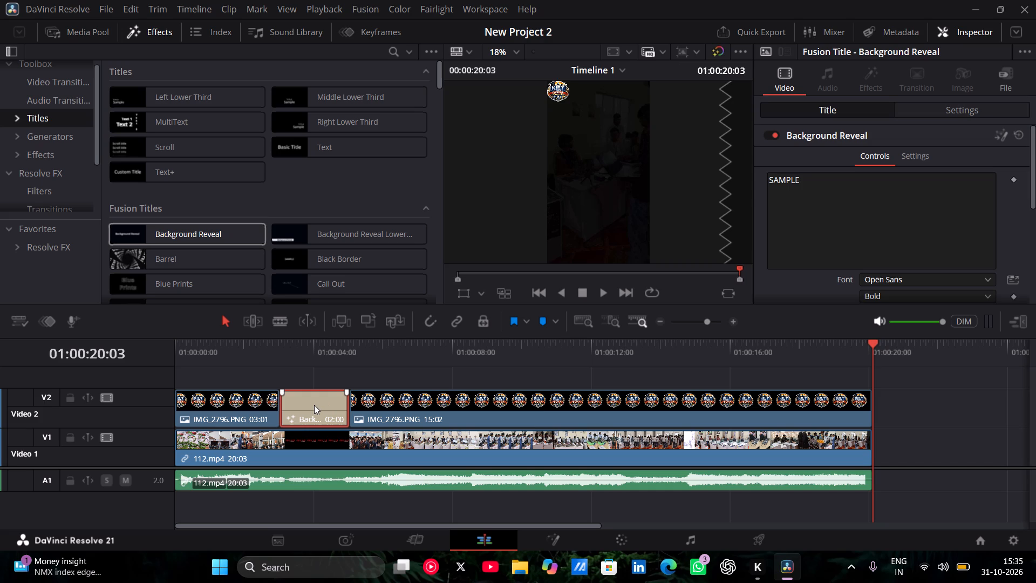
left_click(819, 186)
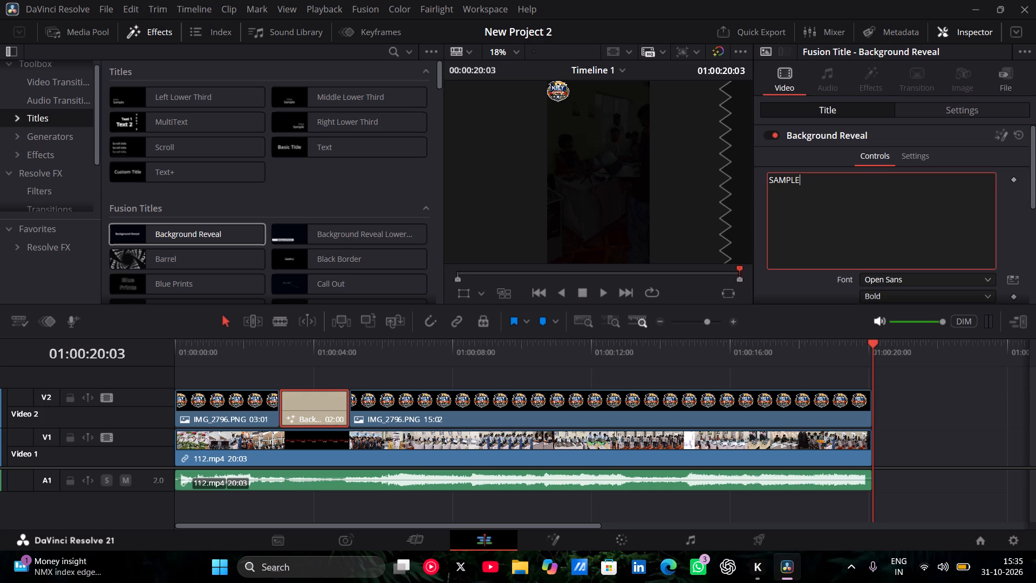
key("BackSpace")
key("BackSpace")
key("BackSpace")
key("BackSpace")
key("BackSpace")
key("BackSpace")
key("BackSpace")
key("BackSpace")
key("BackSpace")
key("BackSpace")
key("BackSpace")
key("BackSpace")
key("BackSpace")
type("INNO 26")
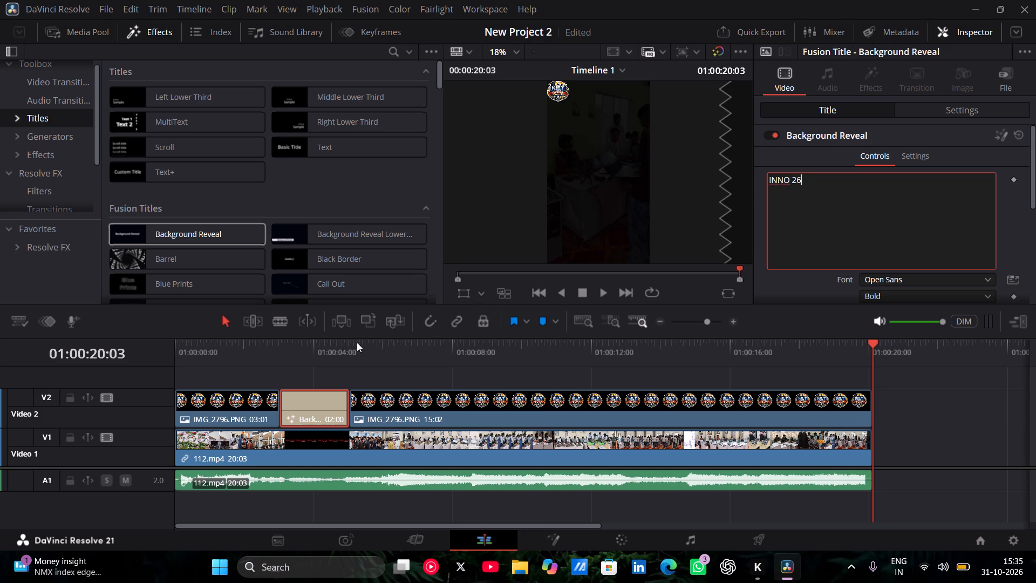
Play Timeline 1 across the Background Reveal title to check how INNO 26 appears over the INNOTECH section.
left_click(259, 345)
key("space")
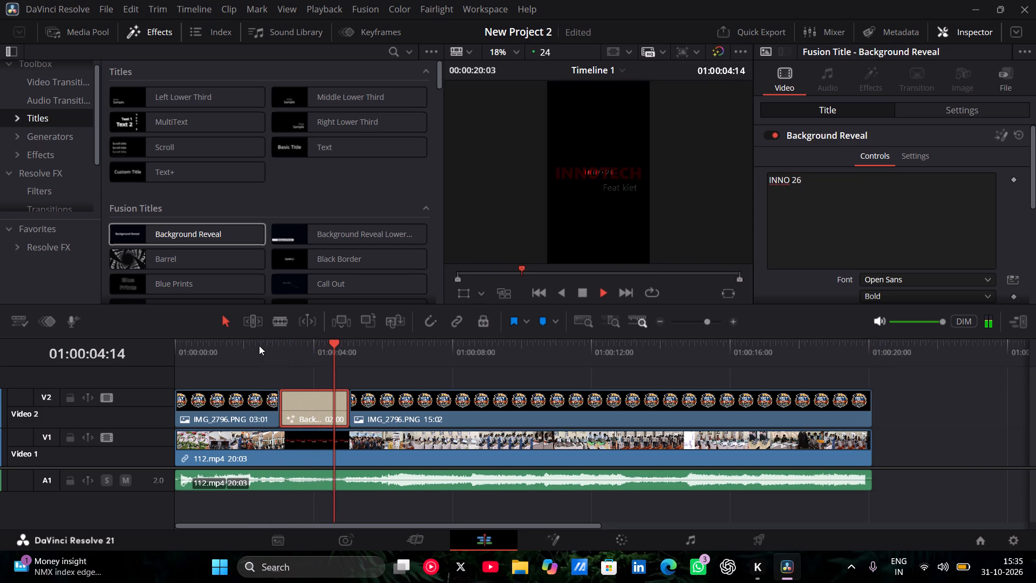
key("space")
key("space")
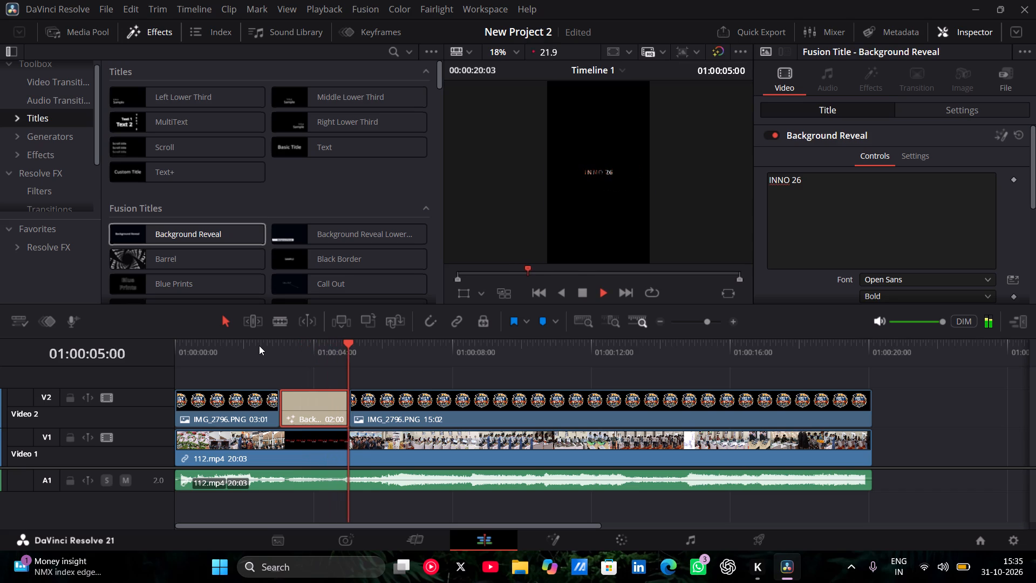
key("space")
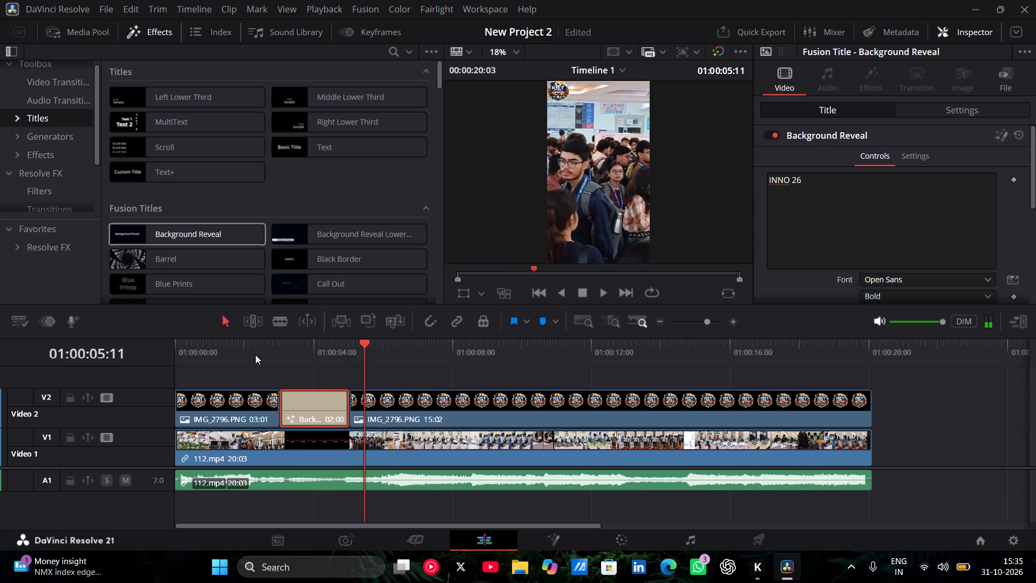
left_click(263, 348)
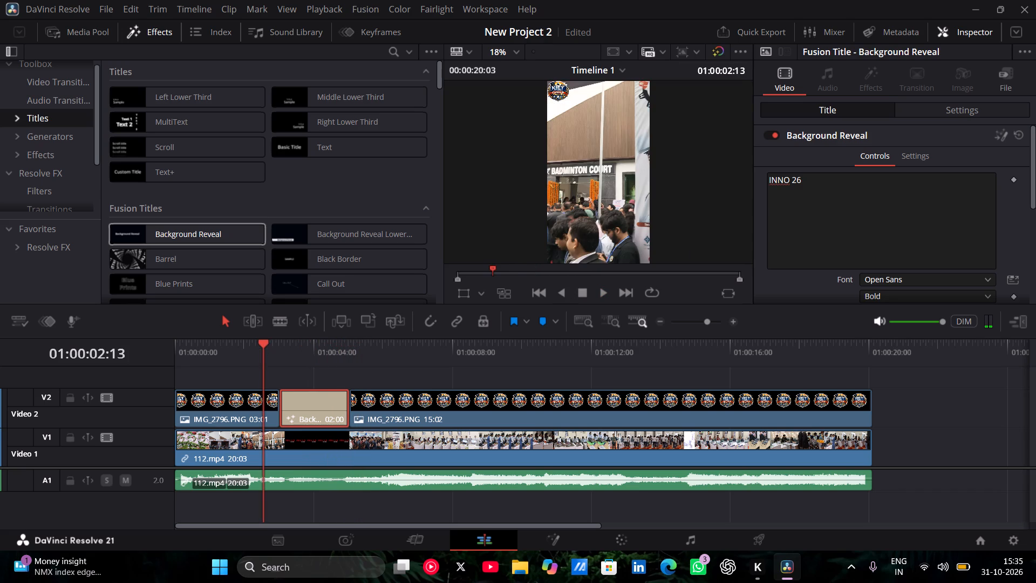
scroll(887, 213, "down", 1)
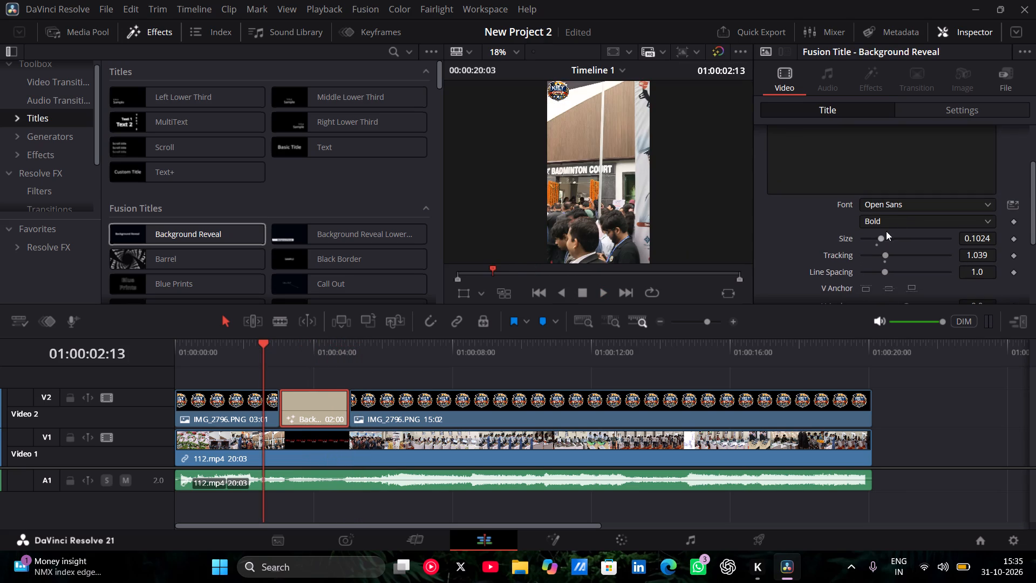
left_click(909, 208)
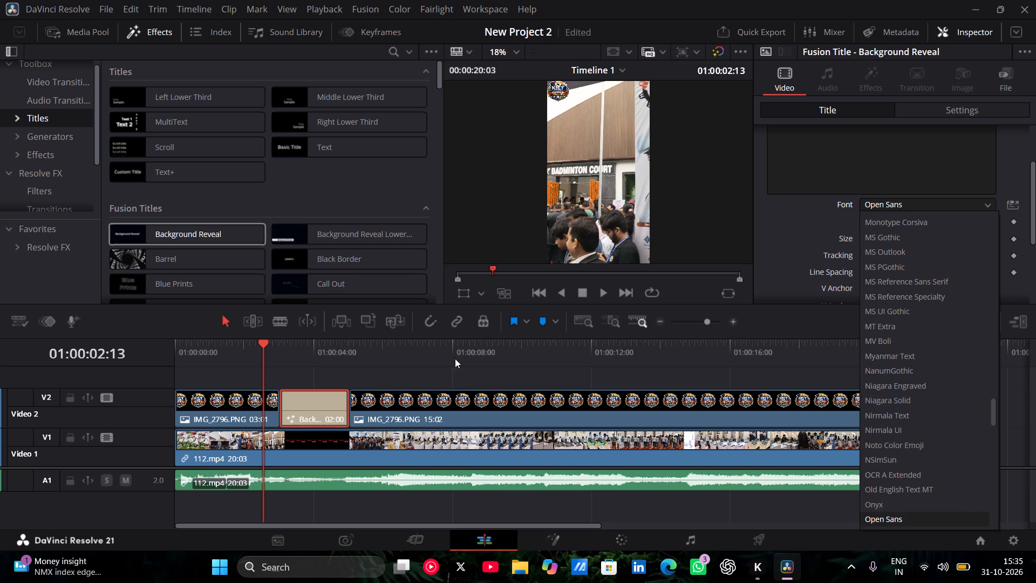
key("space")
Set the Background Reveal title's V Anchor to 1.0, previewing it at 01:00:04:11.
left_click_drag(264, 341, 289, 344)
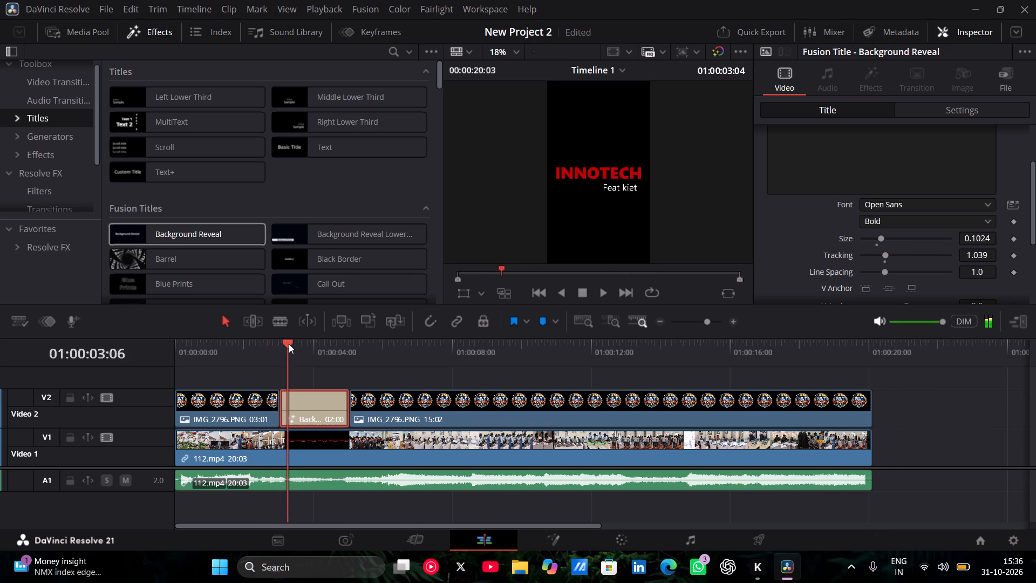
left_click_drag(289, 344, 318, 349)
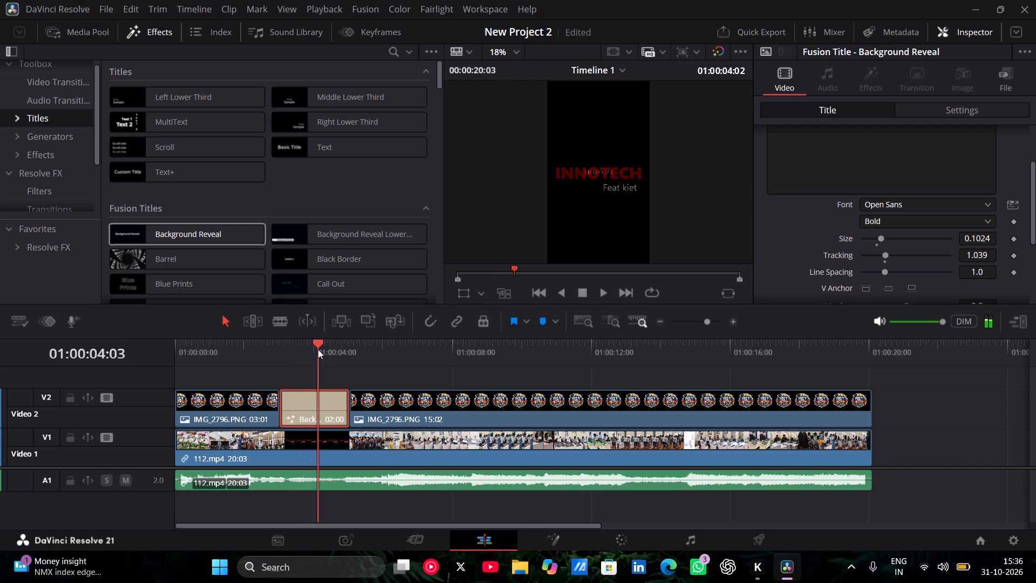
left_click_drag(318, 349, 330, 354)
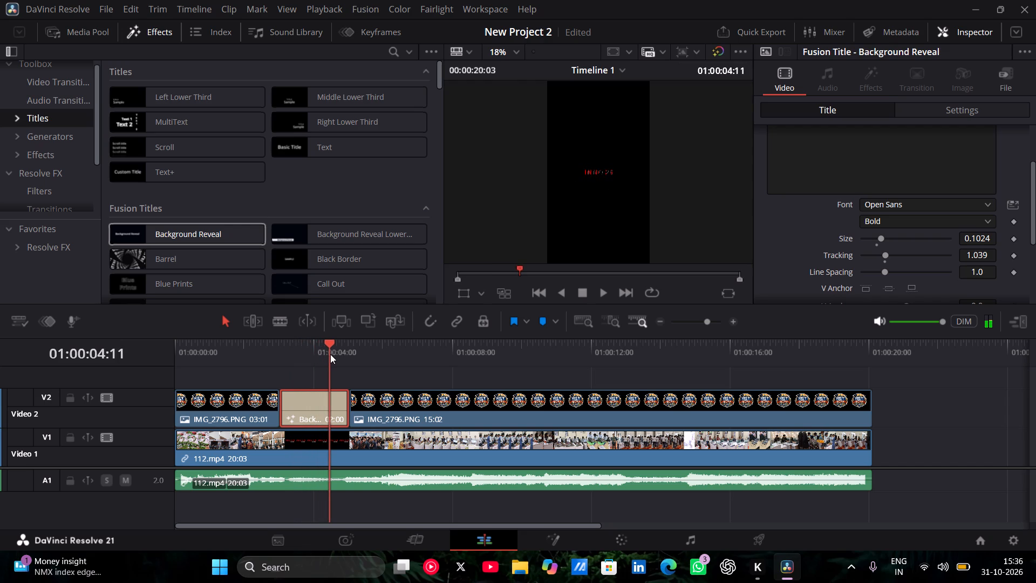
left_click_drag(330, 354, 330, 354)
scroll(911, 276, "down", 2)
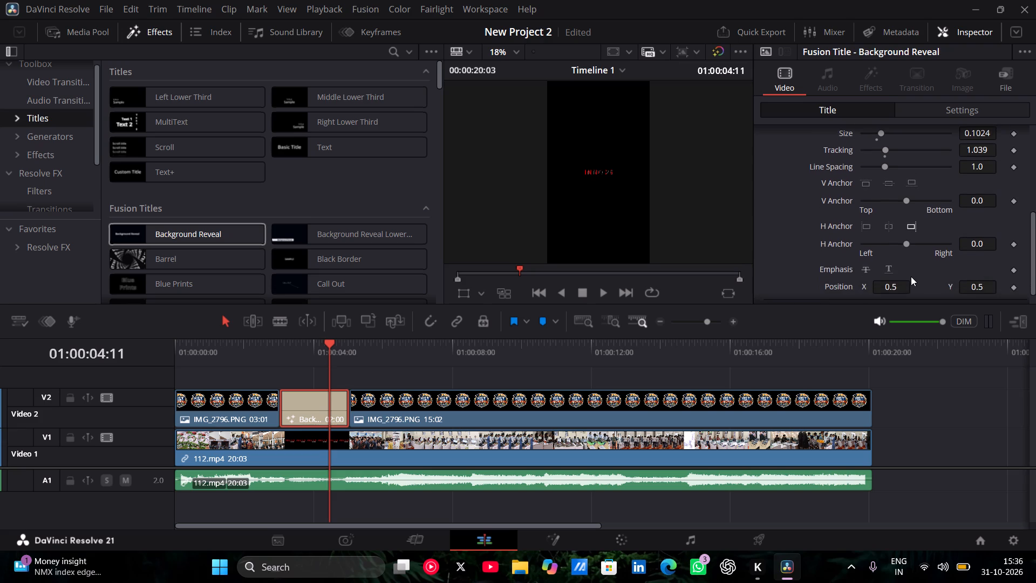
scroll(911, 276, "down", 2)
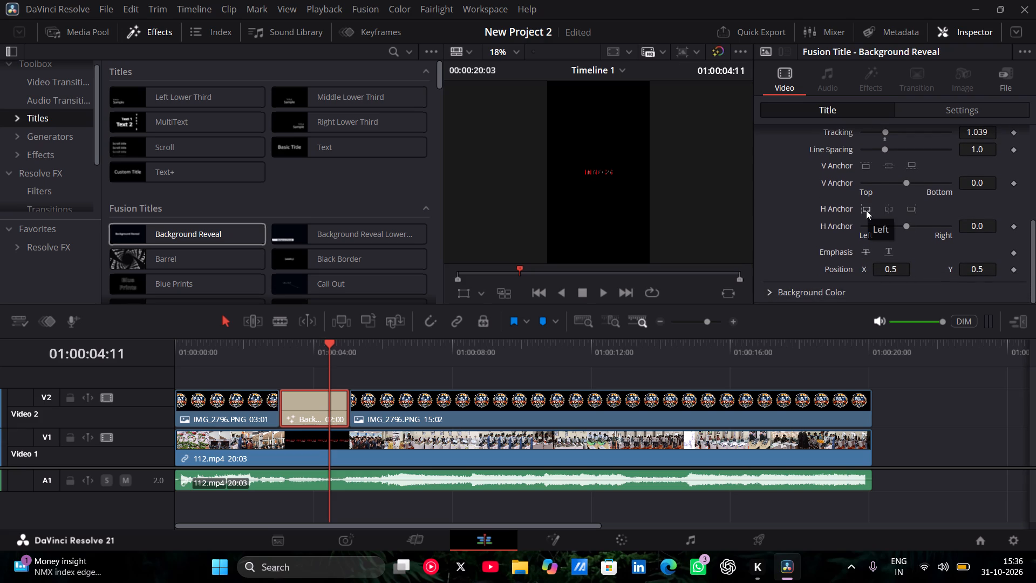
left_click_drag(905, 184, 898, 183)
left_click_drag(898, 183, 814, 189)
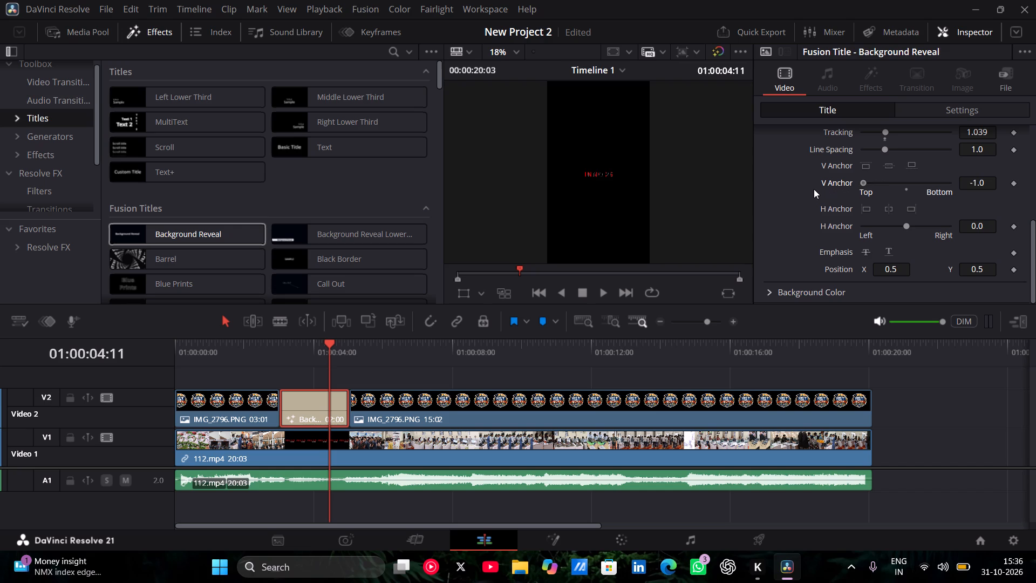
left_click_drag(814, 189, 773, 192)
left_click_drag(773, 192, 948, 207)
Set the Background Reveal title's Position X to about 0.463.
scroll(907, 226, "down", 1)
left_click_drag(898, 267, 824, 272)
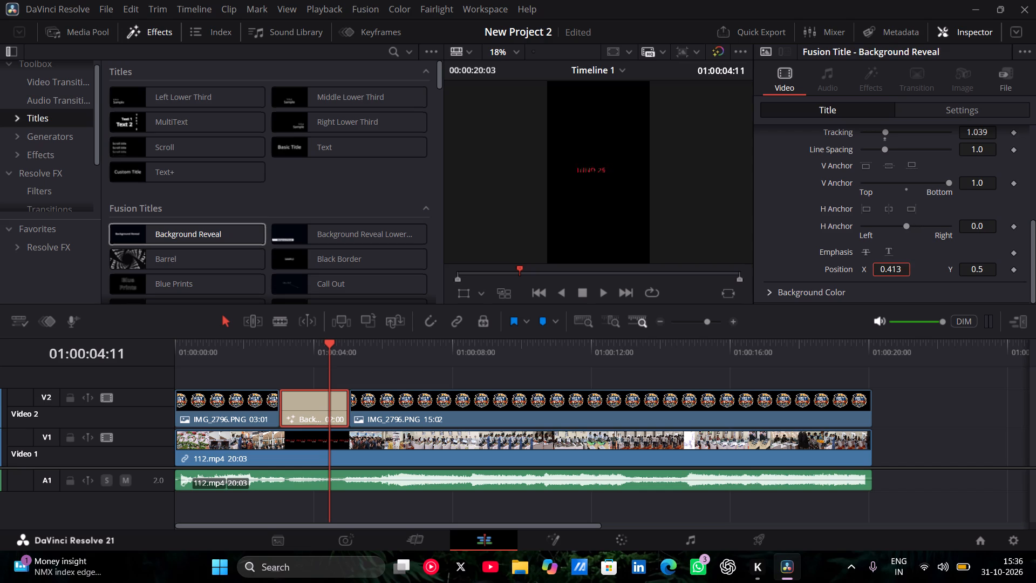
left_click_drag(824, 272, 848, 271)
left_click_drag(848, 271, 873, 269)
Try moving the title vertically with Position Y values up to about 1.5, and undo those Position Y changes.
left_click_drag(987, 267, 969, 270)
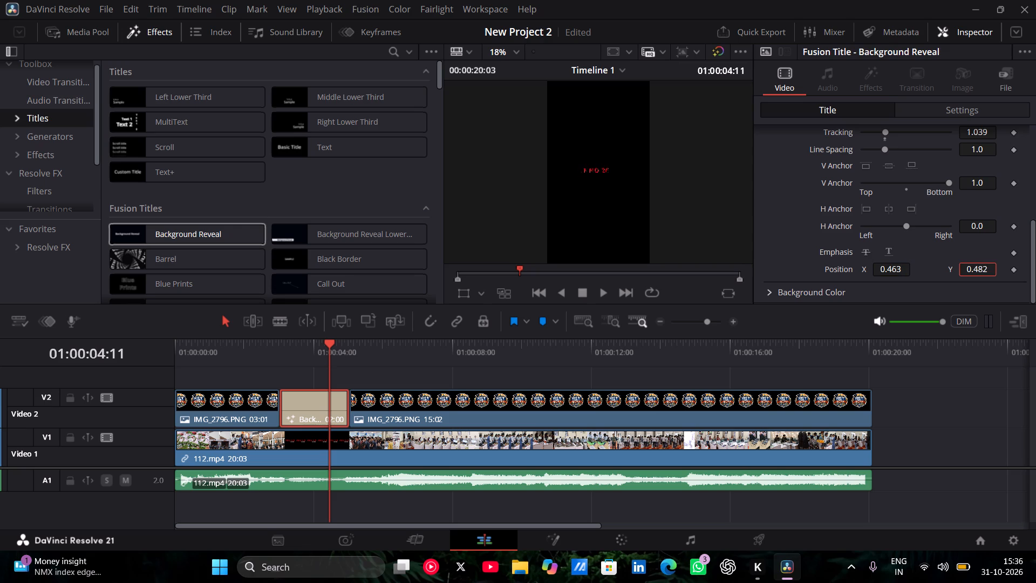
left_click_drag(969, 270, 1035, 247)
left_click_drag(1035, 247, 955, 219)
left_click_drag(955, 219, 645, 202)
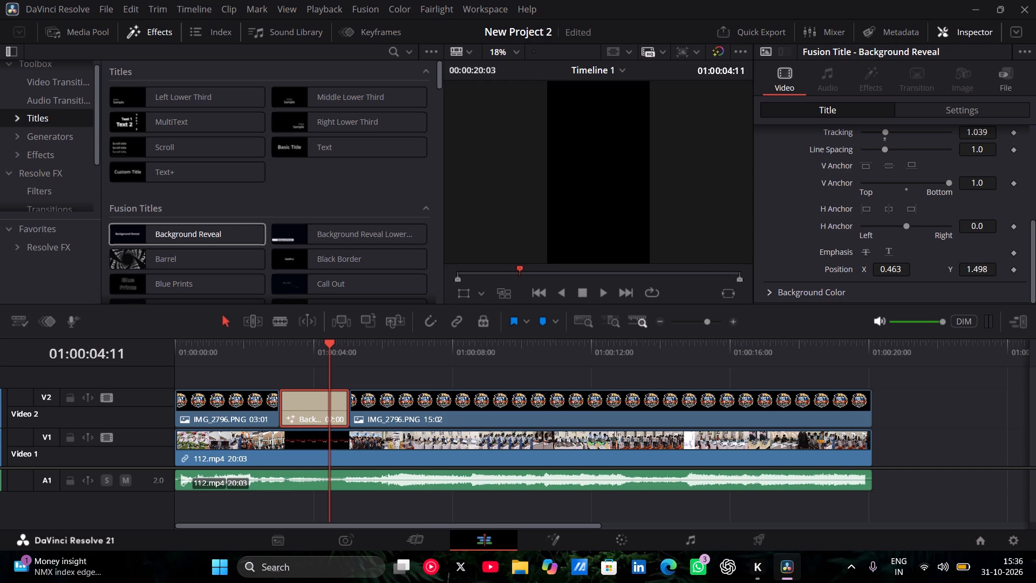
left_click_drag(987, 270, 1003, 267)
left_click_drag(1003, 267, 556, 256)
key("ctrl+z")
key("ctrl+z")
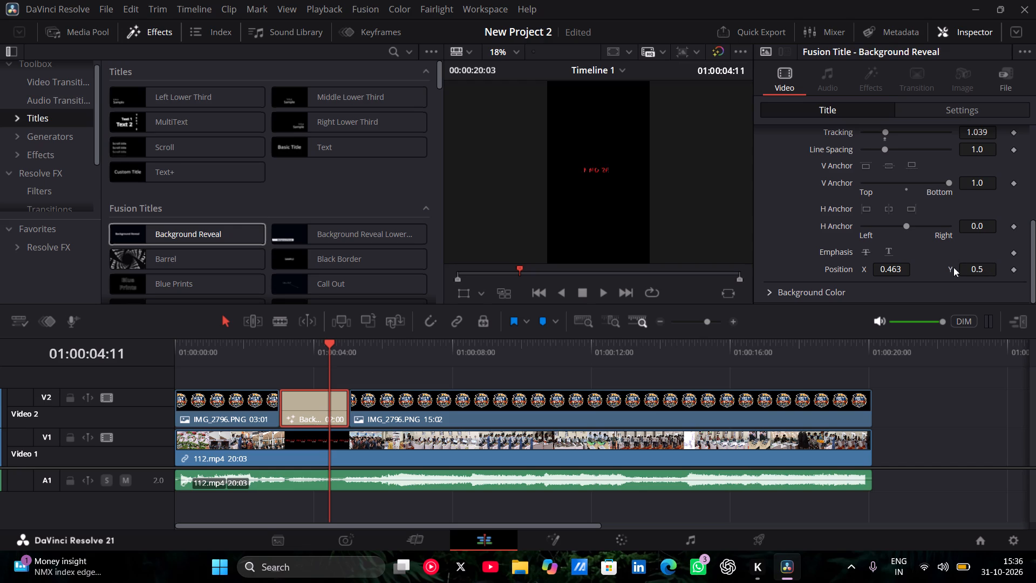
Play Timeline 1 from 01:00:04:11 past the end of the Background Reveal title to check its placement.
key("space")
key("space")
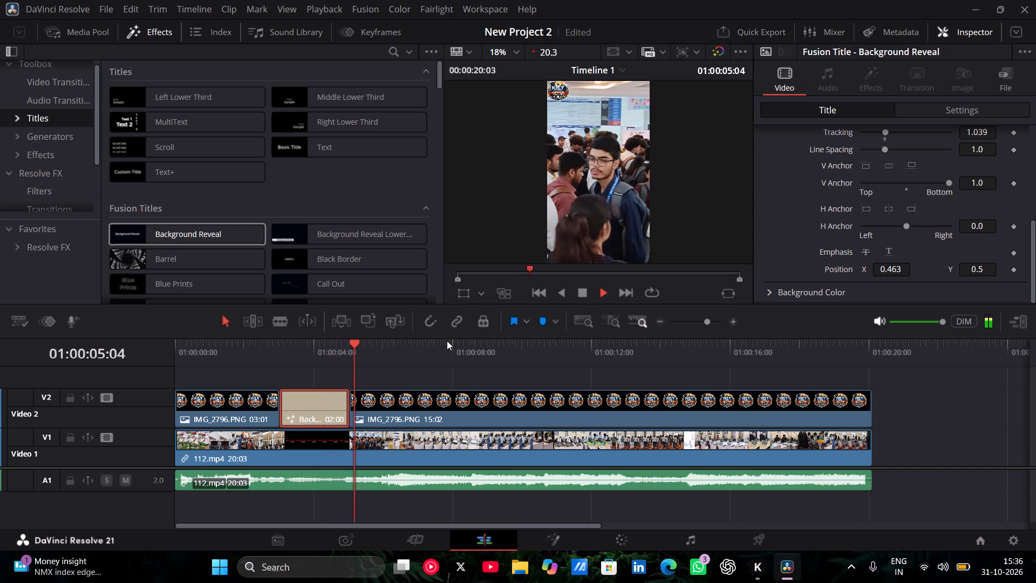
Keep the Background Reveal title's Open Sans font in Bold and set its Size to about 0.28, previewing it at 01:00:04:08.
left_click(324, 342)
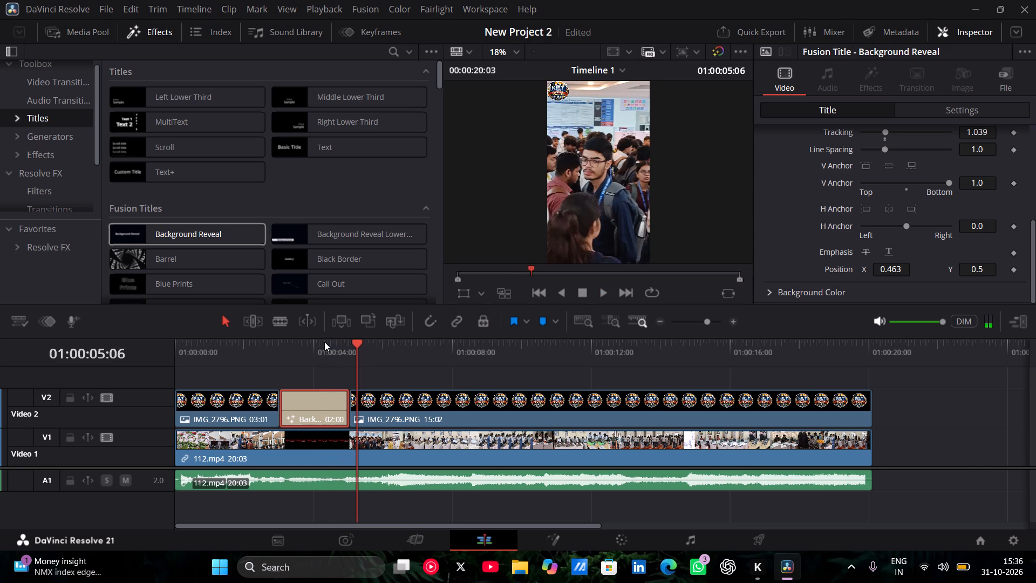
scroll(898, 150, "up", 1)
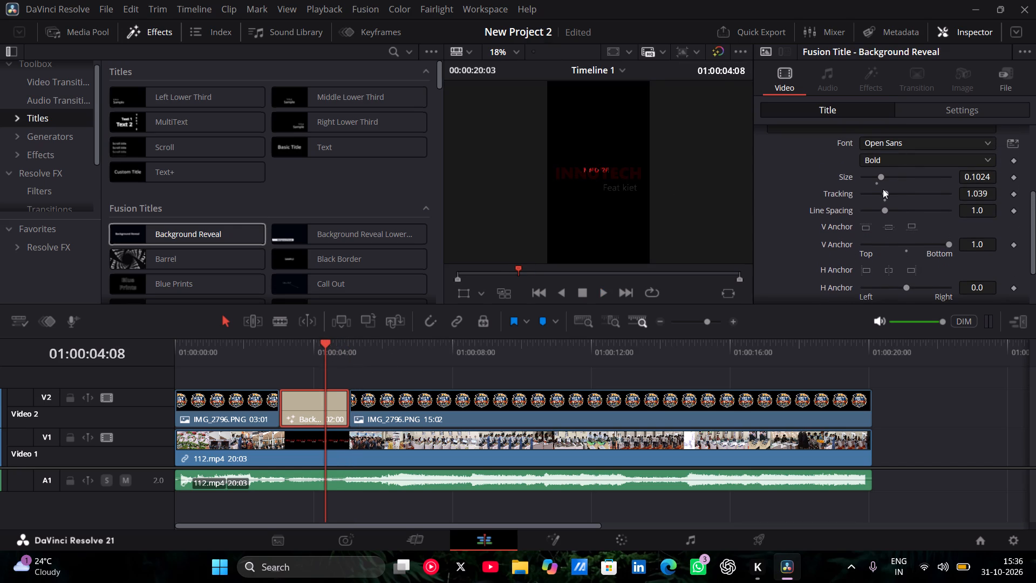
left_click(910, 161)
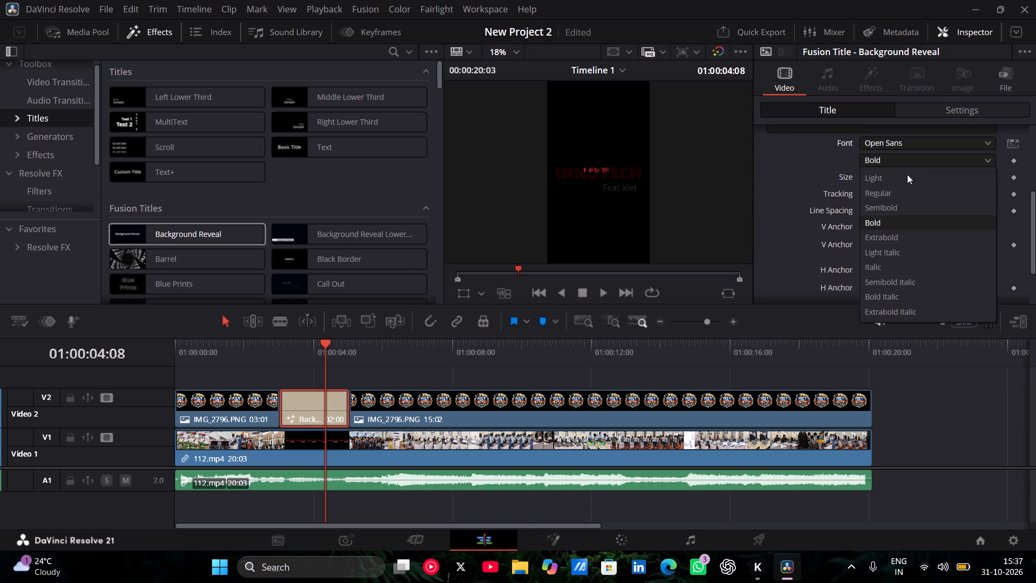
left_click(890, 228)
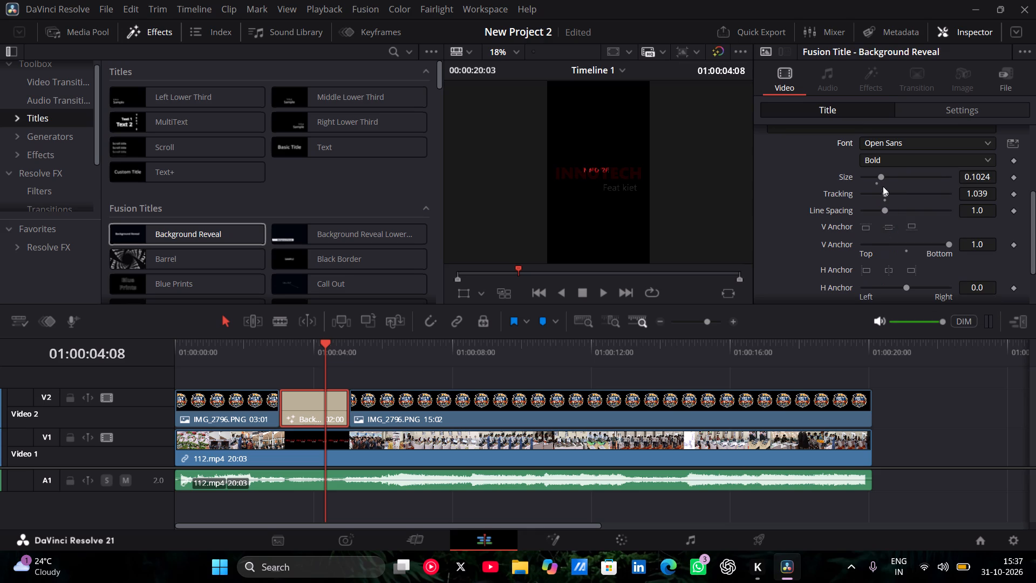
left_click_drag(881, 176, 907, 176)
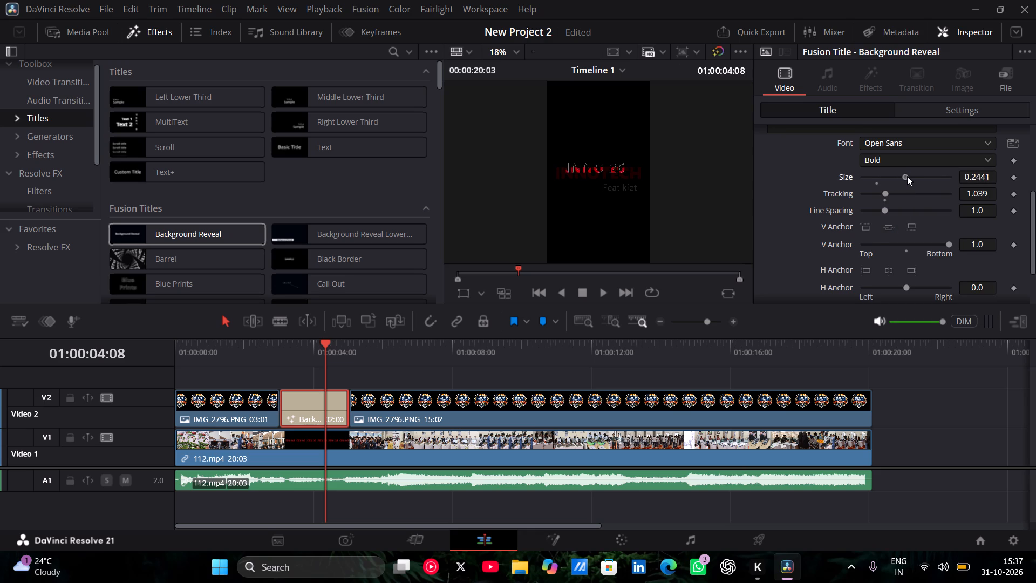
left_click_drag(907, 176, 921, 176)
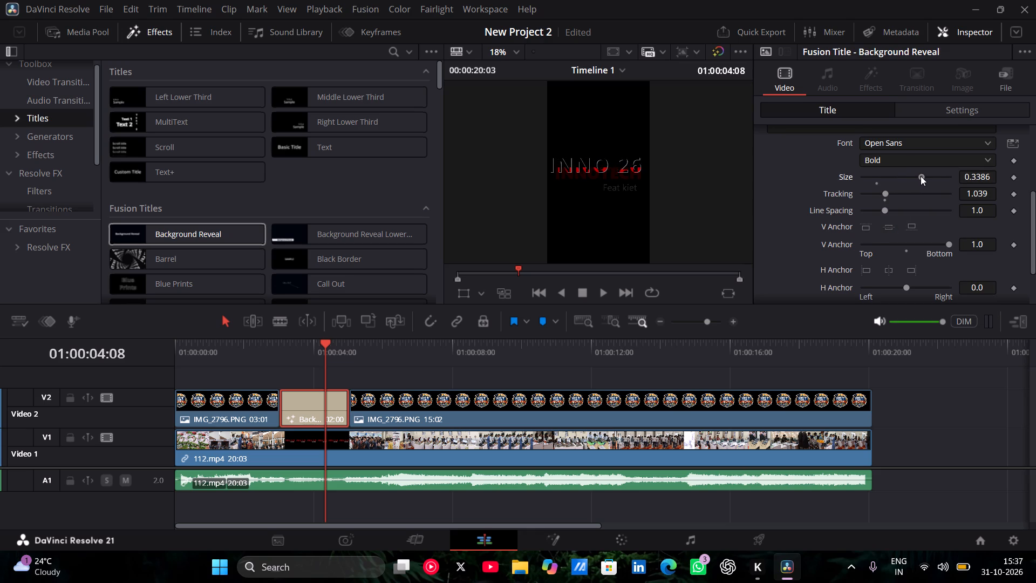
left_click_drag(921, 176, 906, 177)
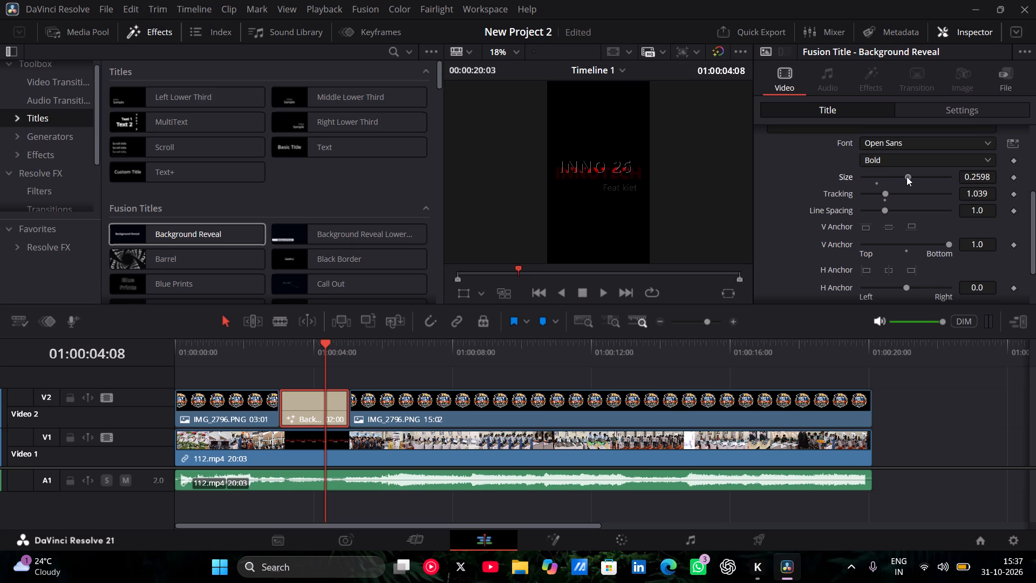
left_click_drag(906, 177, 911, 177)
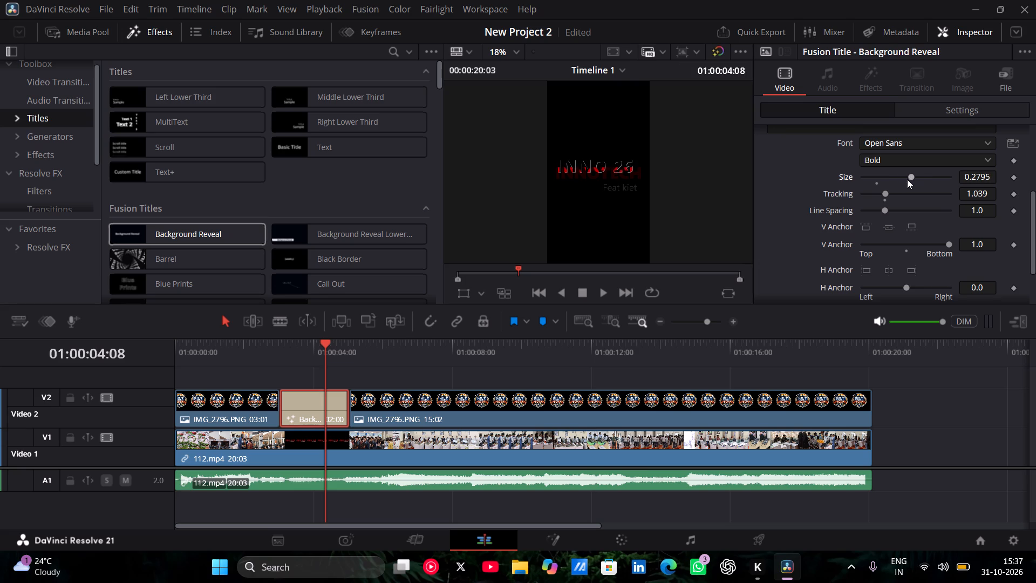
Set the INNO 26 title's Tracking to about 1.071 and its Line Spacing to about 2.677.
left_click(887, 190)
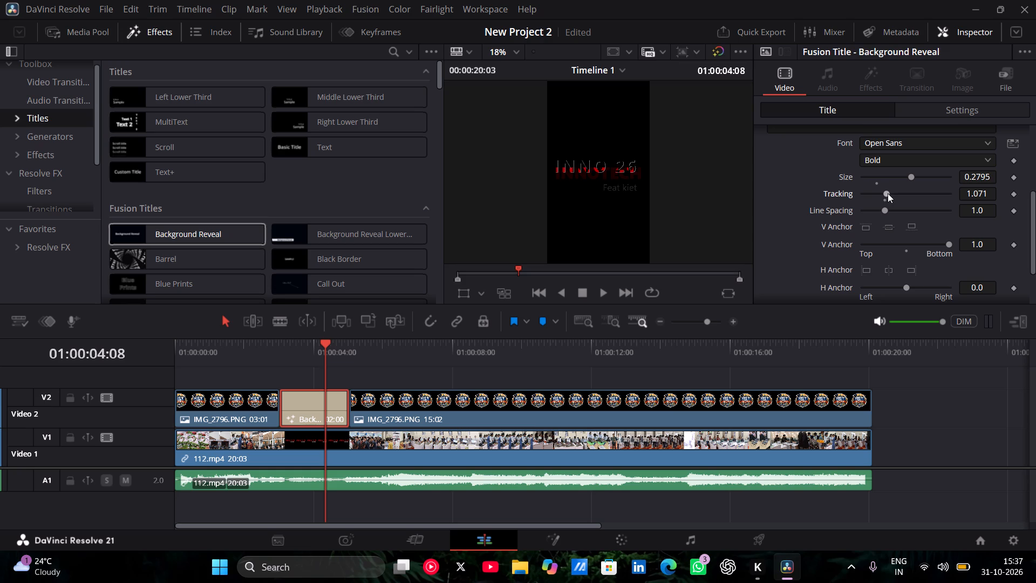
left_click_drag(885, 209, 926, 209)
left_click_drag(926, 209, 922, 209)
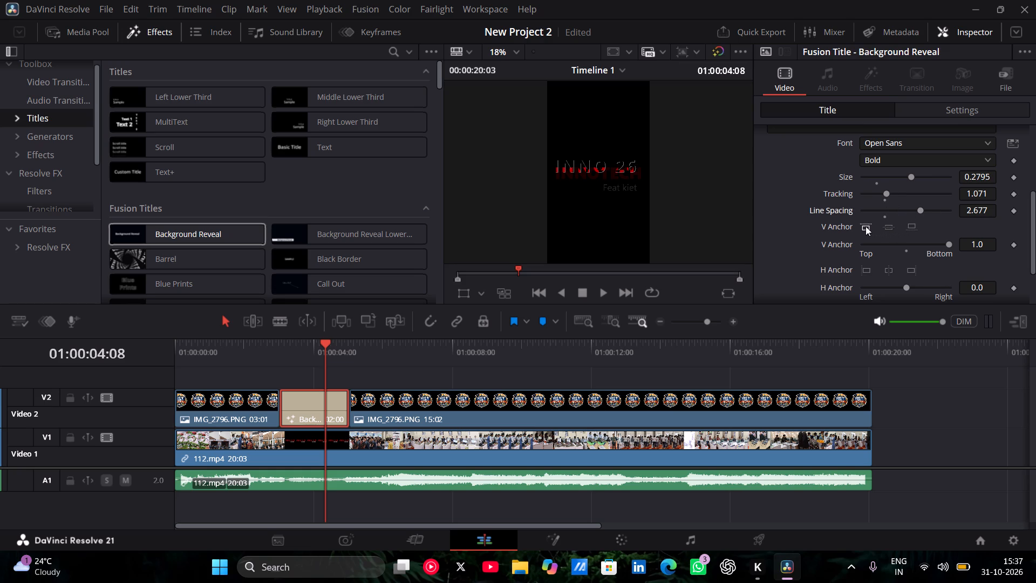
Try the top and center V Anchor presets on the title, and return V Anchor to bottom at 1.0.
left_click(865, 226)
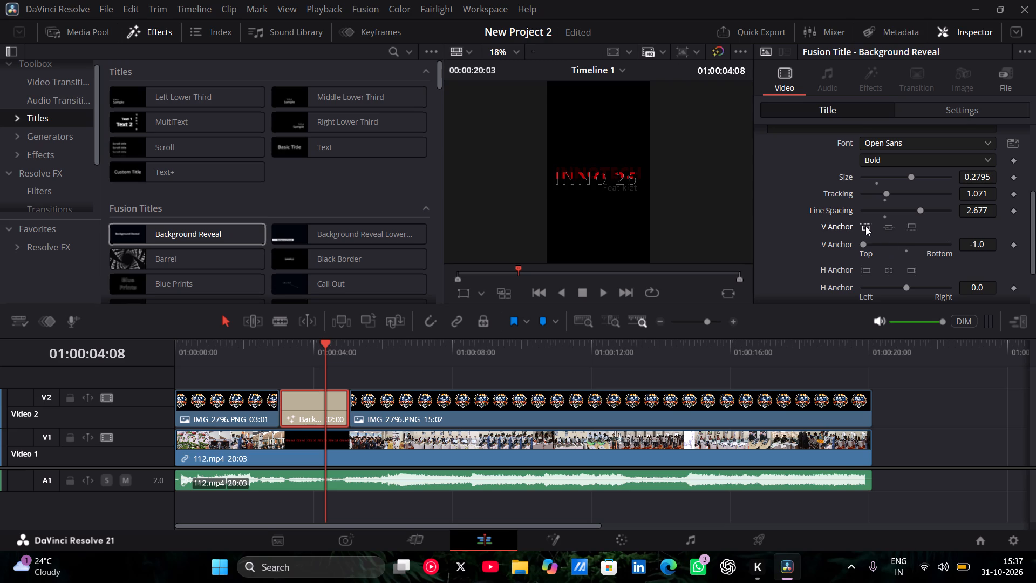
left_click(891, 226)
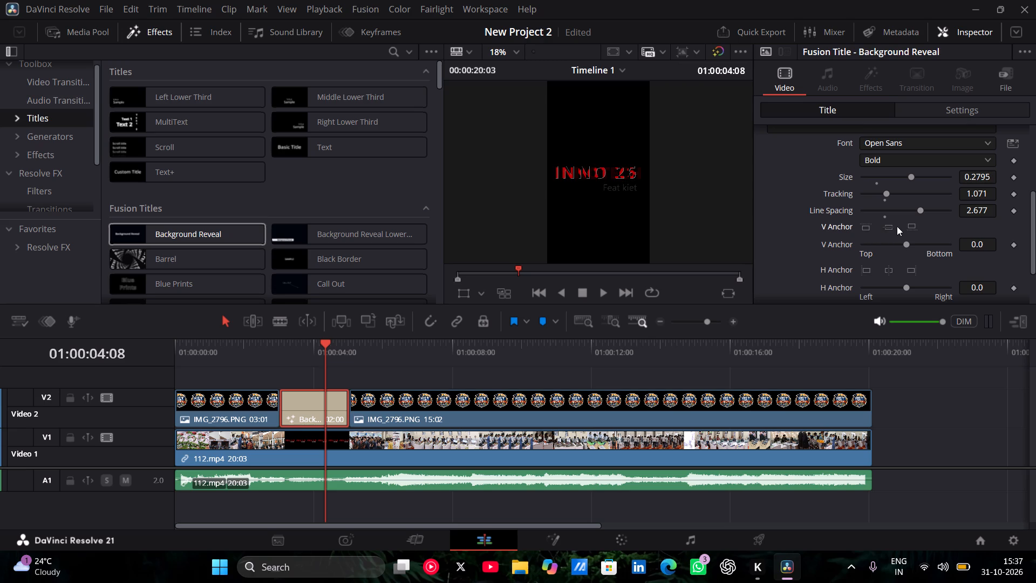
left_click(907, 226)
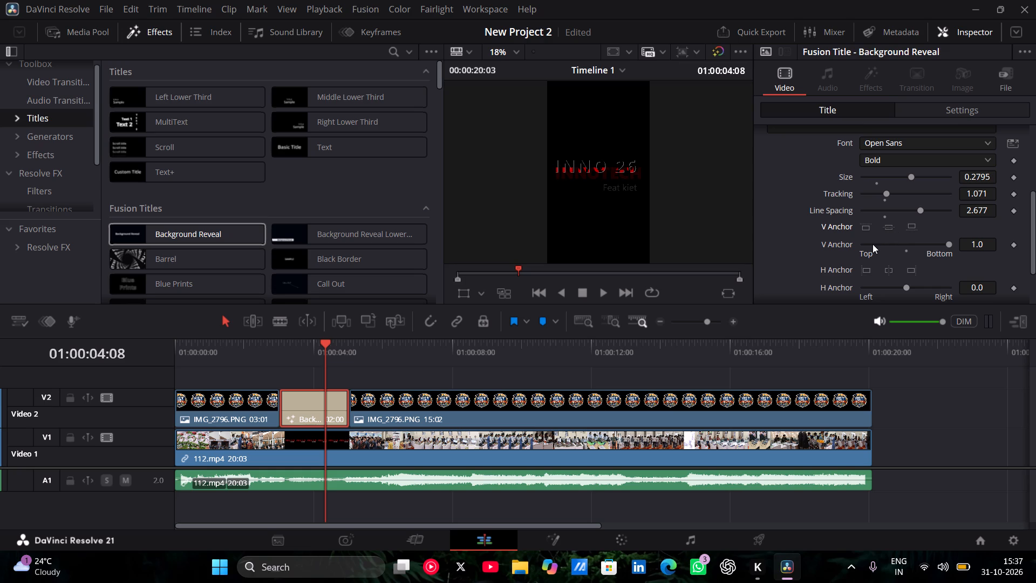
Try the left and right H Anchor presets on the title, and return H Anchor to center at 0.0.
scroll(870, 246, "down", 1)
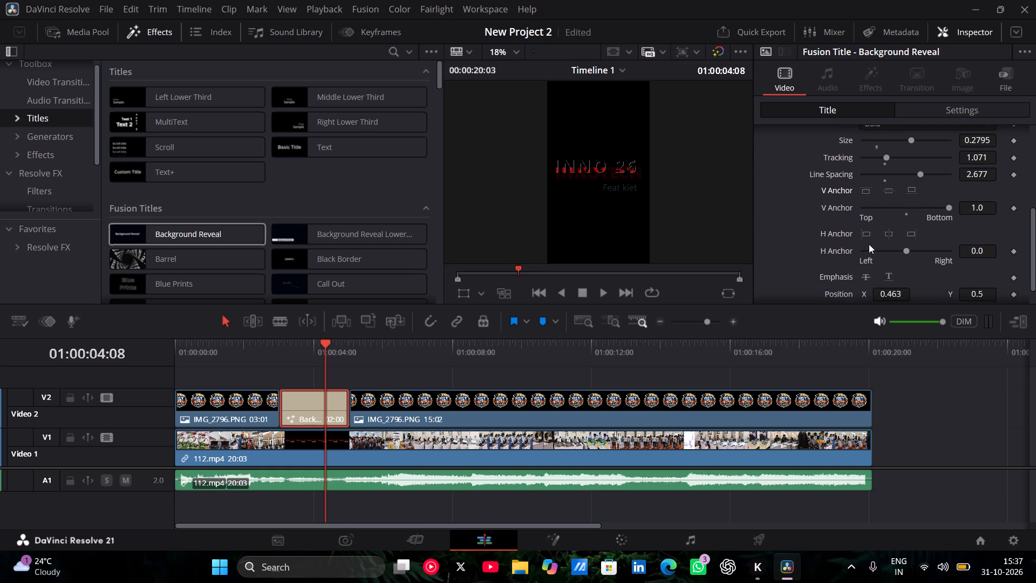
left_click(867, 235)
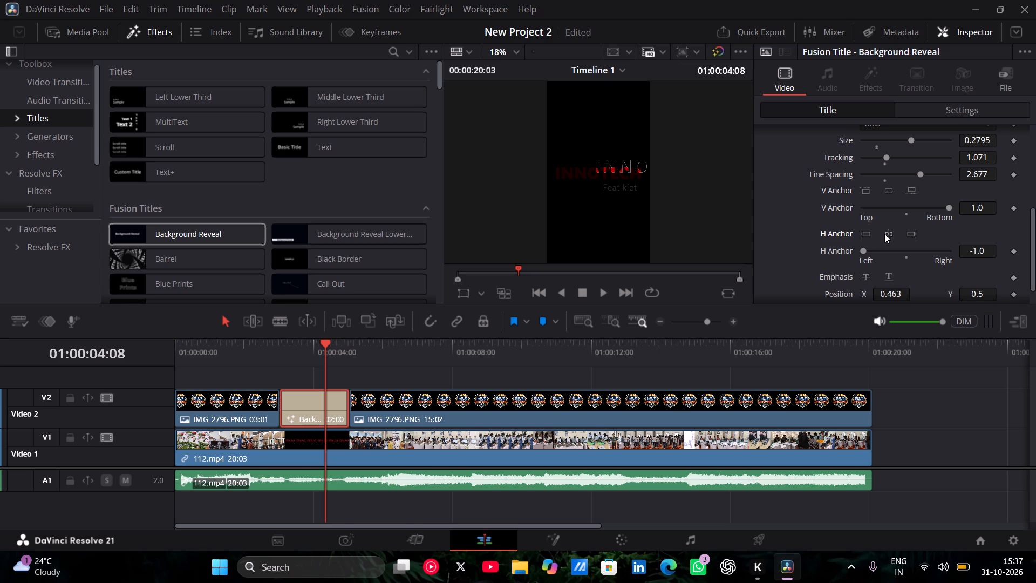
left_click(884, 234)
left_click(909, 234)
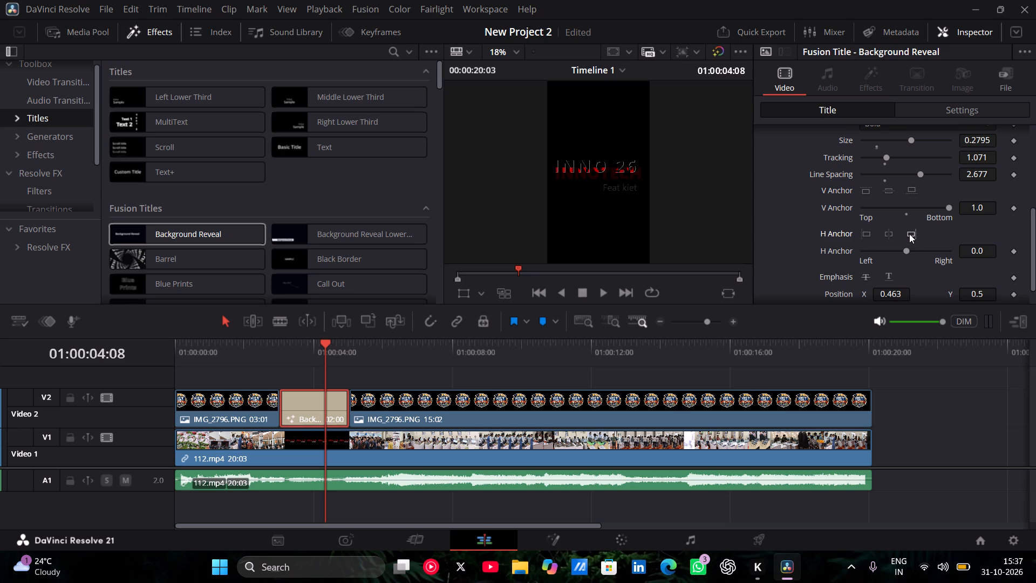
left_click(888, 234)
Apply strikethrough emphasis to the INNO 26 title, trying underline as well and switching the underline back off.
scroll(904, 249, "down", 1)
left_click(868, 253)
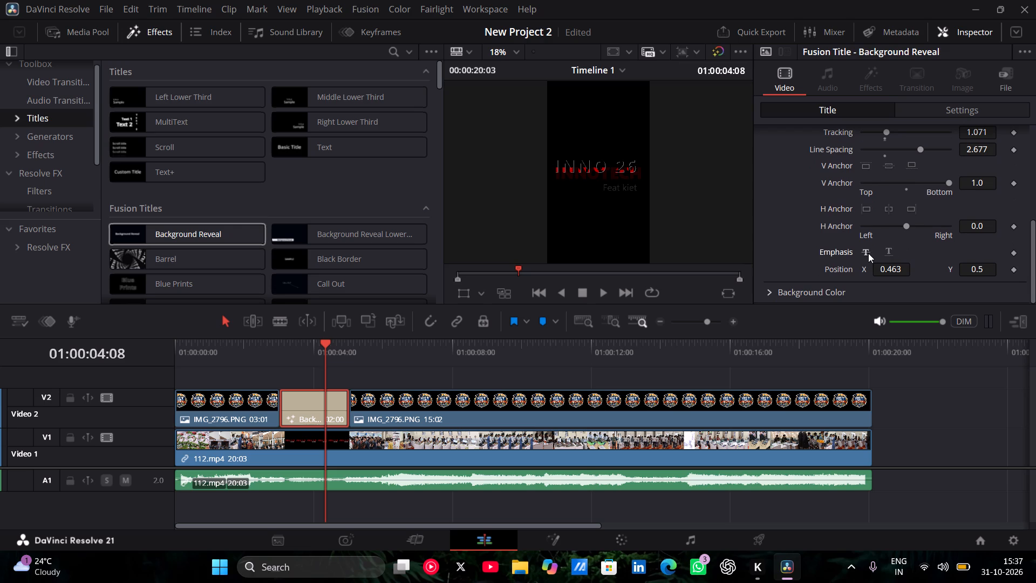
left_click(888, 250)
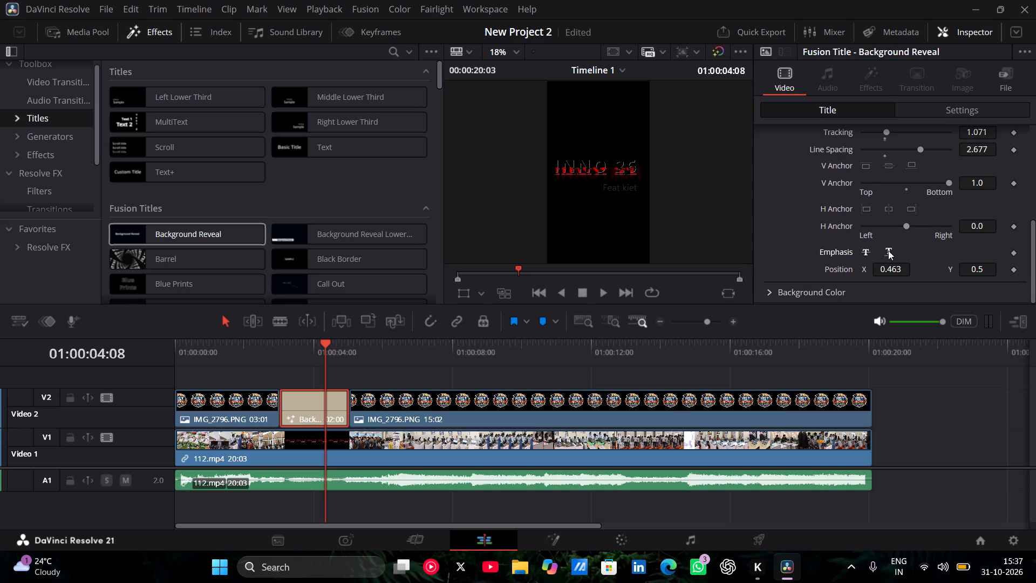
left_click(888, 250)
scroll(889, 245, "down", 4)
scroll(921, 238, "up", 1)
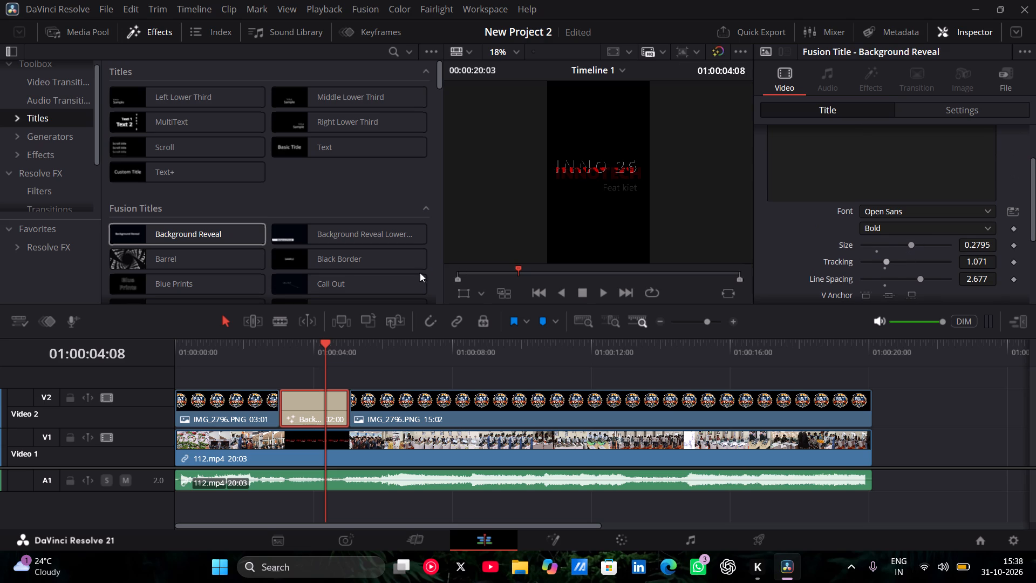
Play and scrub Timeline 1 across the Background Reveal title to review INNO 26 over INNOTECH, stopping at 01:00:04:01.
left_click(259, 335)
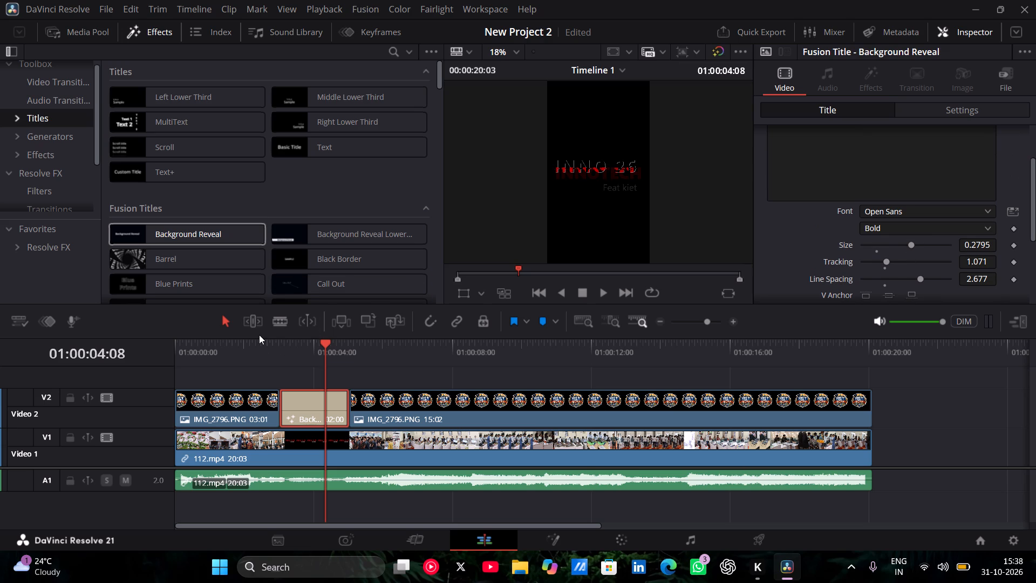
left_click(259, 339)
key("space")
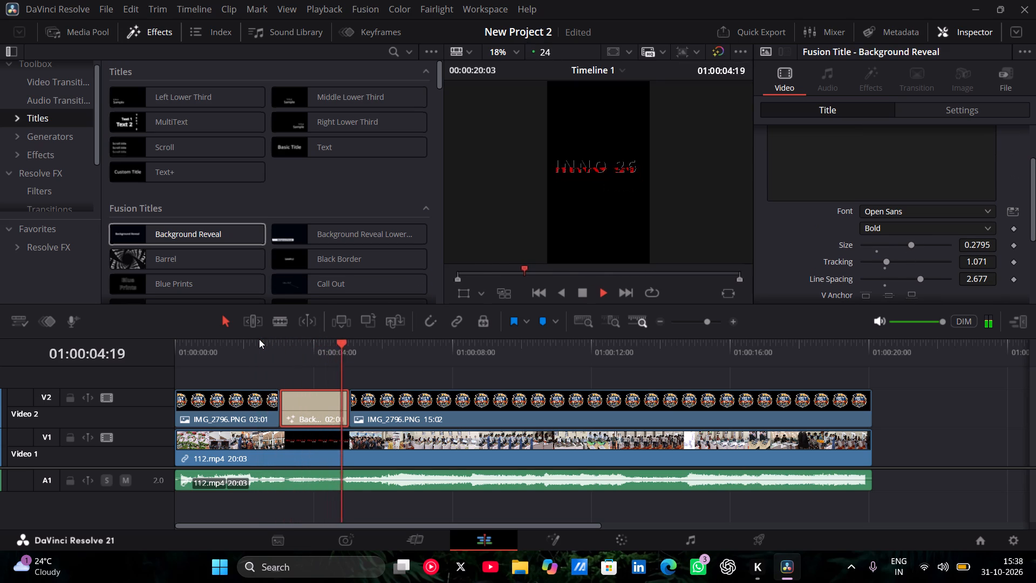
key("space")
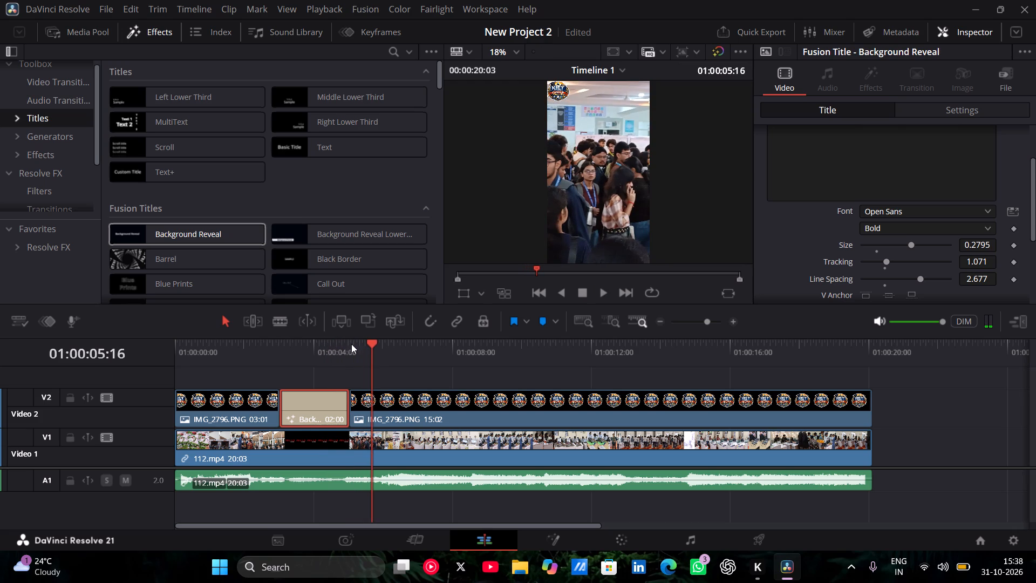
left_click_drag(368, 343, 321, 336)
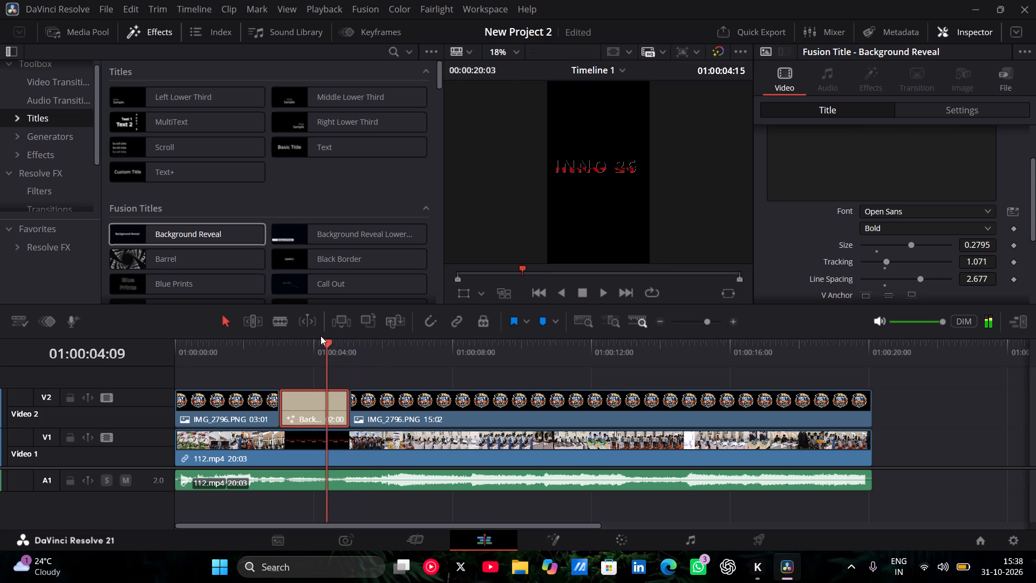
left_click_drag(321, 336, 315, 335)
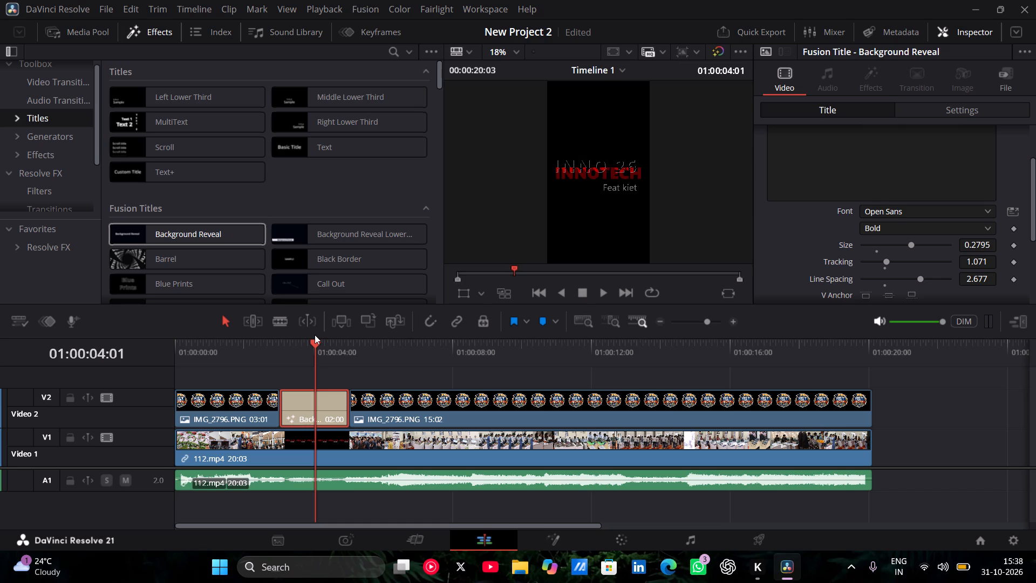
Look through the Background Reveal title's text controls and its Transform, Cropping, Dynamic Zoom and Composite settings.
scroll(882, 204, "up", 1)
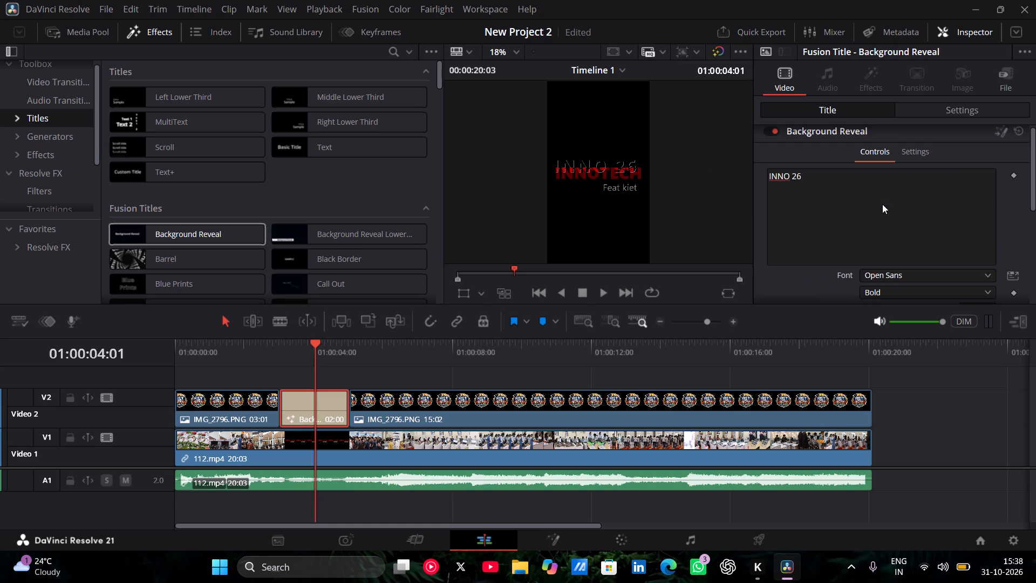
scroll(882, 204, "up", 1)
scroll(882, 204, "down", 5)
scroll(882, 204, "up", 3)
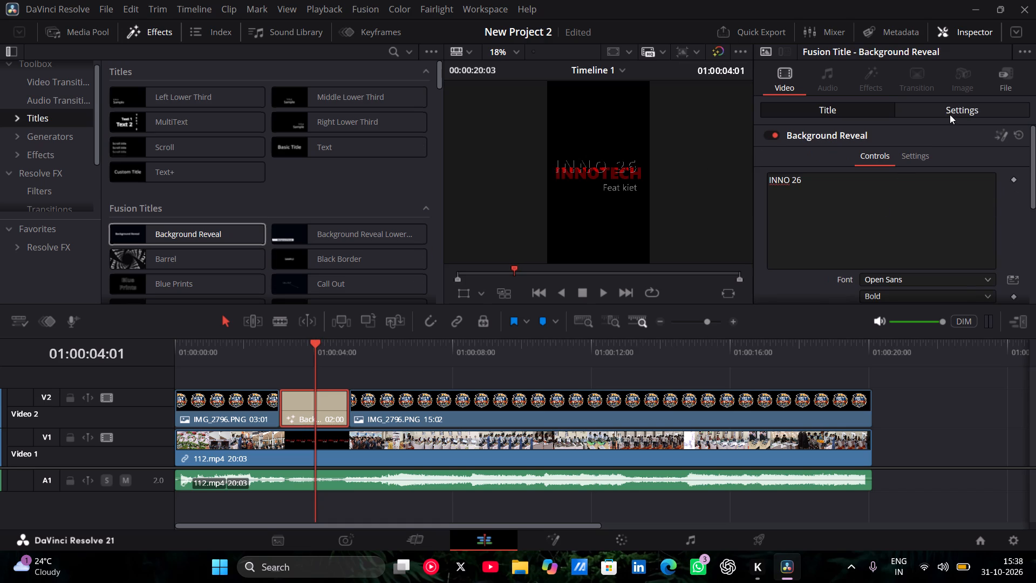
left_click(950, 114)
scroll(821, 274, "down", 2)
scroll(821, 274, "up", 9)
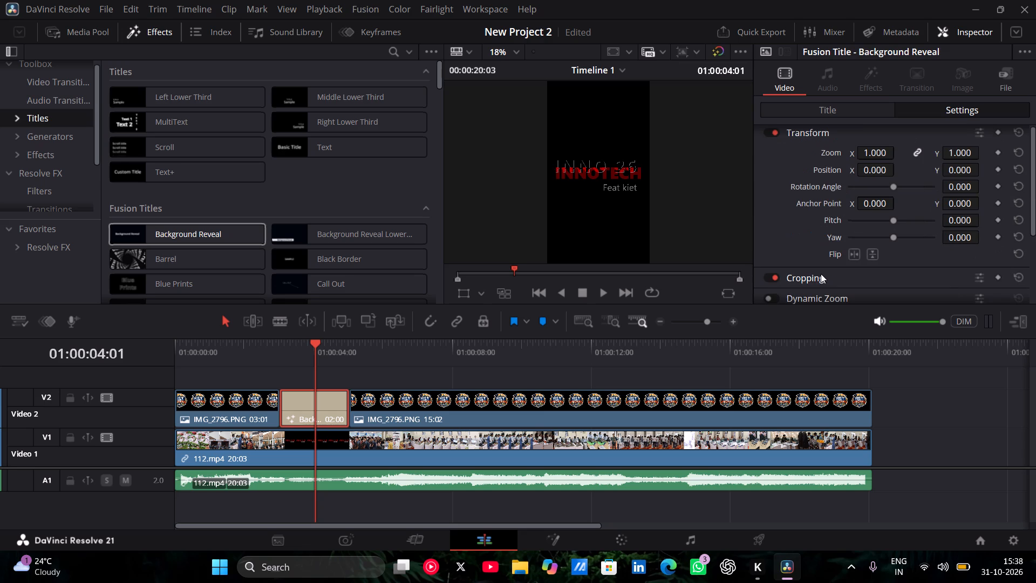
scroll(821, 274, "up", 1)
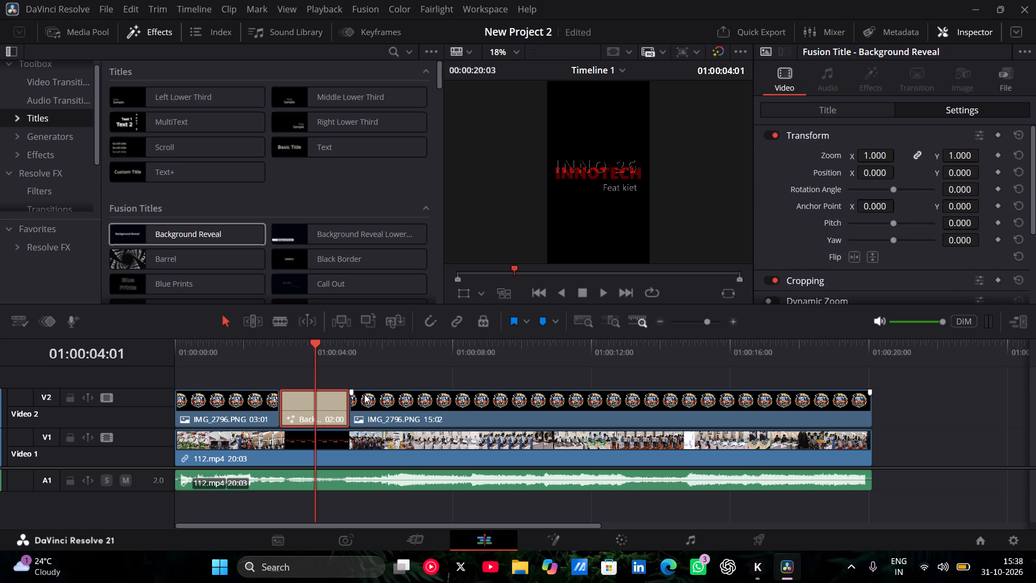
scroll(364, 394, "up", 1)
scroll(931, 175, "down", 2)
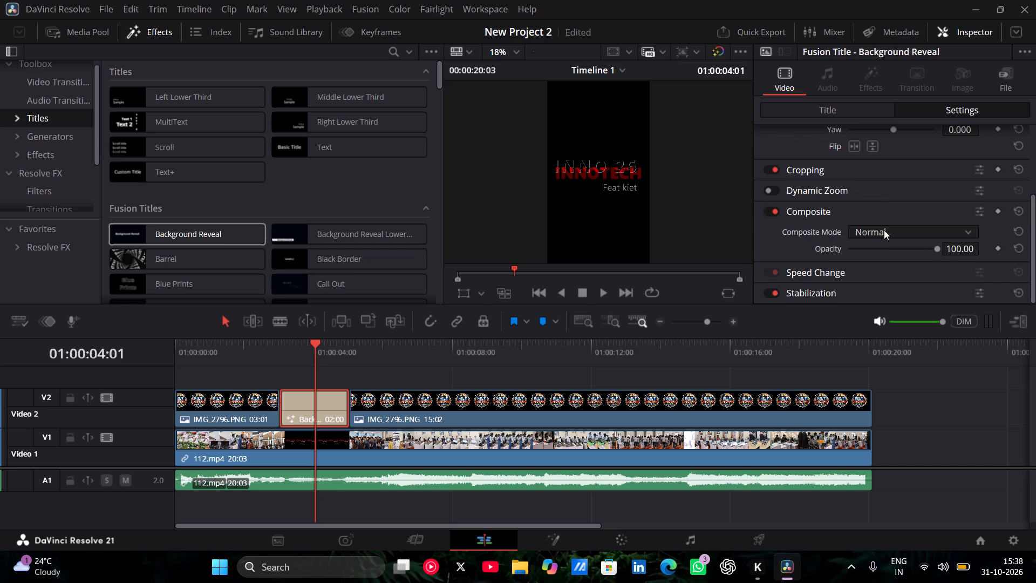
Scale the Background Reveal title in its Transform settings, trying Zoom 1.440 and settling on 0.960 for X and Y.
scroll(886, 227, "up", 2)
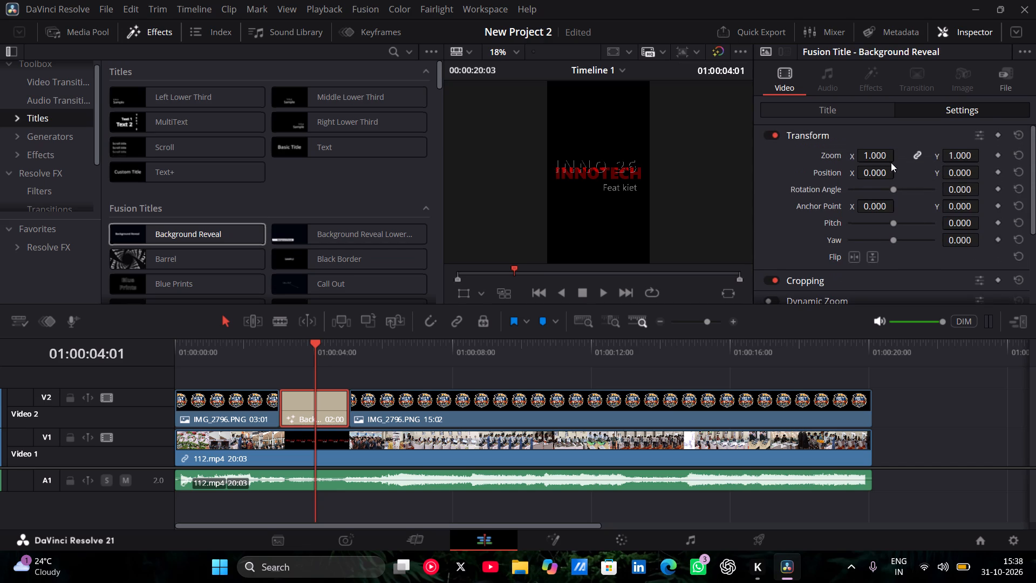
scroll(862, 175, "up", 1)
scroll(859, 199, "down", 2)
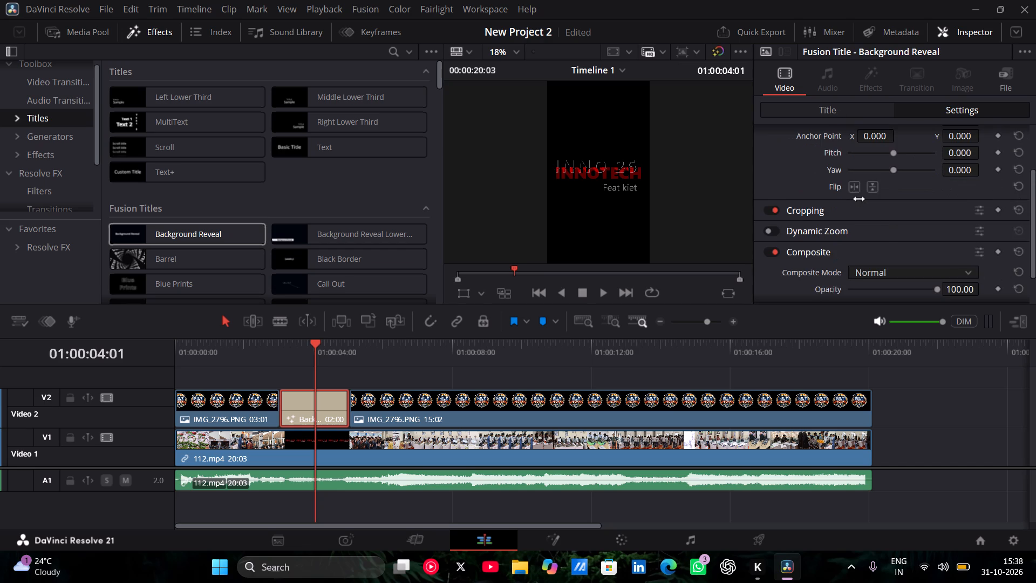
scroll(807, 219, "up", 2)
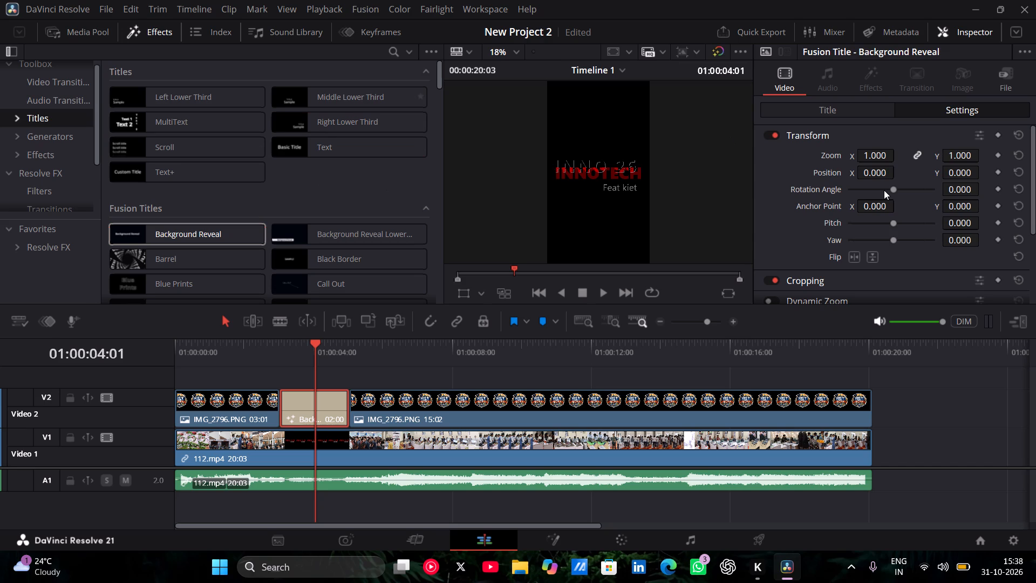
scroll(826, 228, "up", 3)
scroll(826, 228, "down", 3)
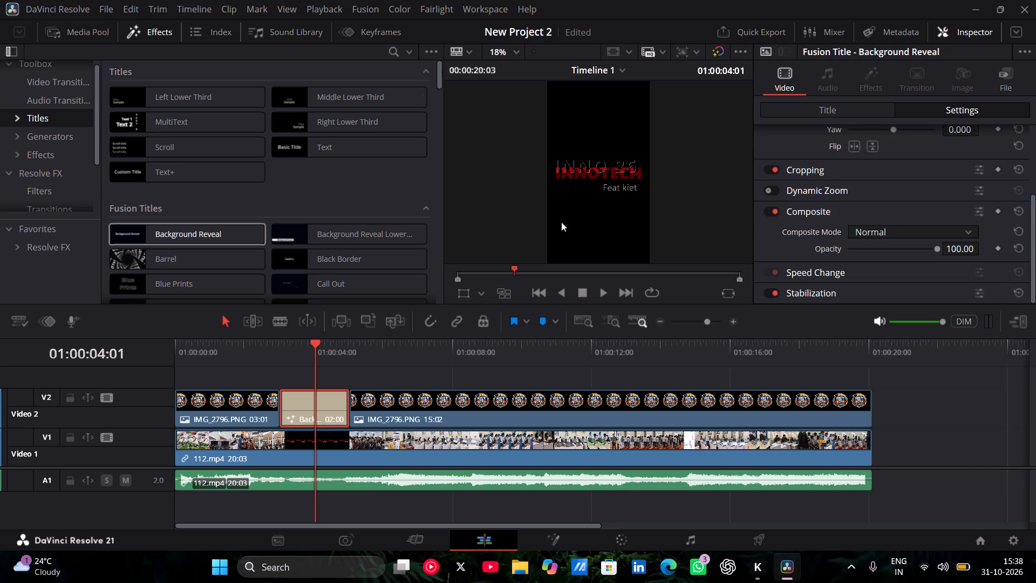
scroll(962, 139, "up", 1)
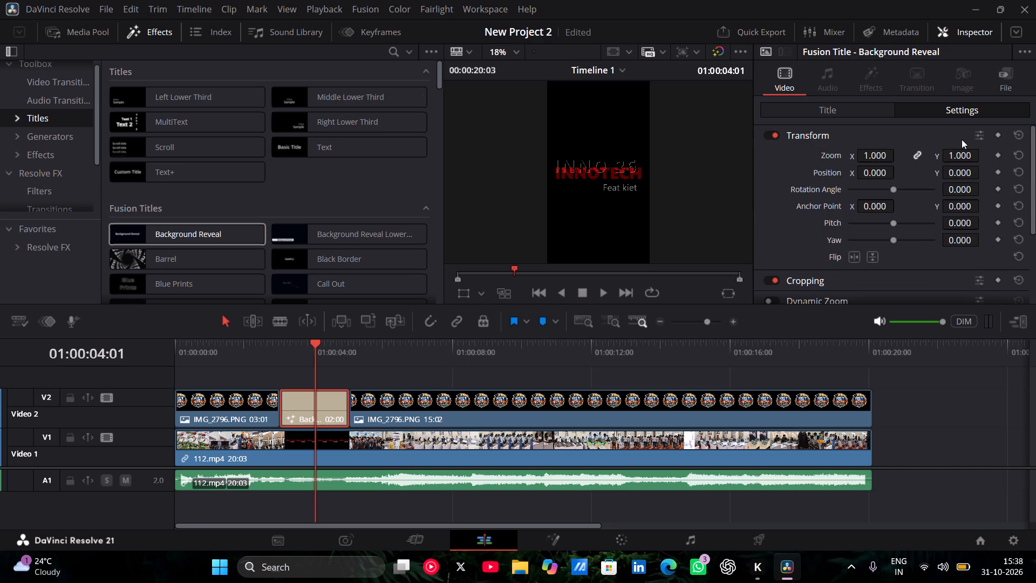
scroll(962, 139, "up", 1)
left_click_drag(957, 158, 982, 162)
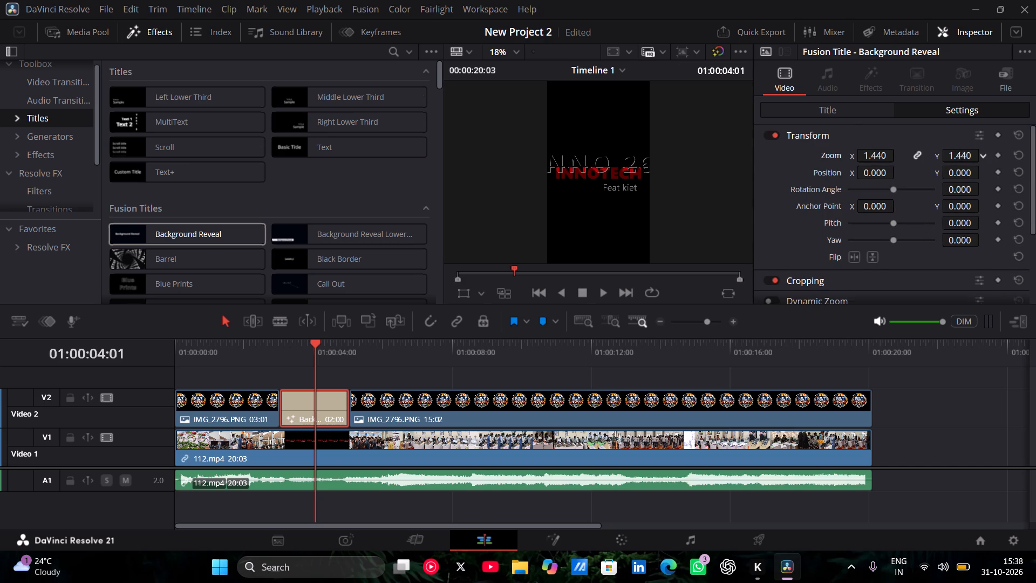
left_click_drag(982, 162, 954, 166)
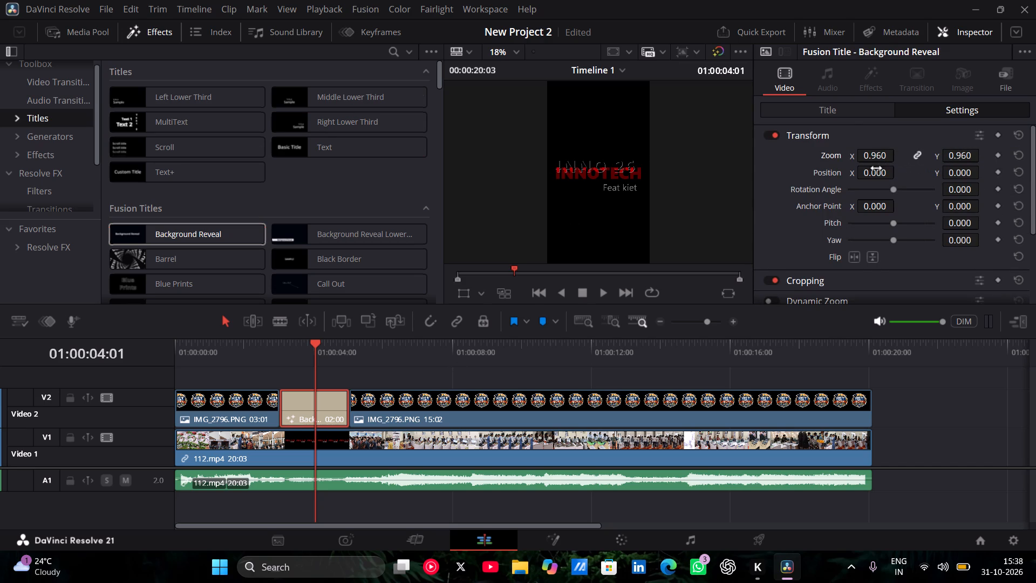
Move the Background Reveal title to Transform Position X -3.000 and Y -56.000 so INNO 26 sits over INNOTECH.
left_click(872, 169)
left_click_drag(959, 173, 909, 181)
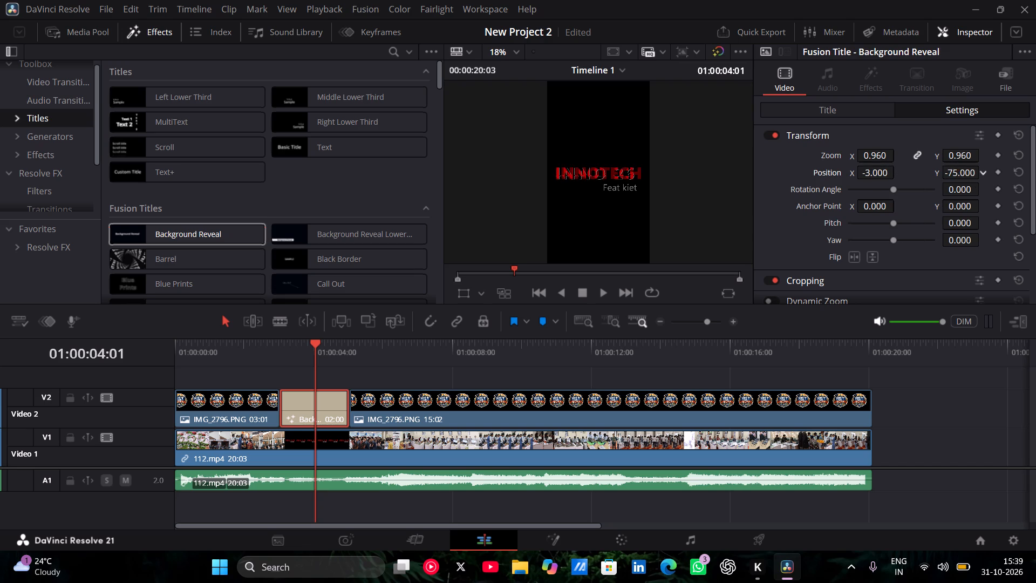
left_click_drag(909, 181, 922, 174)
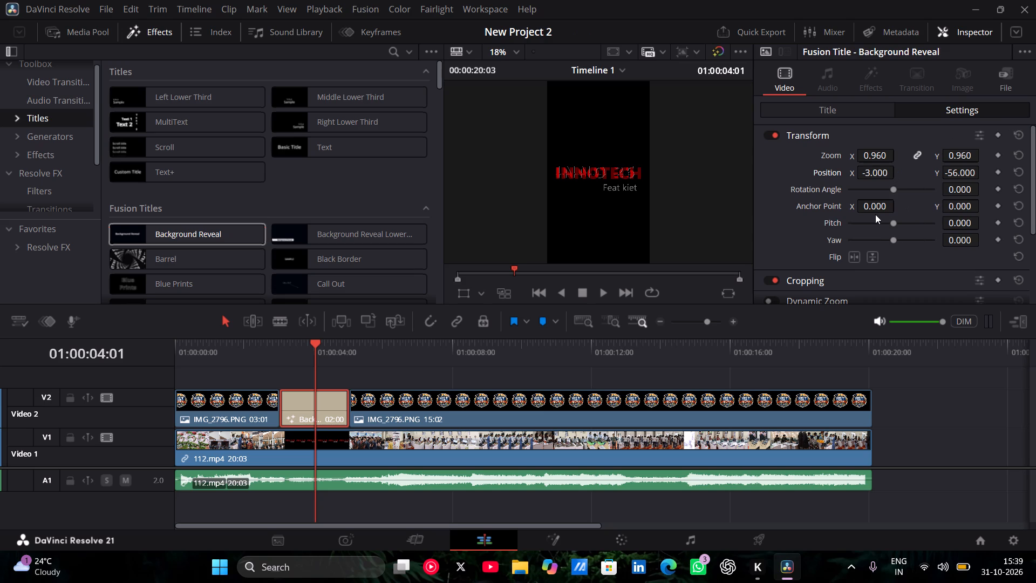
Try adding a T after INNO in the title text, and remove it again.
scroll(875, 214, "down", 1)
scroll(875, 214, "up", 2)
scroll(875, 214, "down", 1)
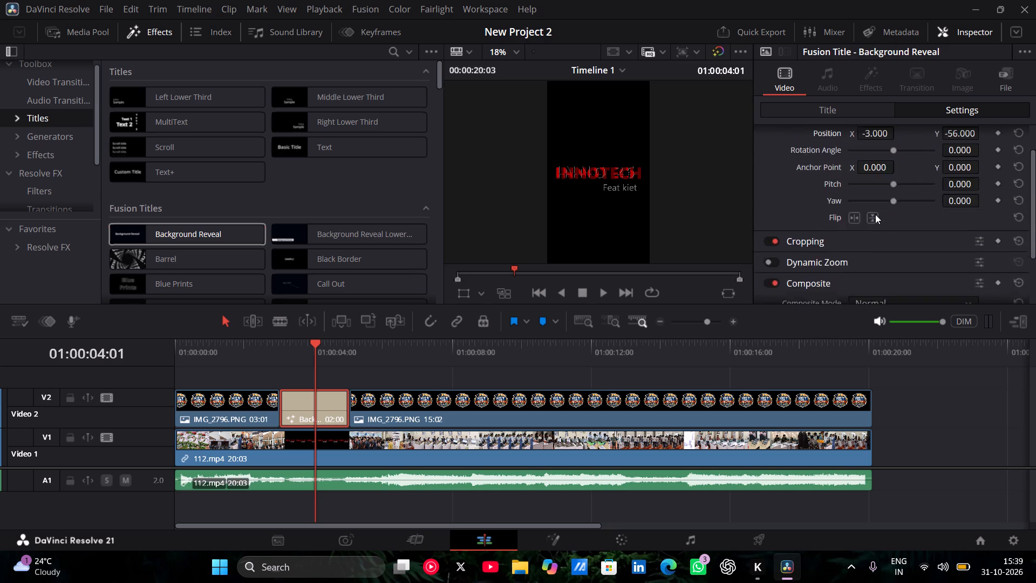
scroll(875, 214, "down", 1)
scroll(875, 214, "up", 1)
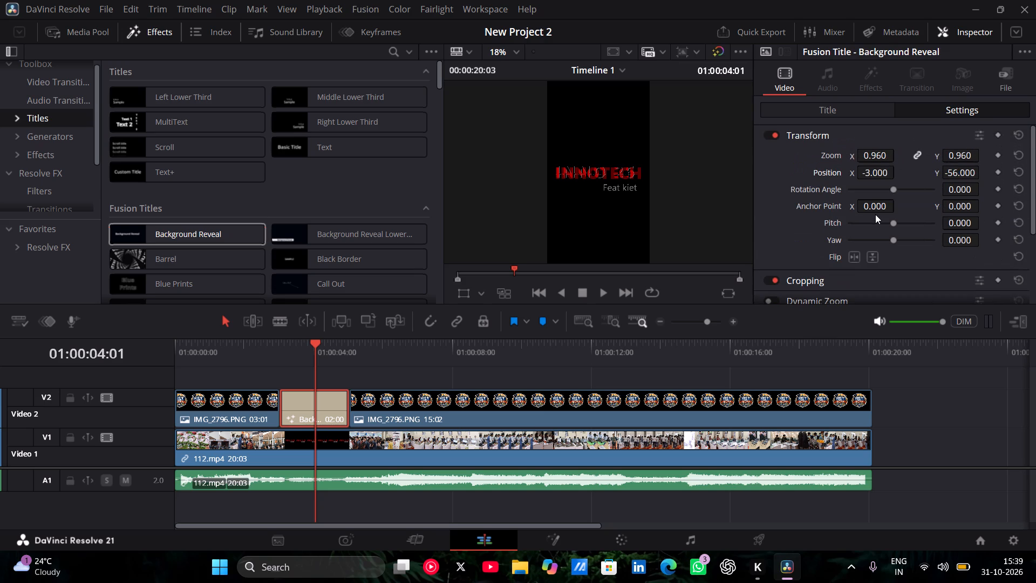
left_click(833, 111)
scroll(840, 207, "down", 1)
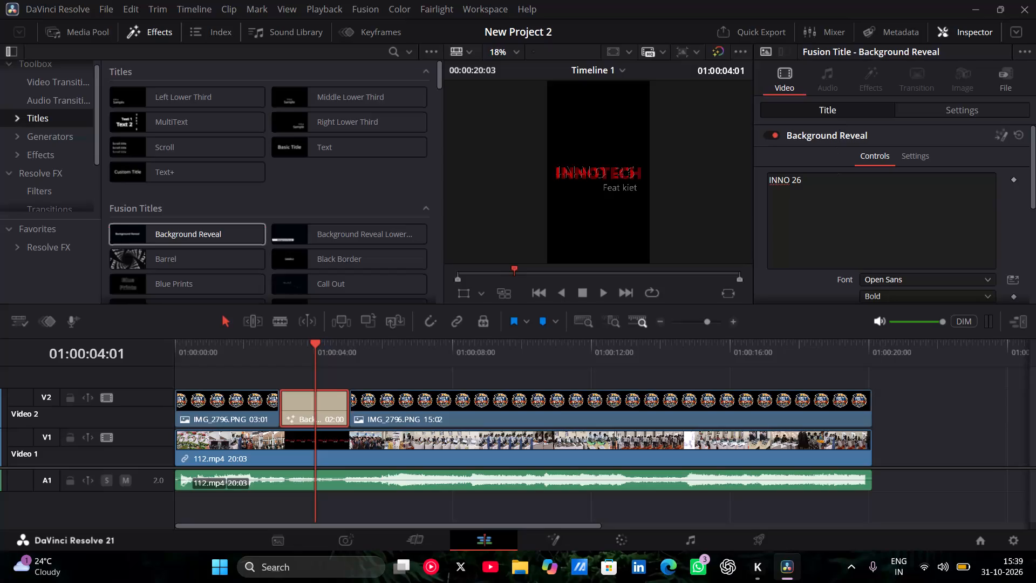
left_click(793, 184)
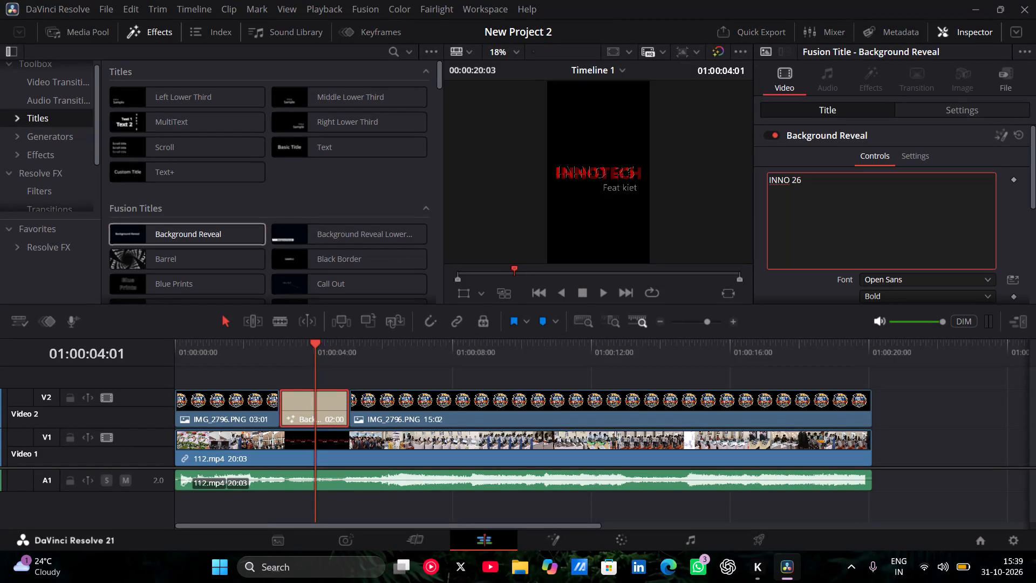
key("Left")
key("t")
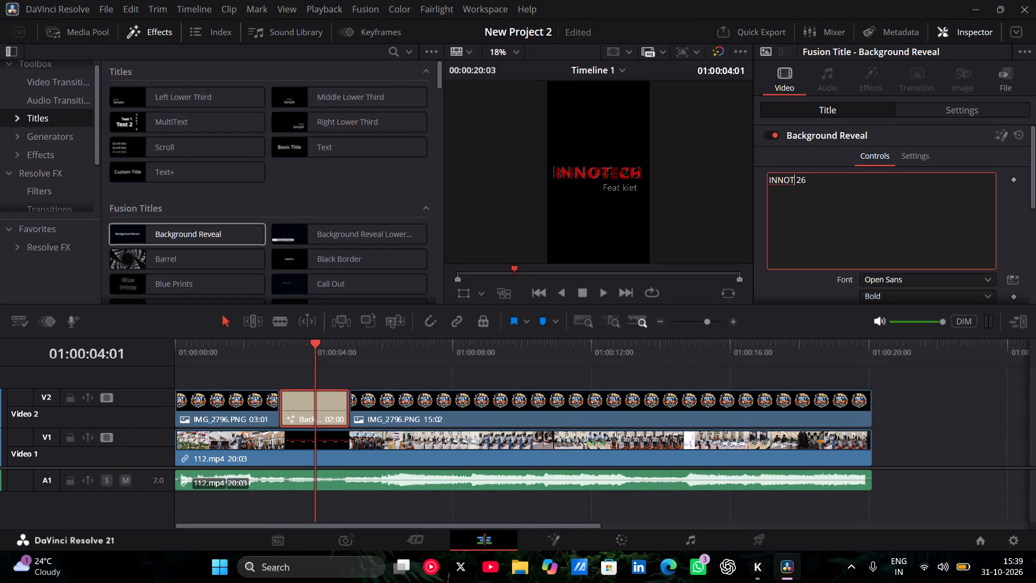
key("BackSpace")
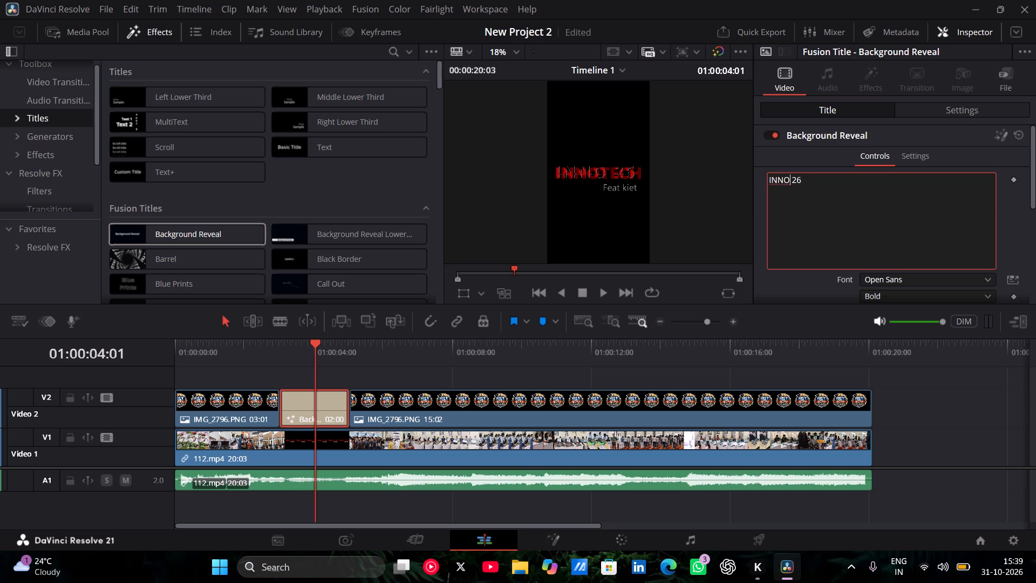
Change the font of the INNO 26 title to Algerian.
scroll(823, 200, "down", 1)
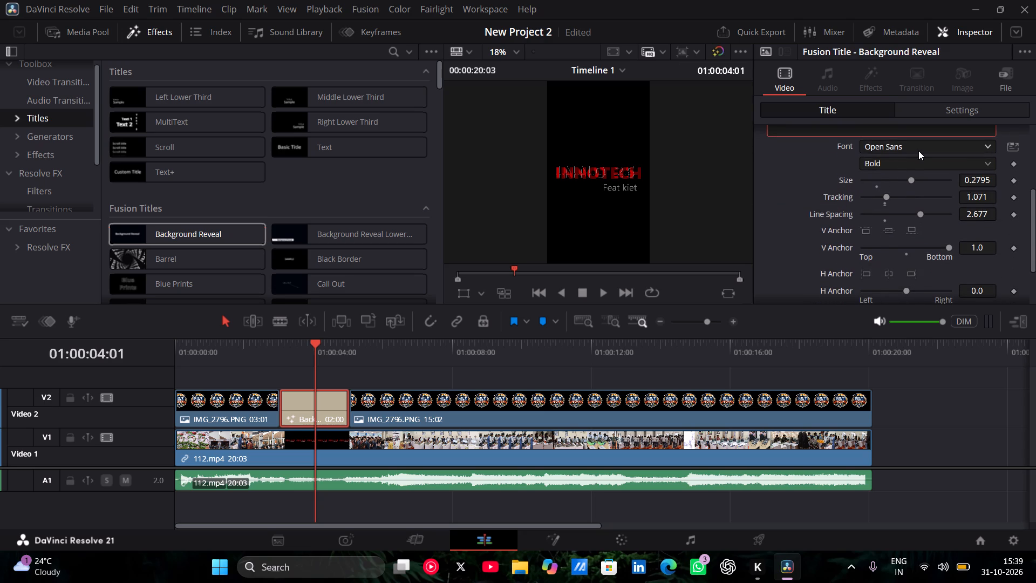
left_click(920, 147)
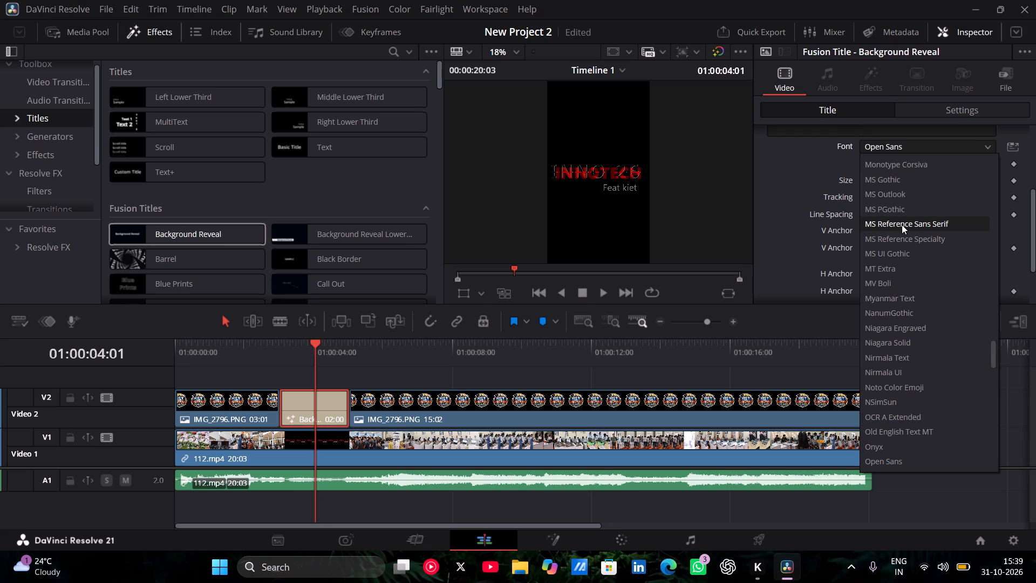
scroll(902, 225, "up", 5)
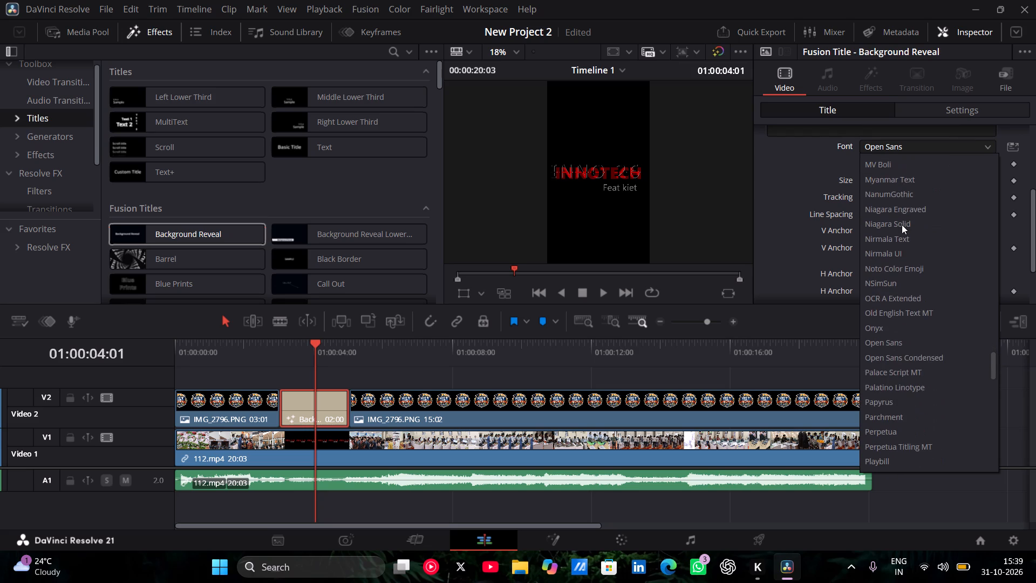
scroll(902, 225, "up", 11)
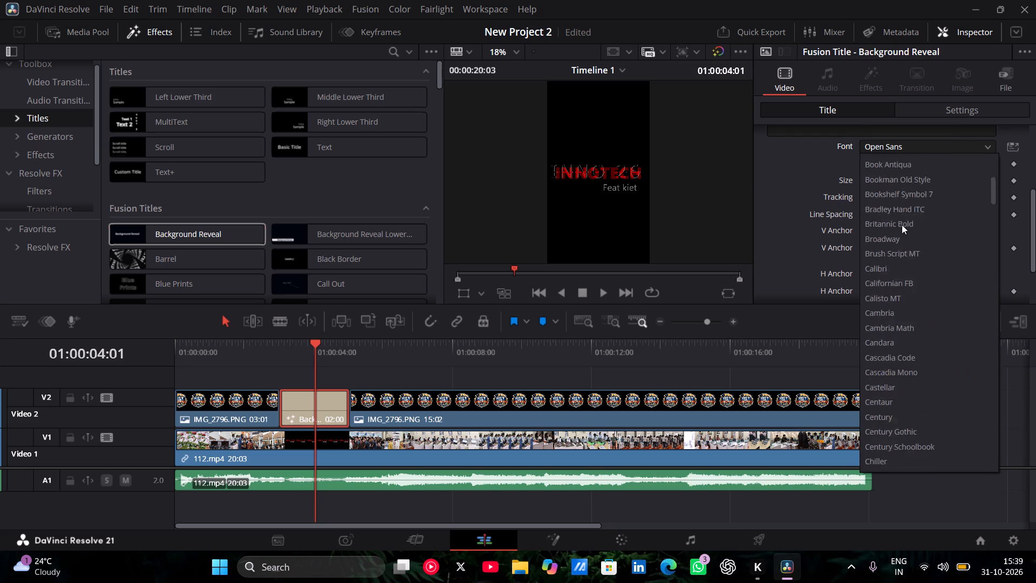
scroll(902, 225, "up", 3)
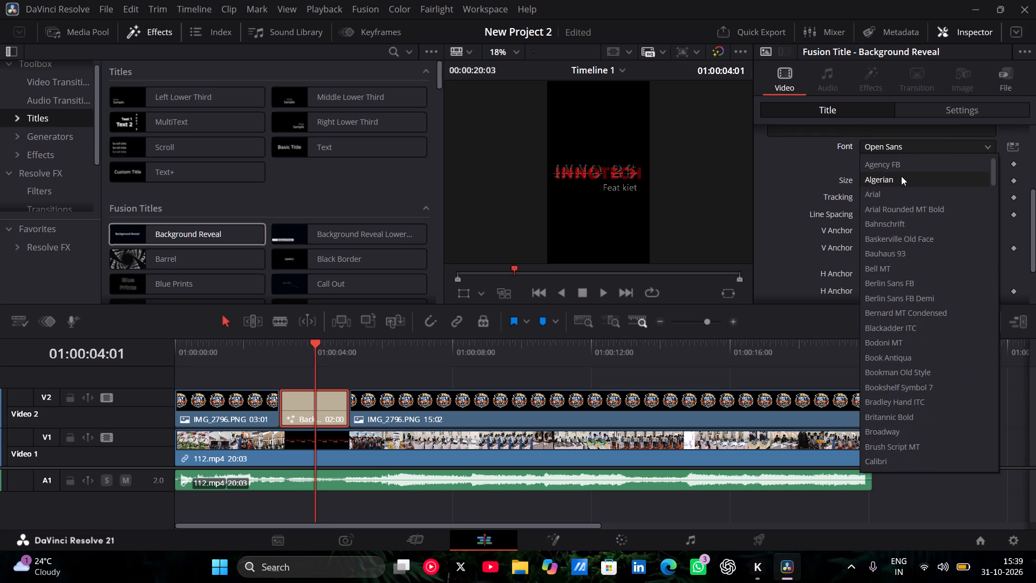
left_click(901, 176)
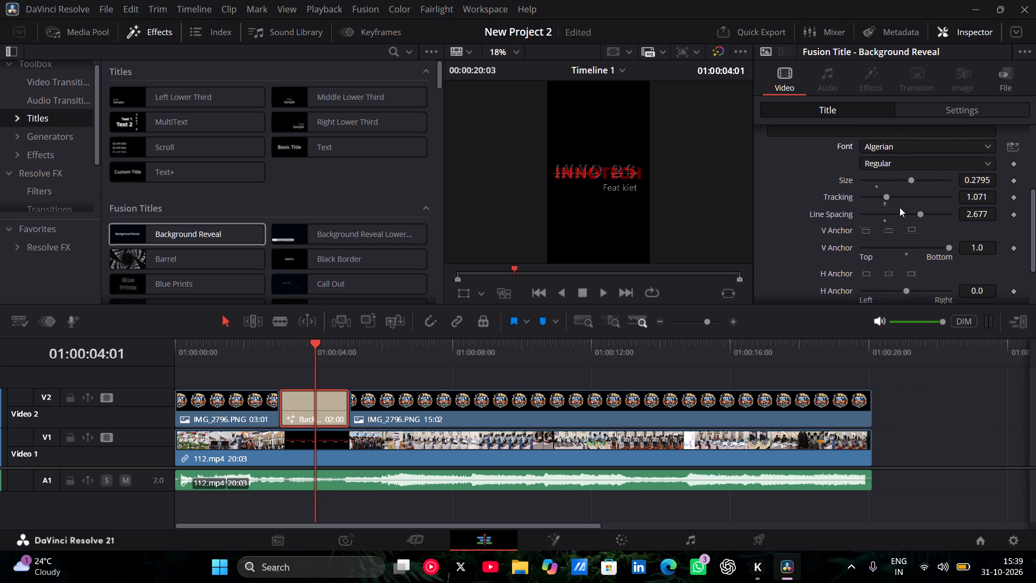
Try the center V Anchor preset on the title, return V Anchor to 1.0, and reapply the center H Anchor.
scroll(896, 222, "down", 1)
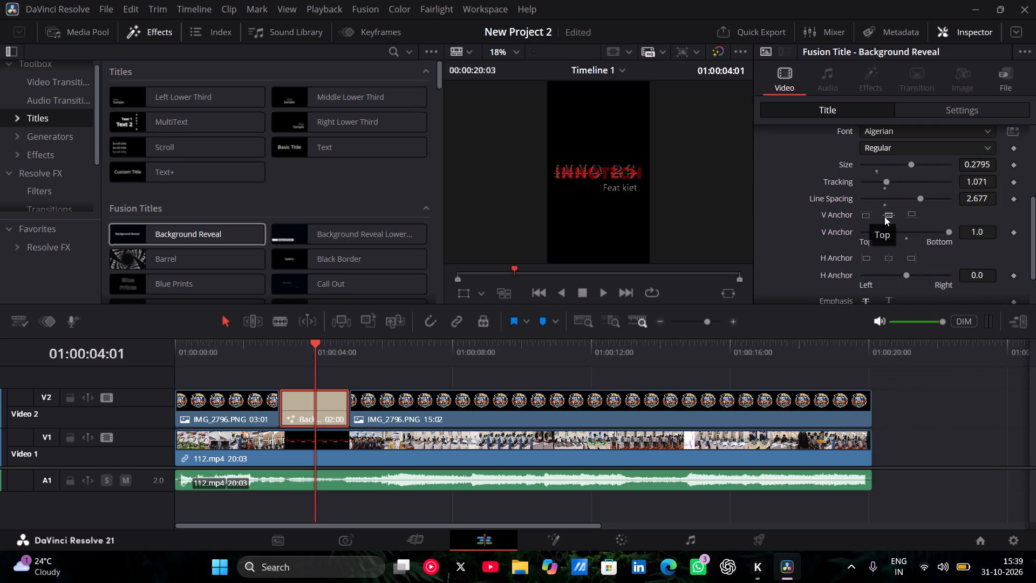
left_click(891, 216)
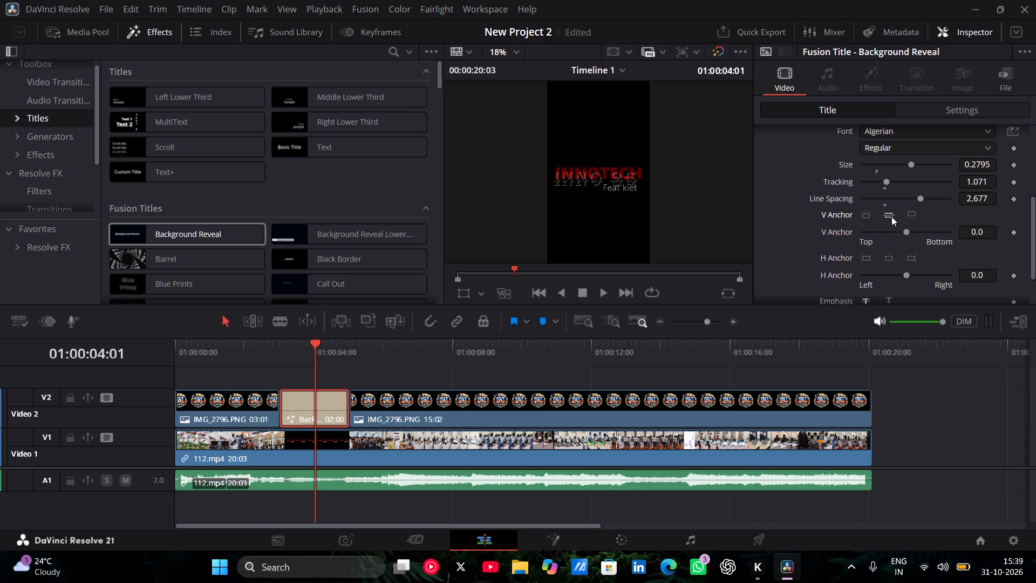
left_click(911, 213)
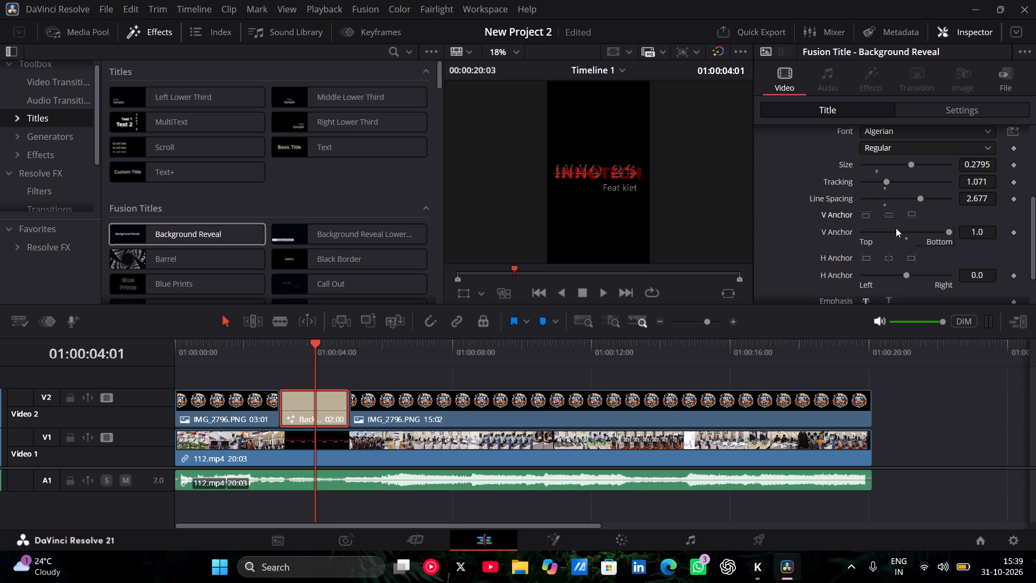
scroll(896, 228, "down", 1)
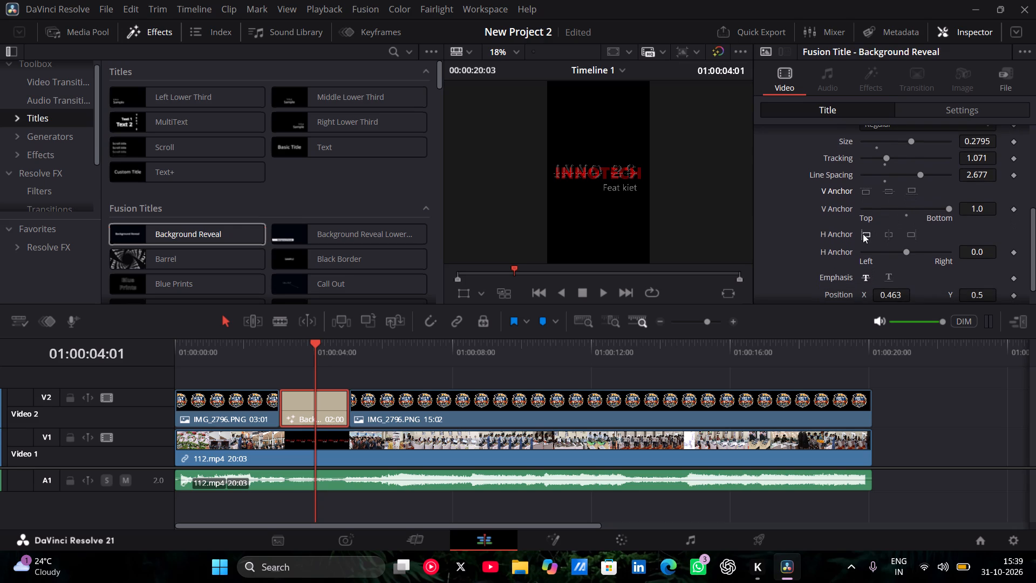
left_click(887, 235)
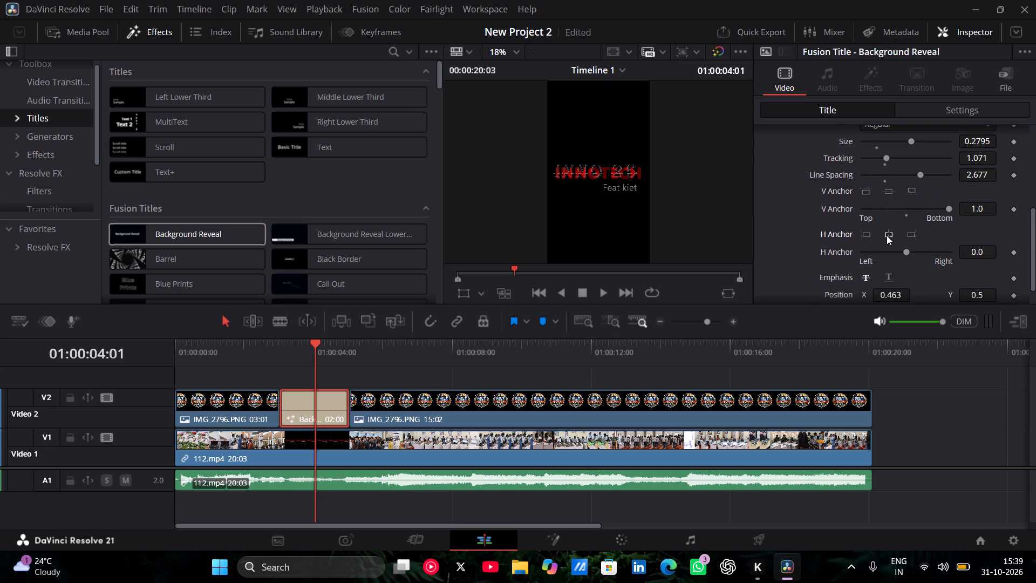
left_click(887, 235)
Switch the INNO 26 title's emphasis from strikethrough to underline.
scroll(905, 250, "down", 1)
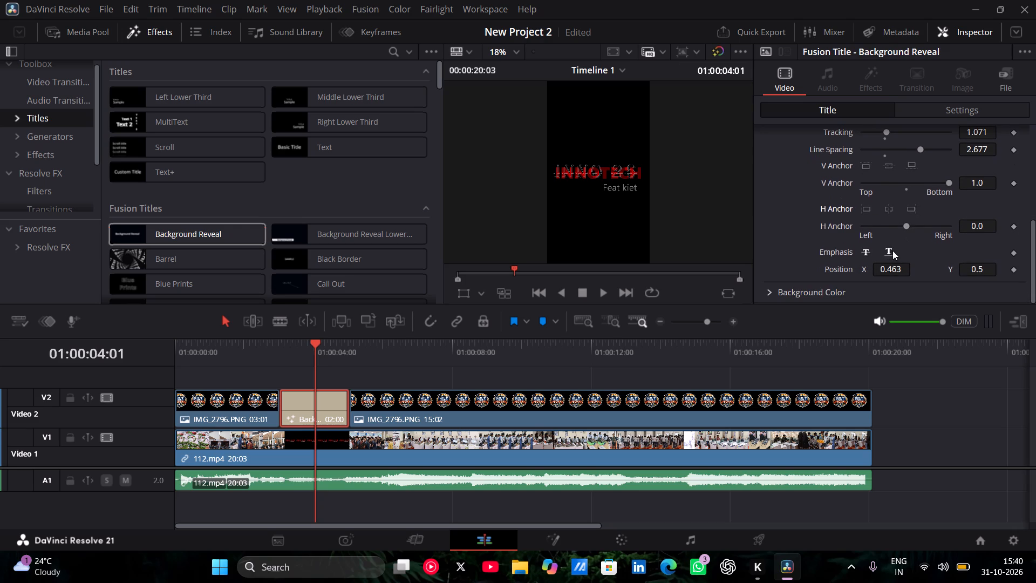
left_click(887, 250)
left_click(868, 253)
Lower the INNO 26 text within the title by setting its Position Y to 0.491.
scroll(889, 259, "down", 2)
left_click_drag(983, 266, 976, 268)
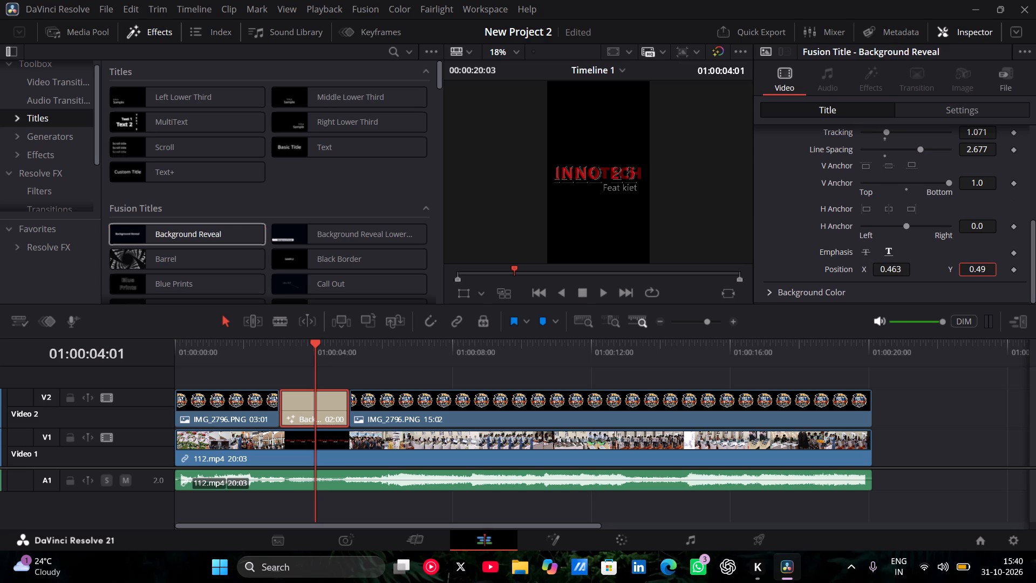
left_click_drag(976, 268, 977, 268)
Set the INNO 26 title's Position Y to 0.49 and play back the title section to check it.
left_click_drag(977, 268, 976, 268)
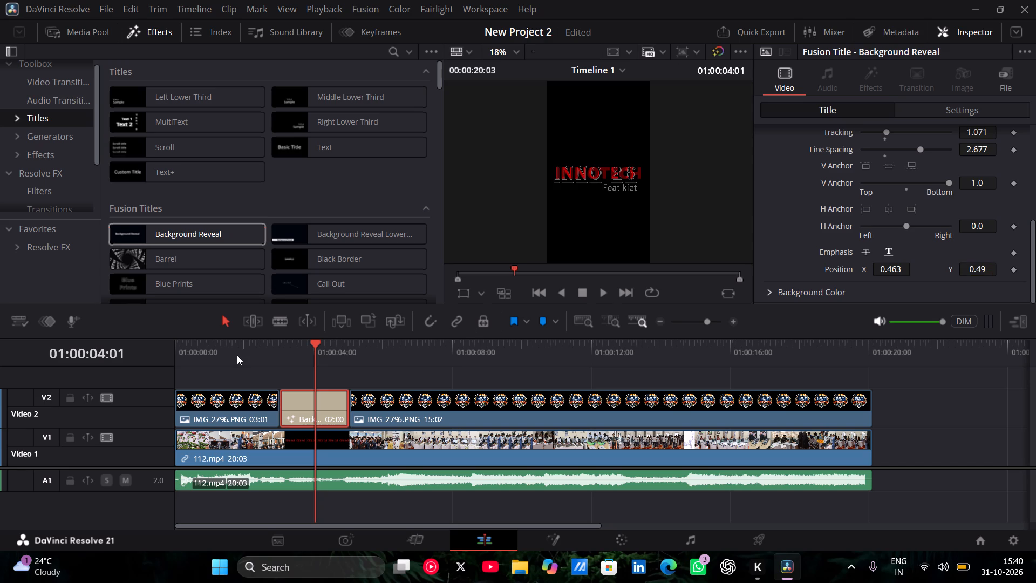
key("space")
key("space")
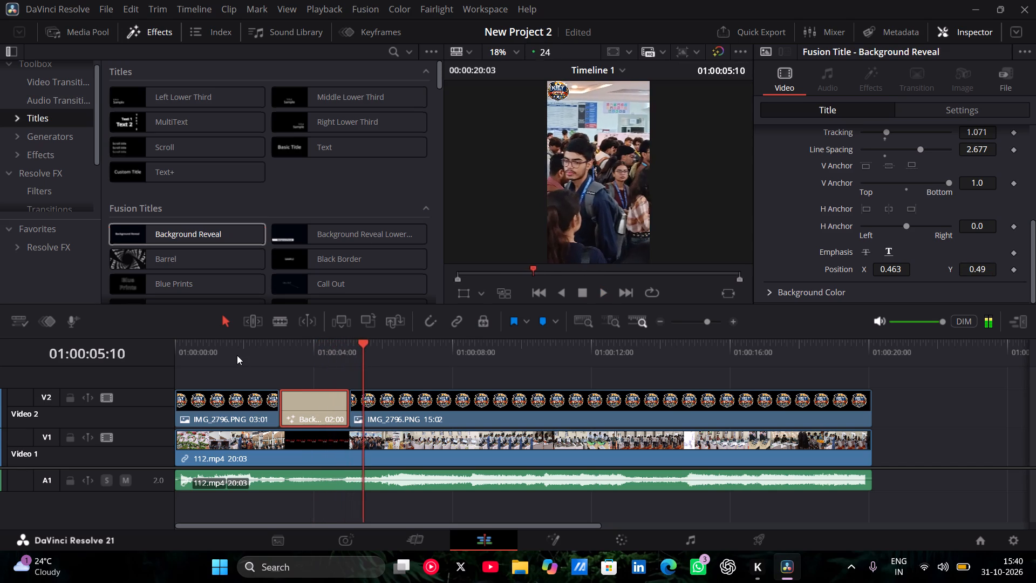
left_click(321, 345)
key("space")
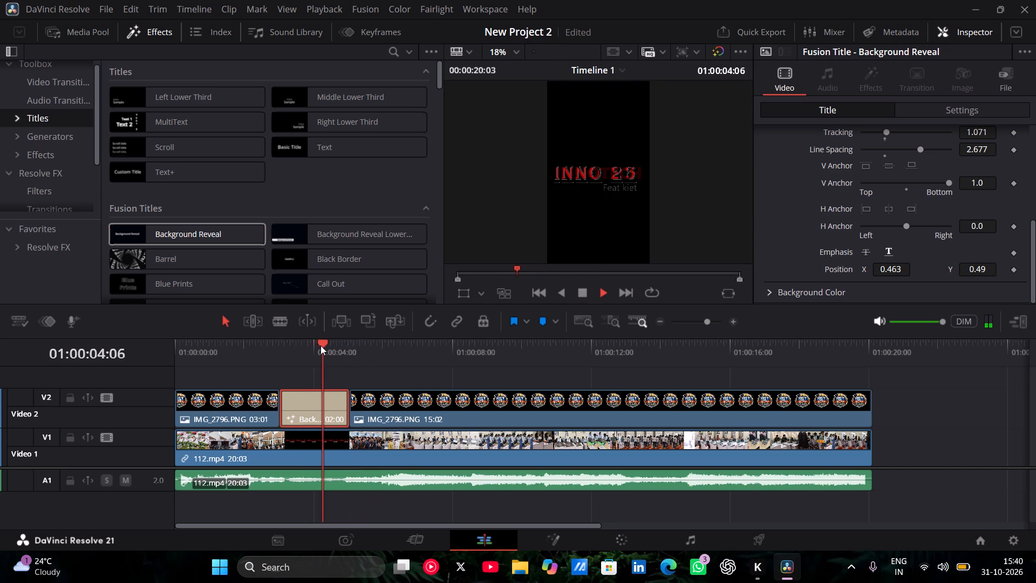
key("space")
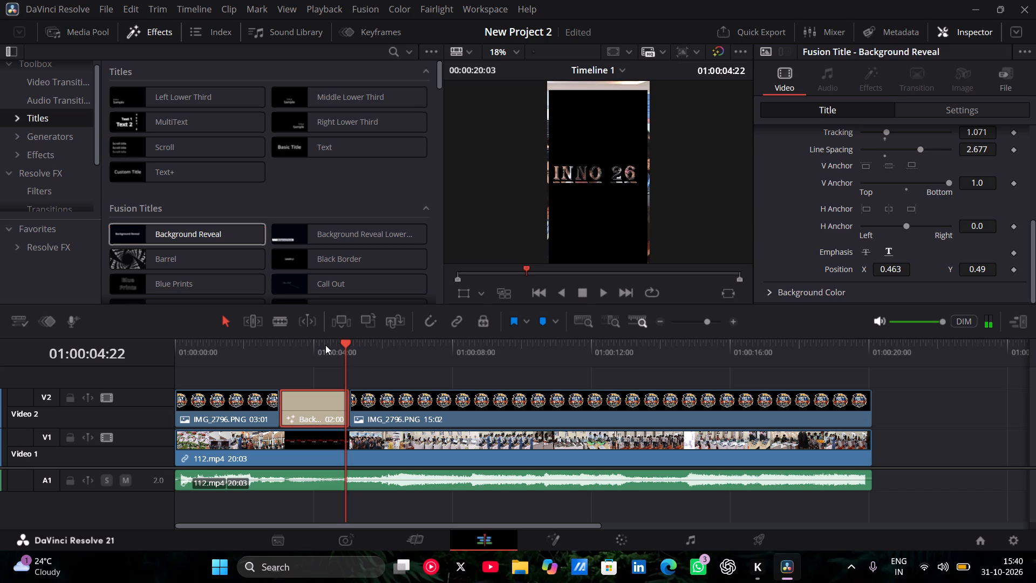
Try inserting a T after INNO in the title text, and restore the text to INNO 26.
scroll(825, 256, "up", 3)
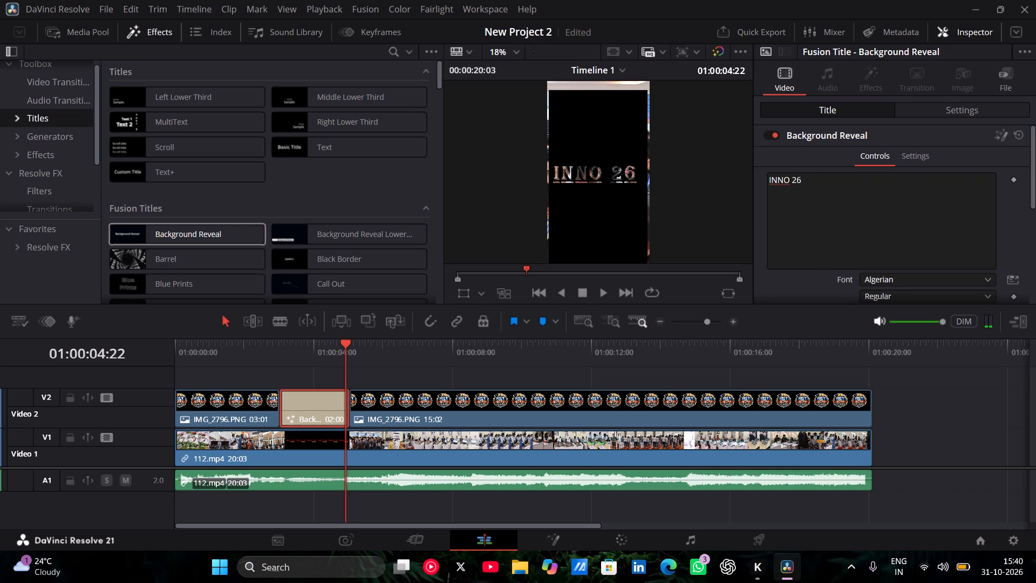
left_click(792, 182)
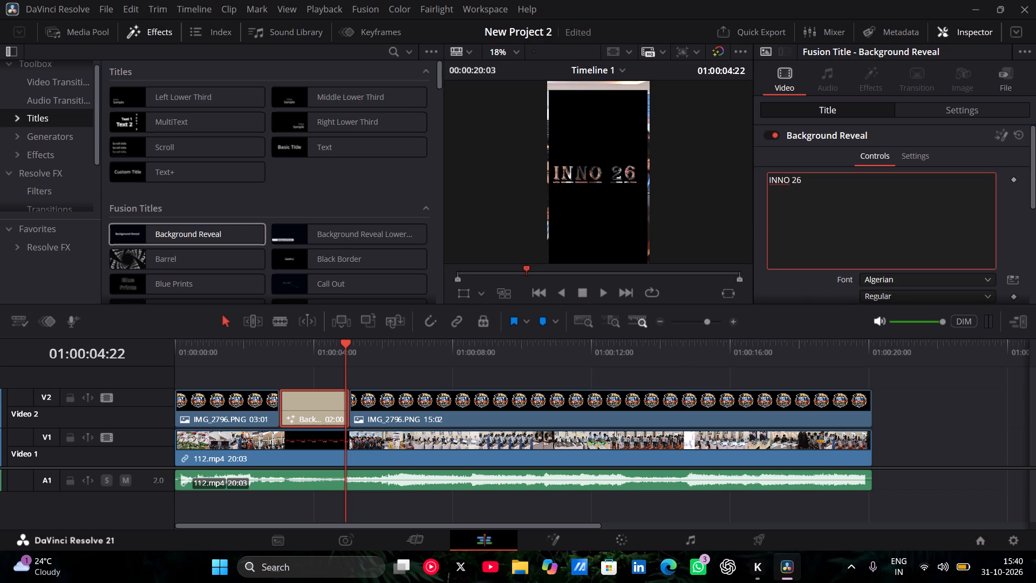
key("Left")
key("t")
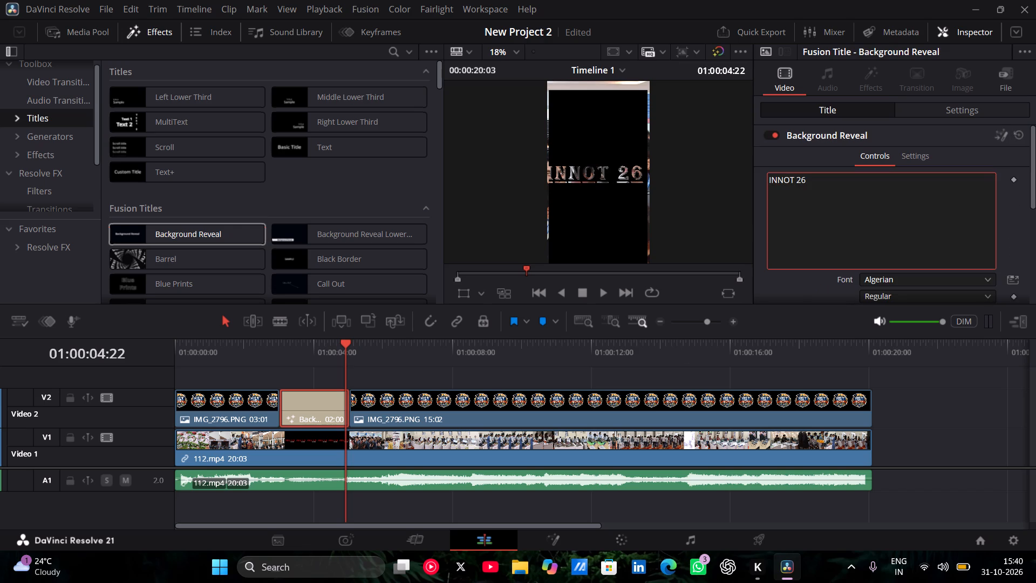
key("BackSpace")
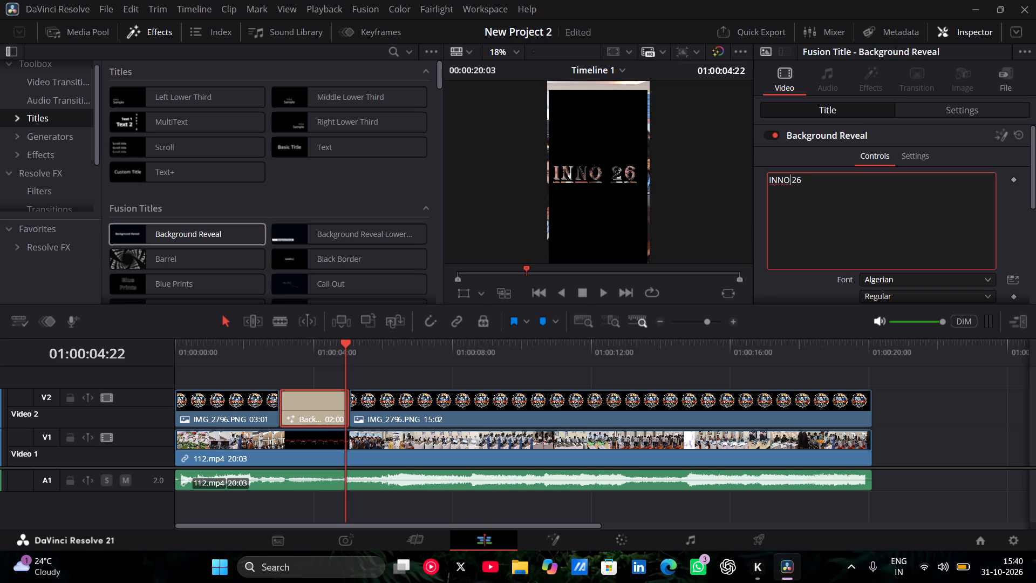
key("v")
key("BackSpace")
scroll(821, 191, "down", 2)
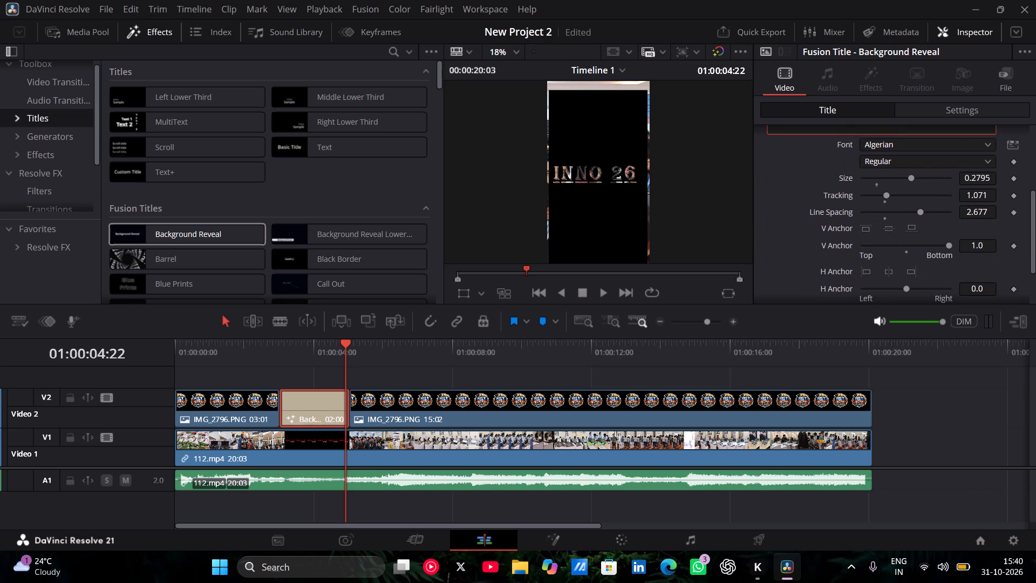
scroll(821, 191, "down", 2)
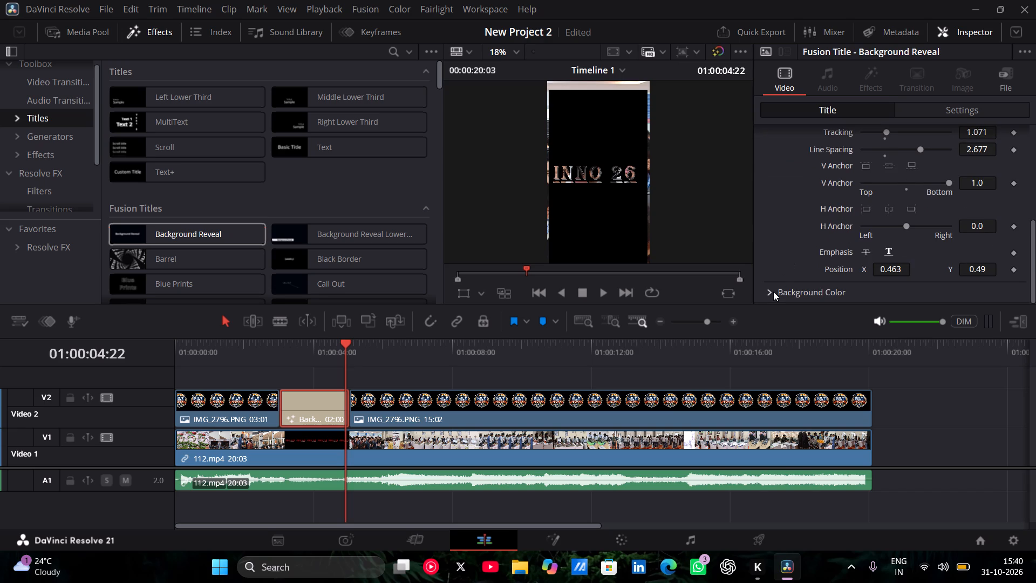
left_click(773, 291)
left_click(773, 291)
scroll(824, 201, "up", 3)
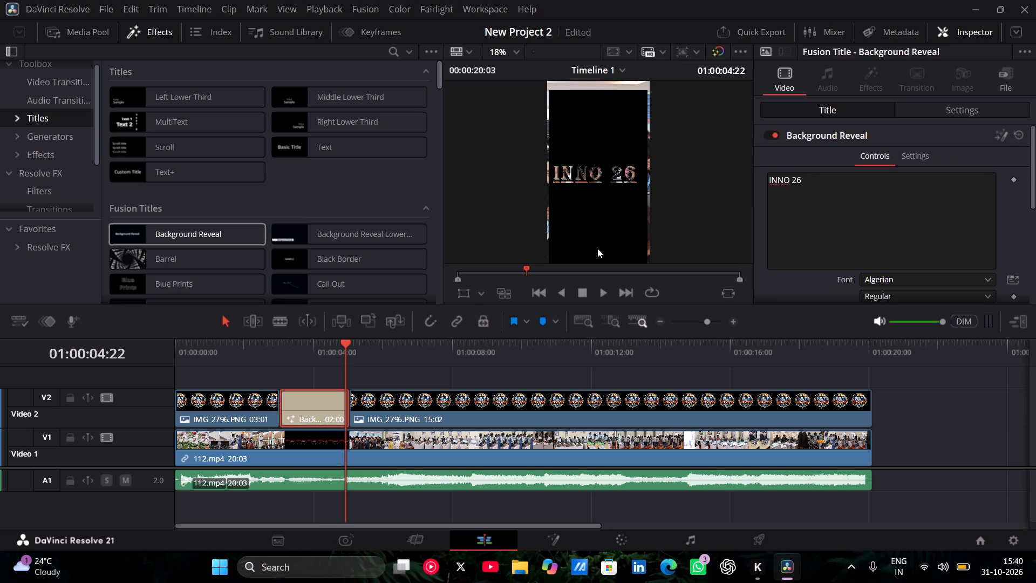
Append a K to the Background Reveal title text so it reads INNO 26K.
left_click(803, 185)
key("k")
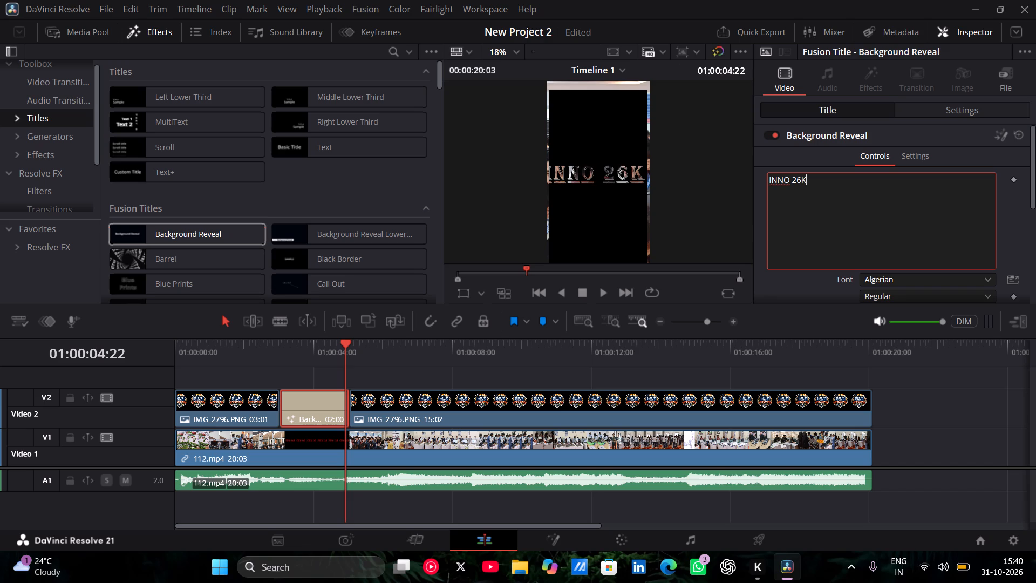
Reduce the INNO 26K title's text Size to 0.248.
scroll(894, 198, "down", 1)
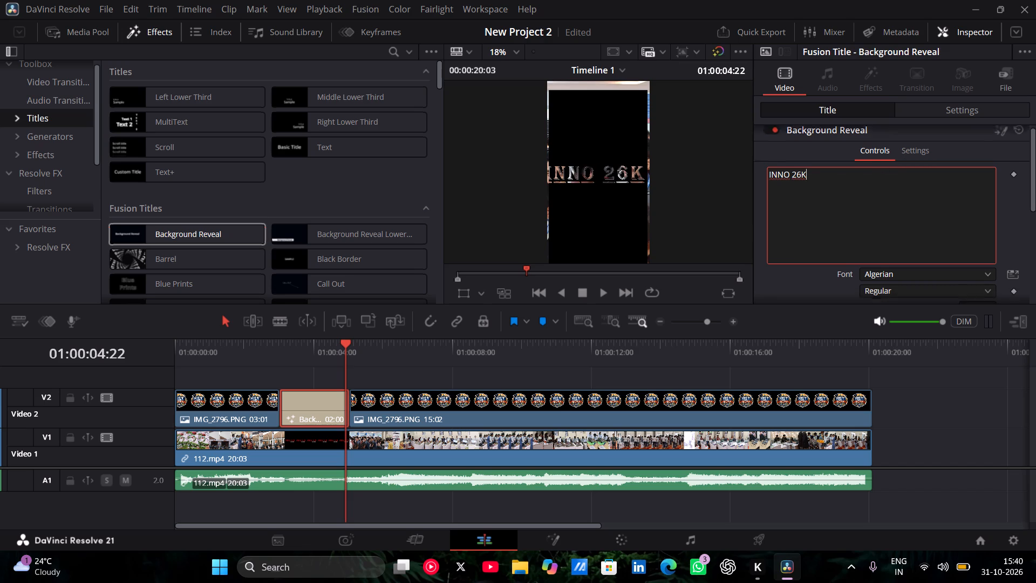
scroll(894, 198, "down", 1)
left_click_drag(914, 223, 914, 223)
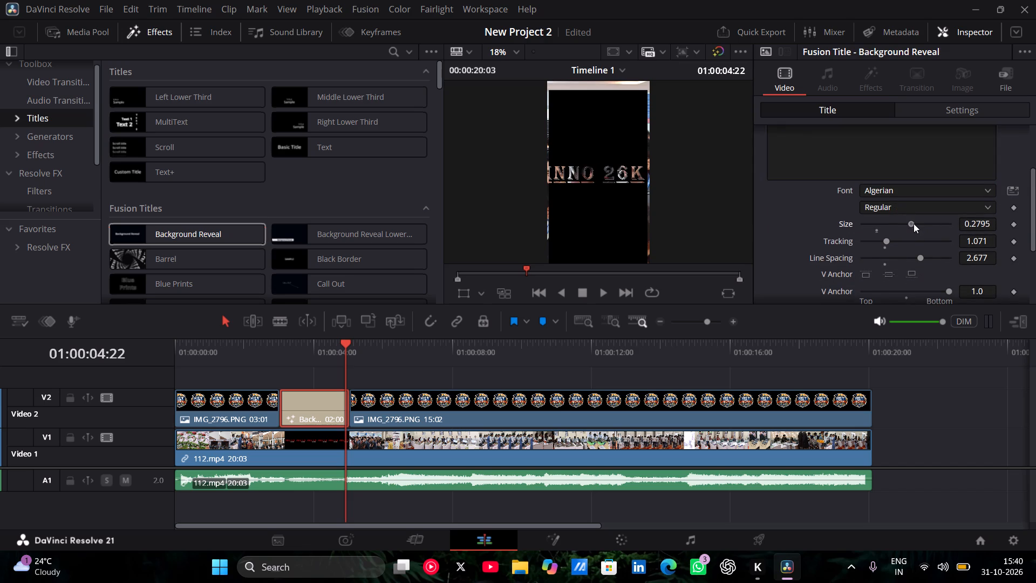
left_click_drag(914, 223, 909, 223)
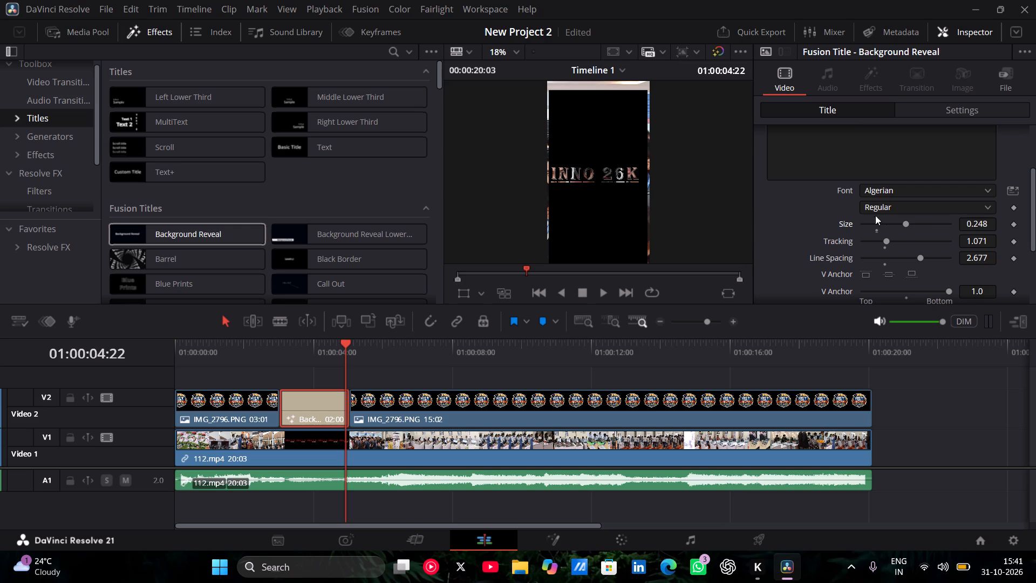
Shift the INNO 26K text horizontally within the title by setting its H Anchor to -0.05.
scroll(868, 216, "down", 2)
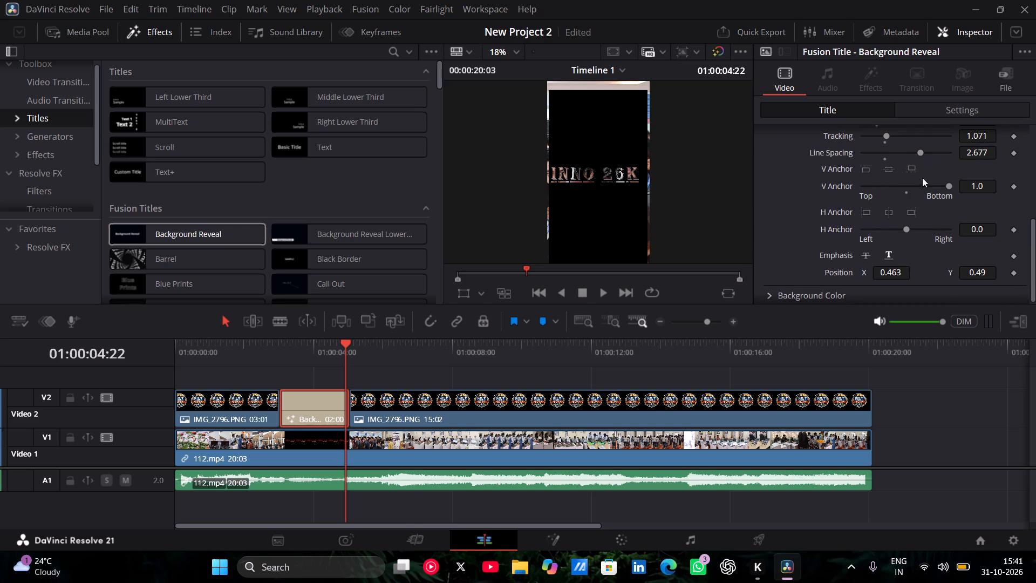
left_click(905, 225)
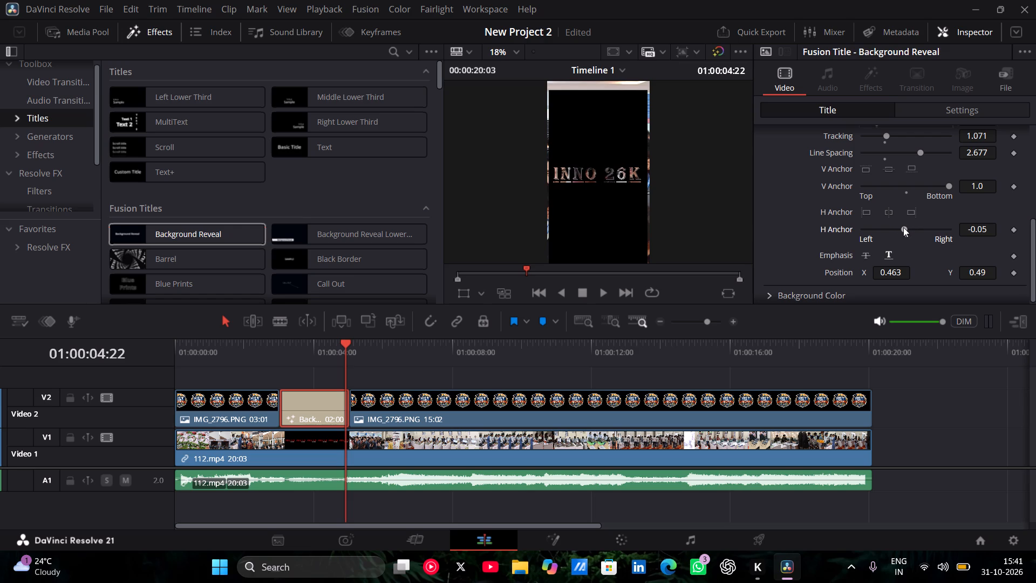
scroll(892, 226, "down", 2)
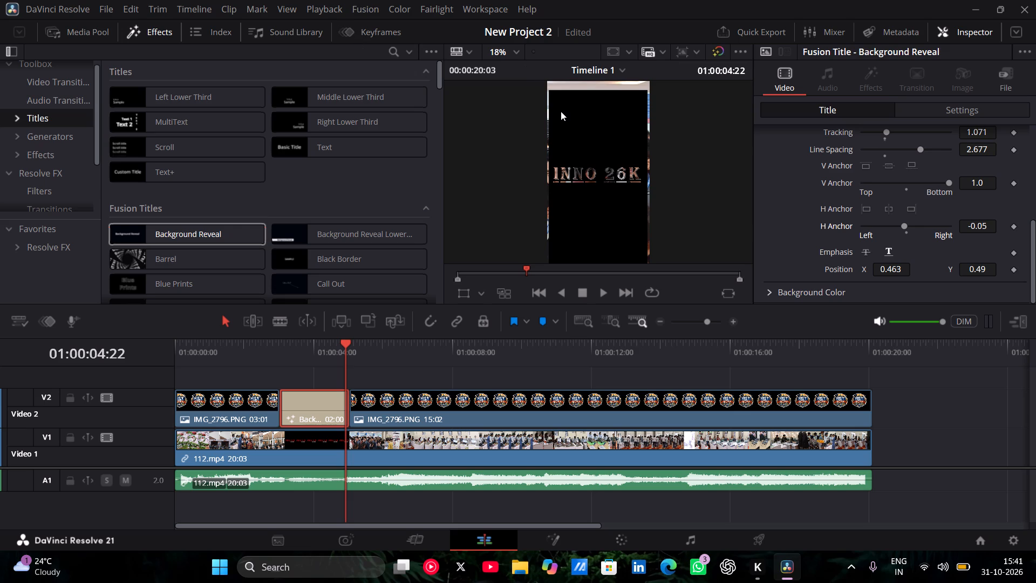
Play and scrub through the title section between about 01:00:03:01 and 01:00:05:19 to examine the INNOTECH to INNO 26K transition.
key("space")
key("space")
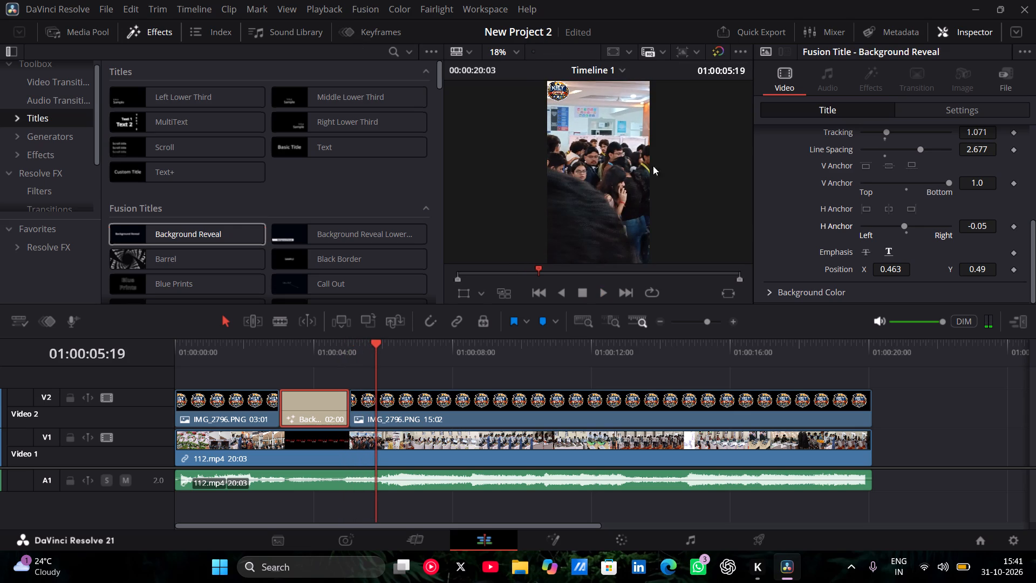
left_click_drag(379, 343, 281, 362)
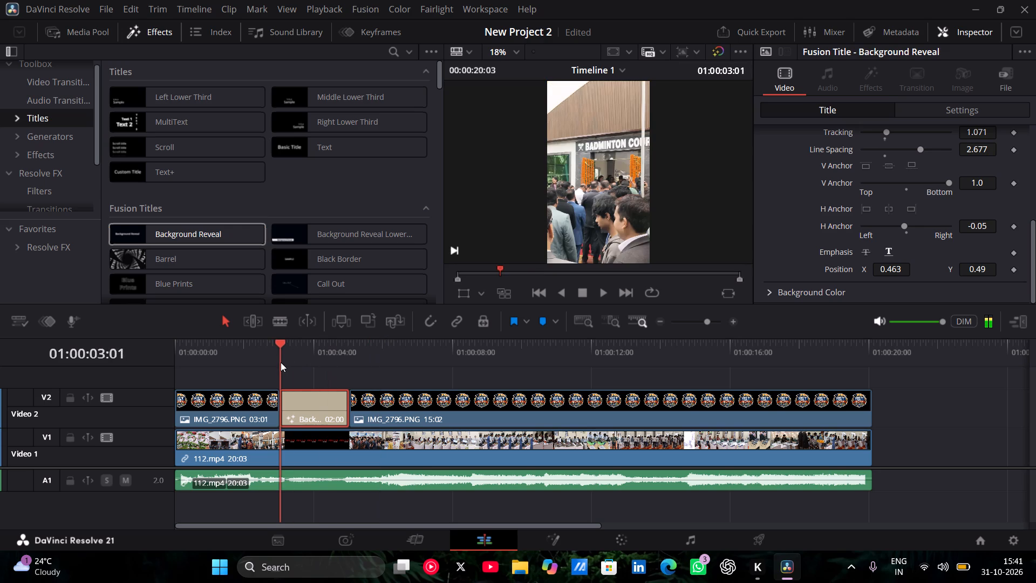
left_click_drag(281, 362, 283, 361)
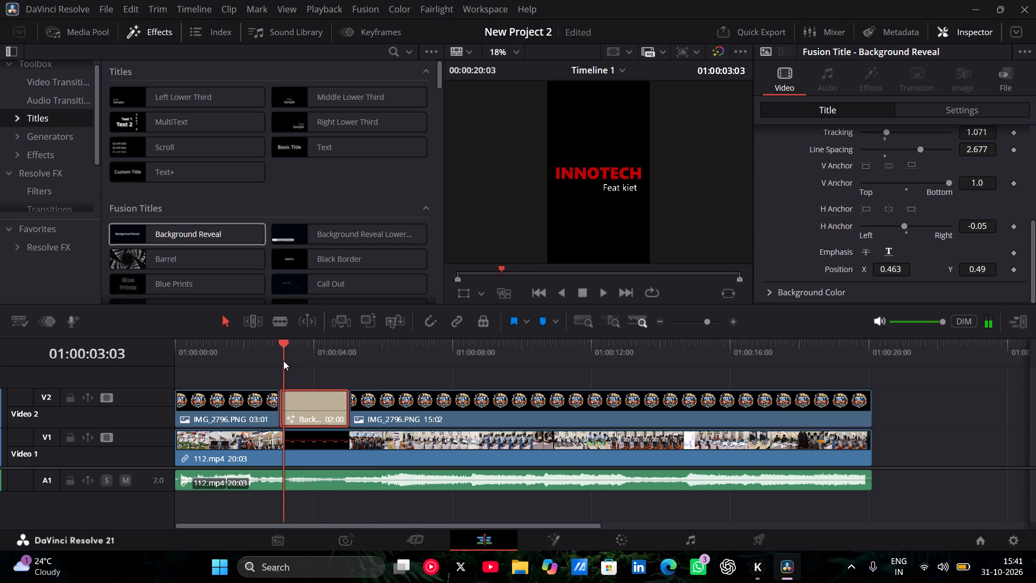
left_click_drag(283, 361, 369, 355)
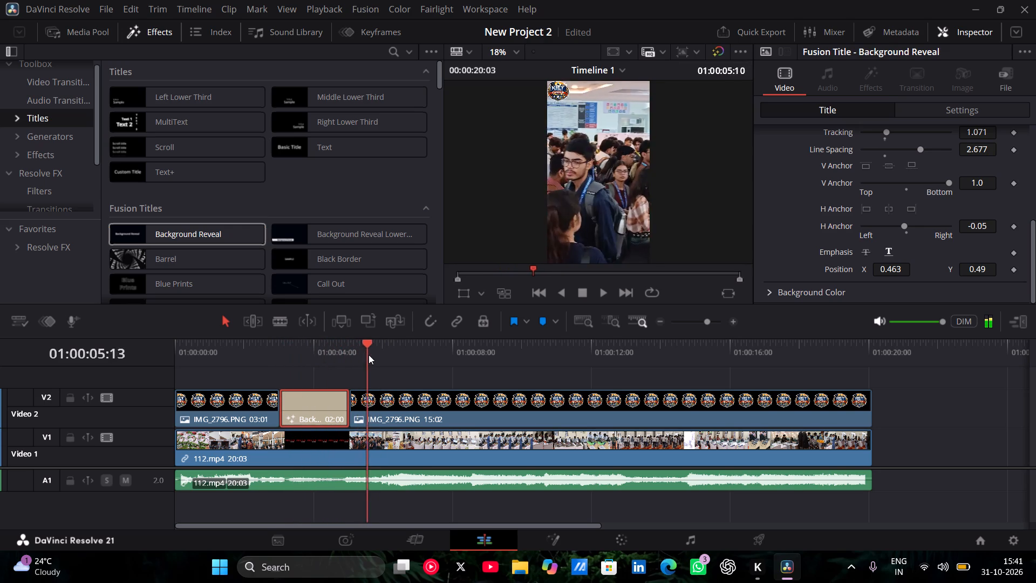
left_click_drag(369, 355, 335, 358)
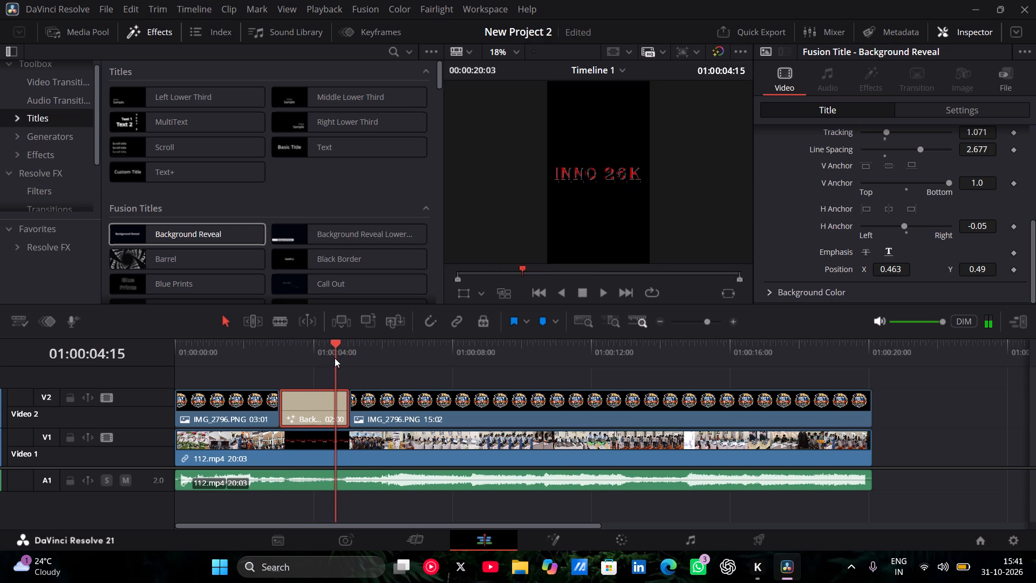
left_click_drag(335, 358, 346, 360)
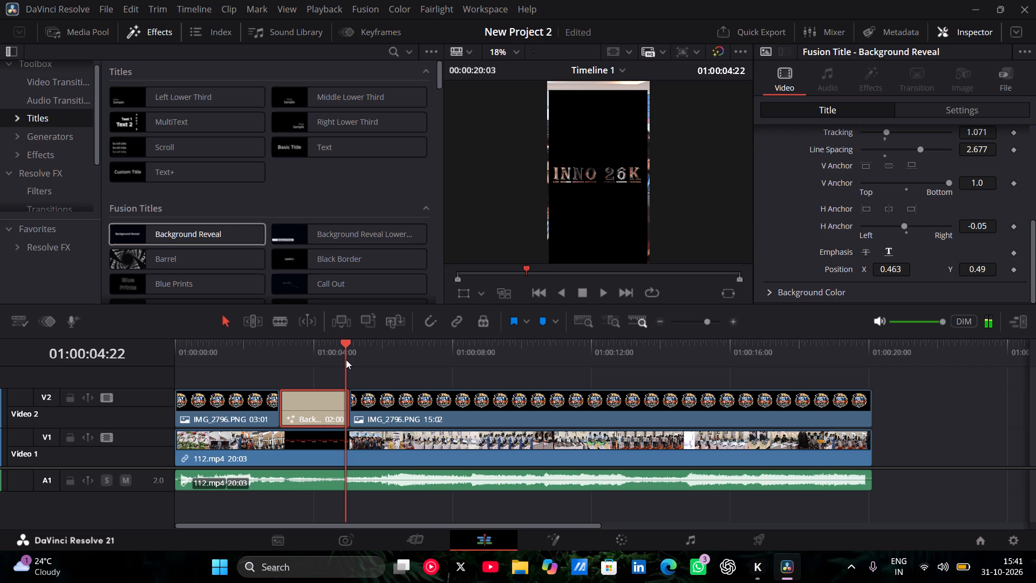
left_click_drag(346, 360, 346, 360)
Roll the edit point between the Background Reveal title and the following IMG_2796 clip later, making the title 02:20 long.
left_click_drag(349, 406, 378, 408)
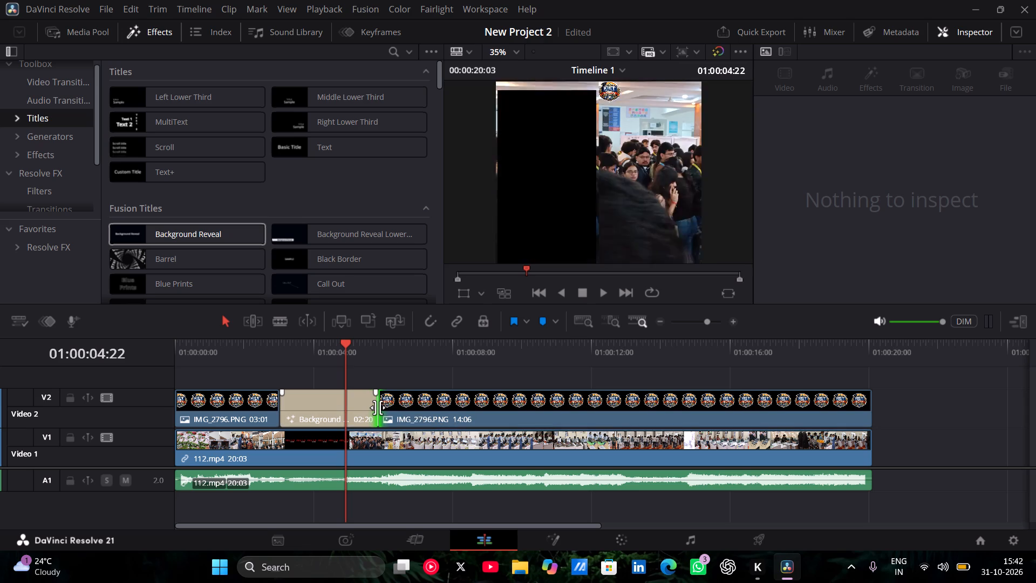
Split the 112.mp4 video clip on Video 1 at 01:00:05:01, where the black INNOTECH section ends.
left_click_drag(339, 347, 357, 350)
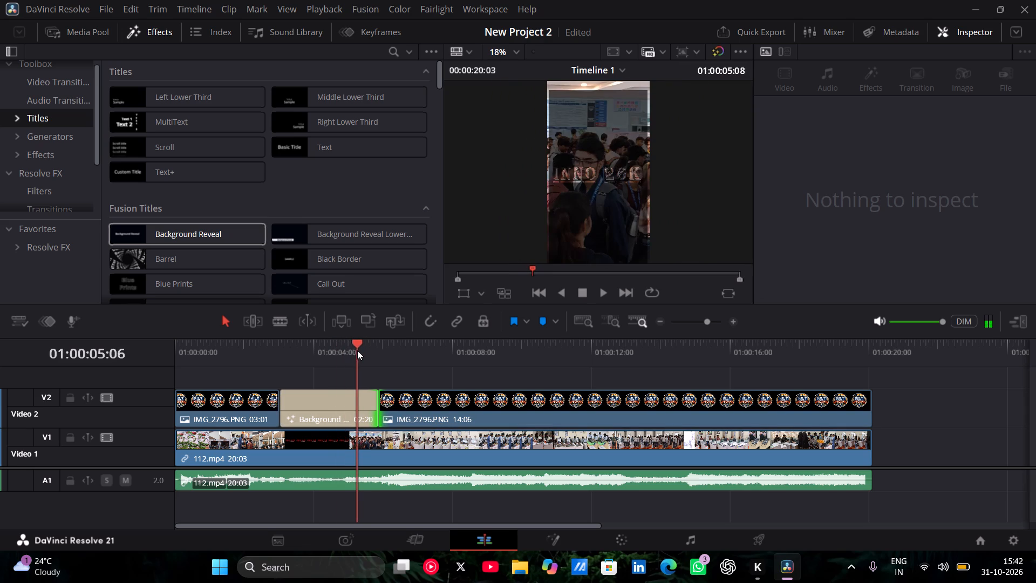
left_click_drag(357, 350, 350, 350)
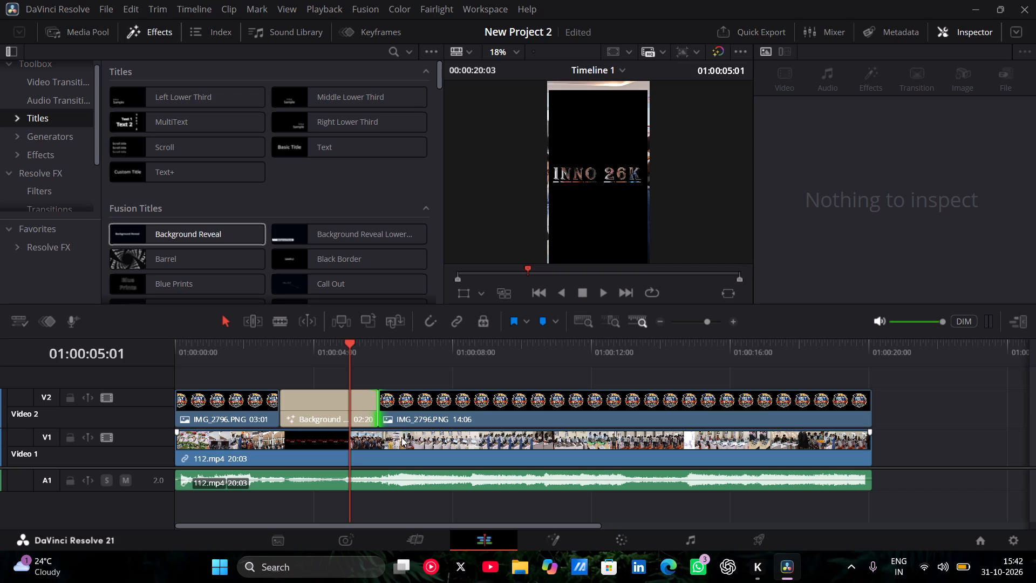
left_click_drag(407, 443, 448, 438)
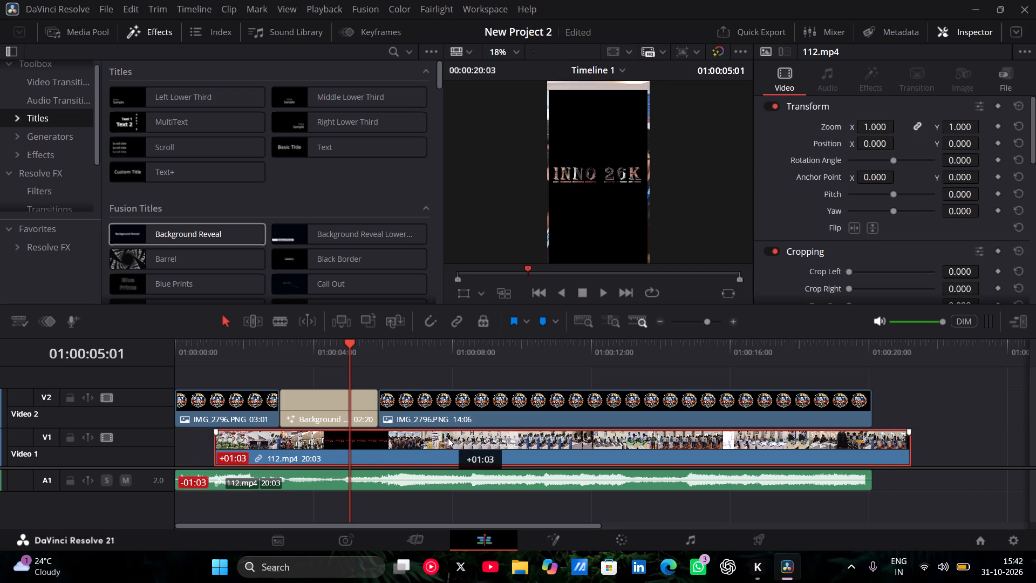
left_click_drag(448, 438, 357, 448)
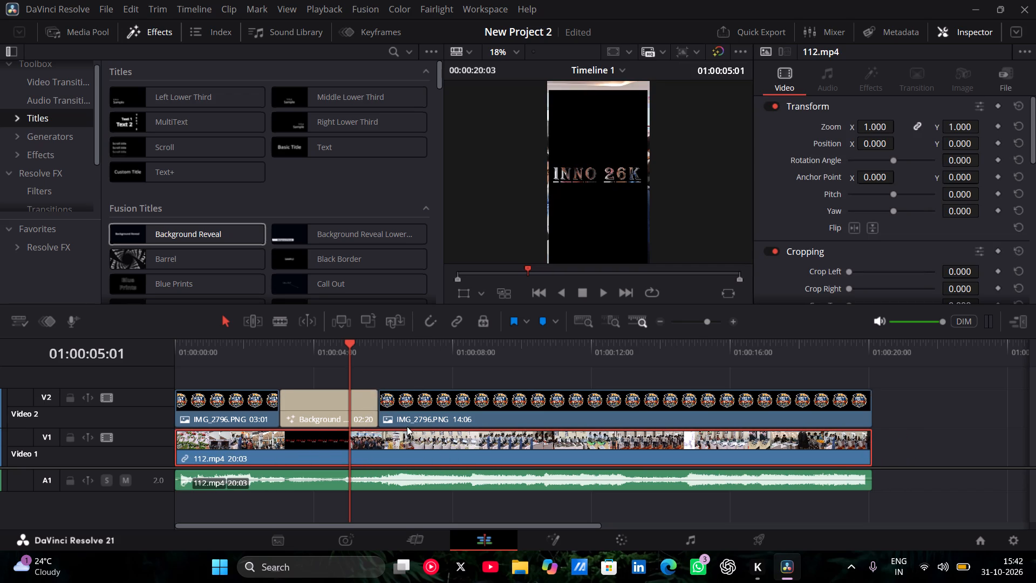
left_click(367, 448)
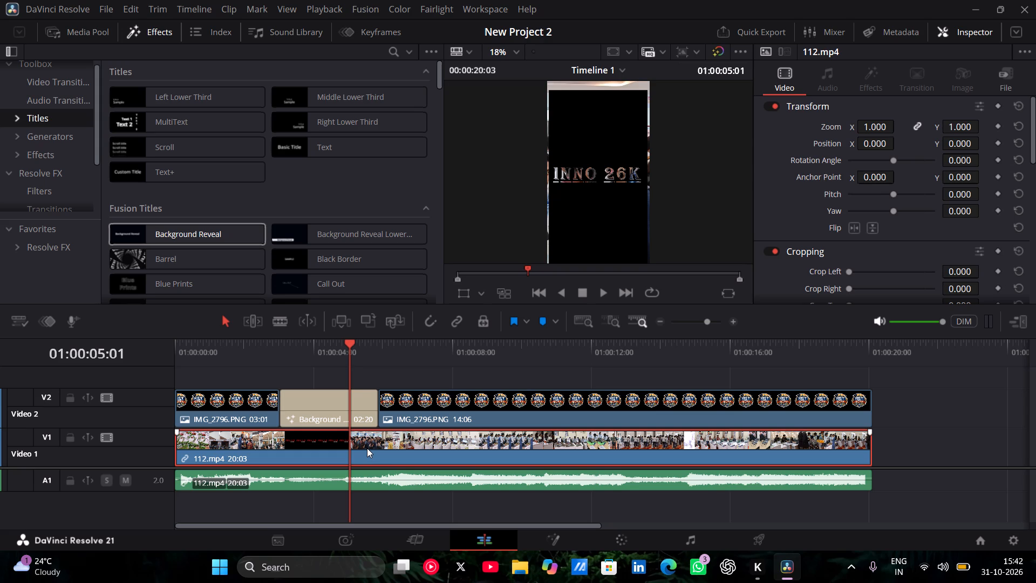
key("ctrl+b")
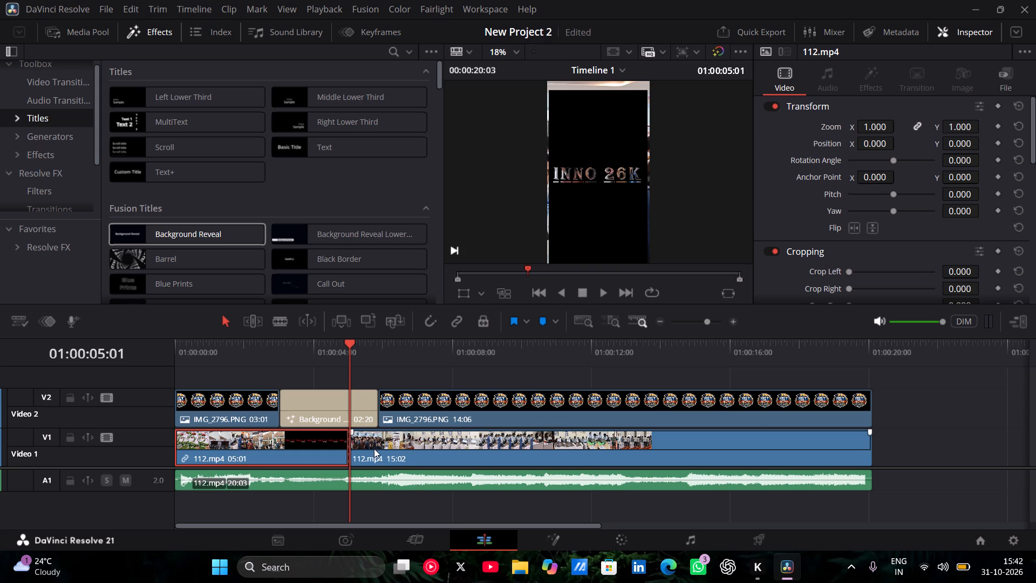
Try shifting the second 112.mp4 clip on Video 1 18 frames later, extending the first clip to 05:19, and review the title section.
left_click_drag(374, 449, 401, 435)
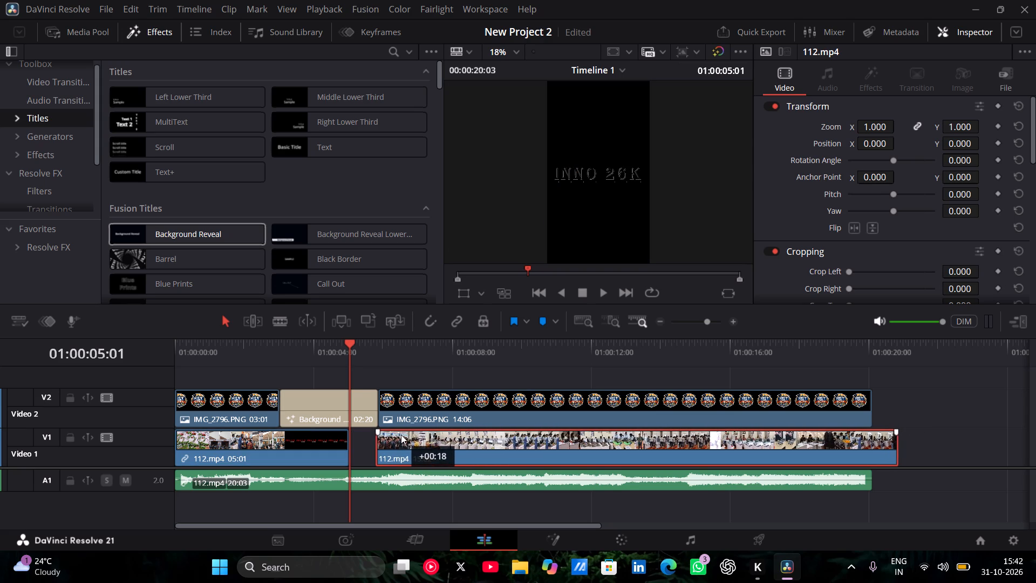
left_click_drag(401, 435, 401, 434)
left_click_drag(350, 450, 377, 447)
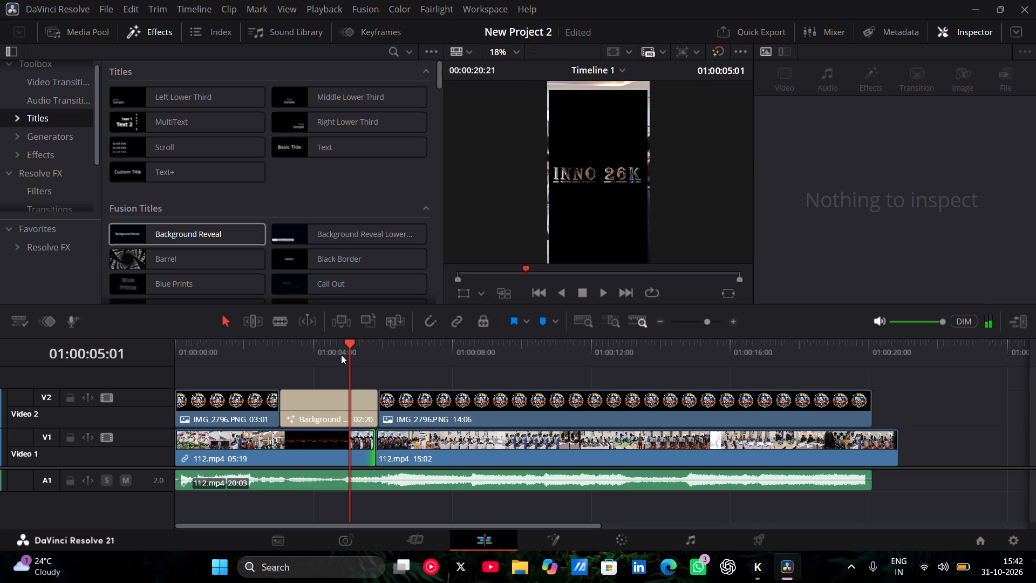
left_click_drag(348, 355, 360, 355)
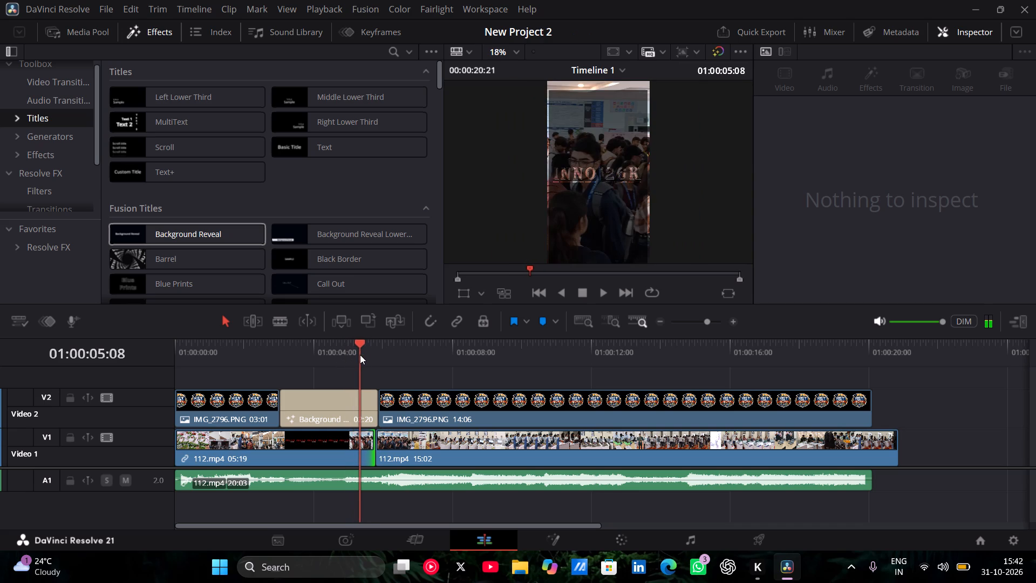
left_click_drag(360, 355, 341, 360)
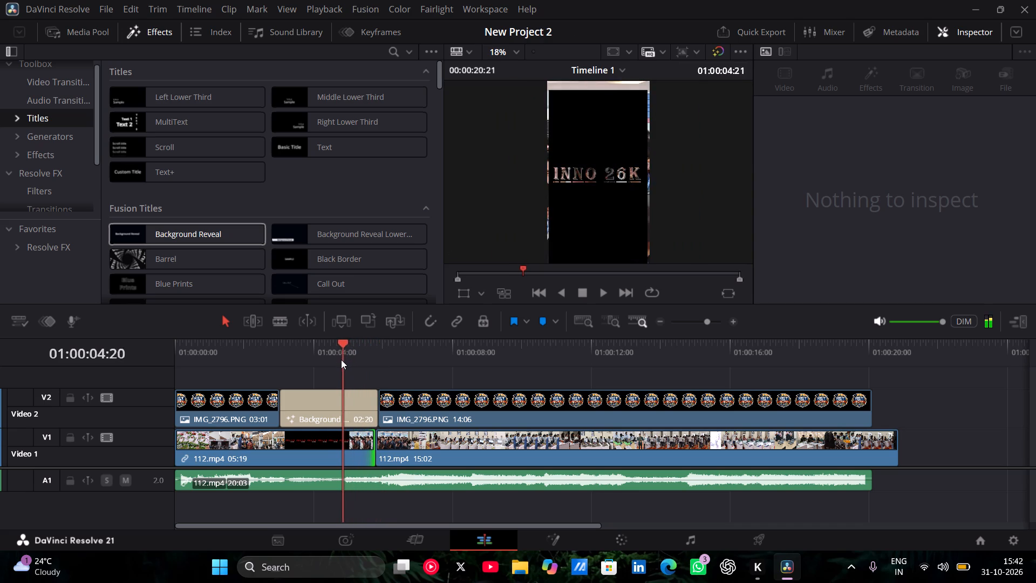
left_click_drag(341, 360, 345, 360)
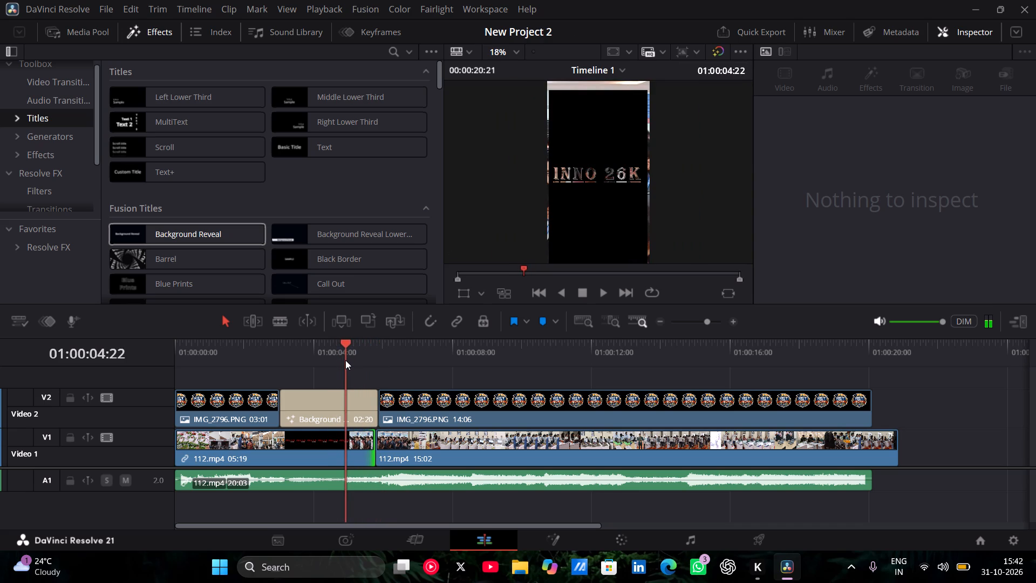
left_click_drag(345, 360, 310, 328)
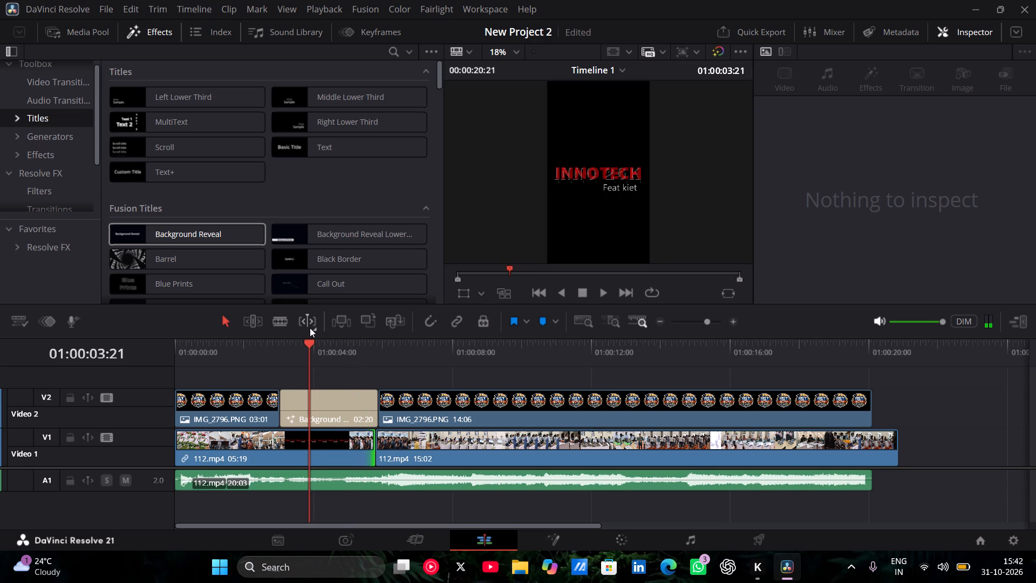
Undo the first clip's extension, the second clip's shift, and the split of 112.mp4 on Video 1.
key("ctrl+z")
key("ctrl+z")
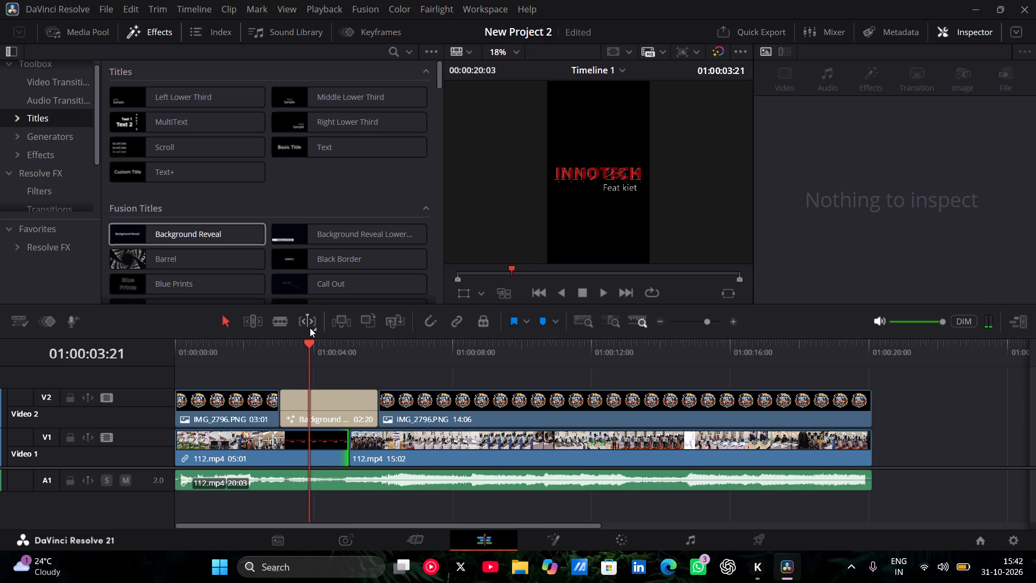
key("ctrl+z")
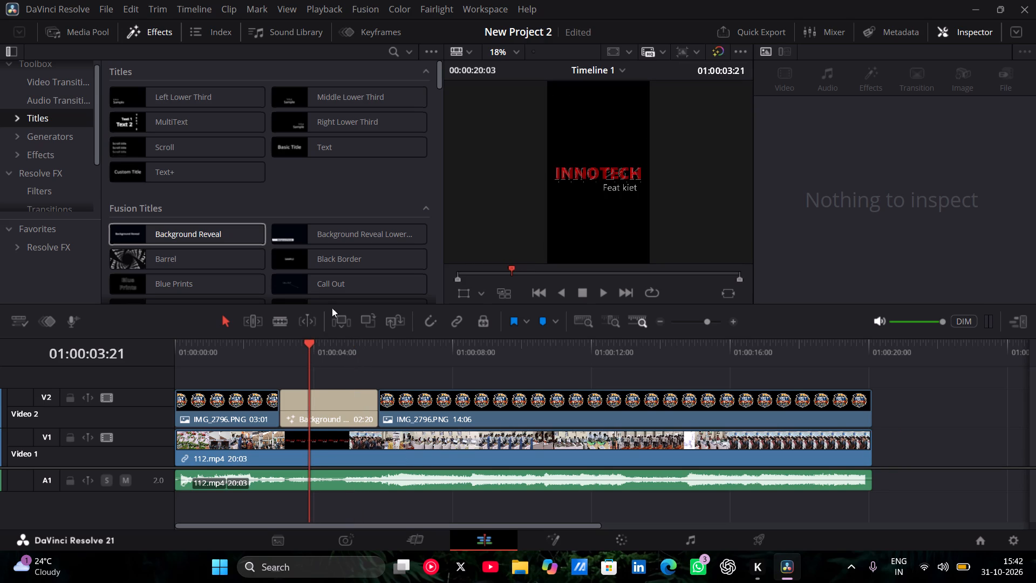
Scrub the end of the title section and park the playhead at 01:00:05:01, where the black INNOTECH section ends.
left_click_drag(311, 340, 369, 341)
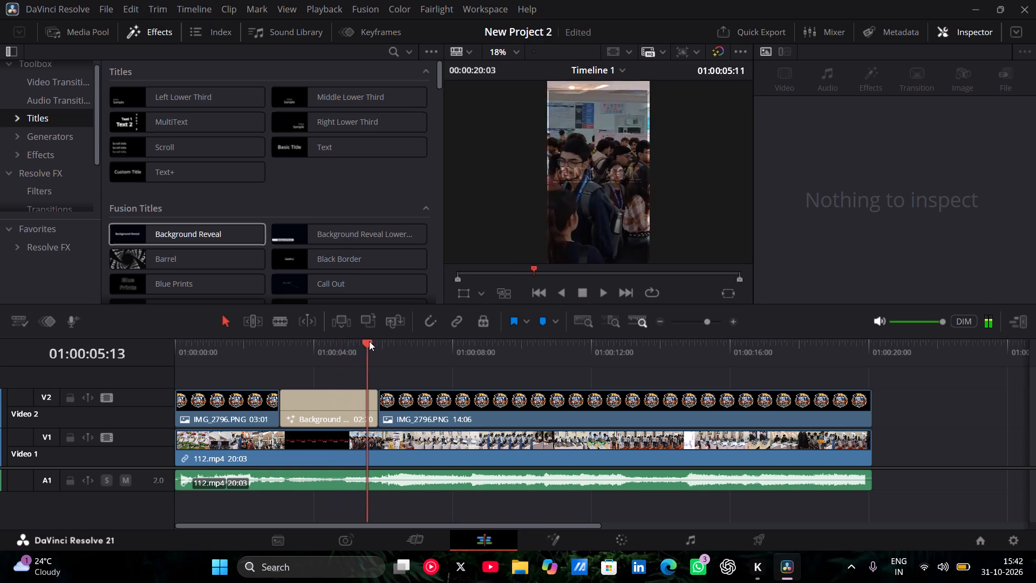
left_click_drag(369, 341, 350, 347)
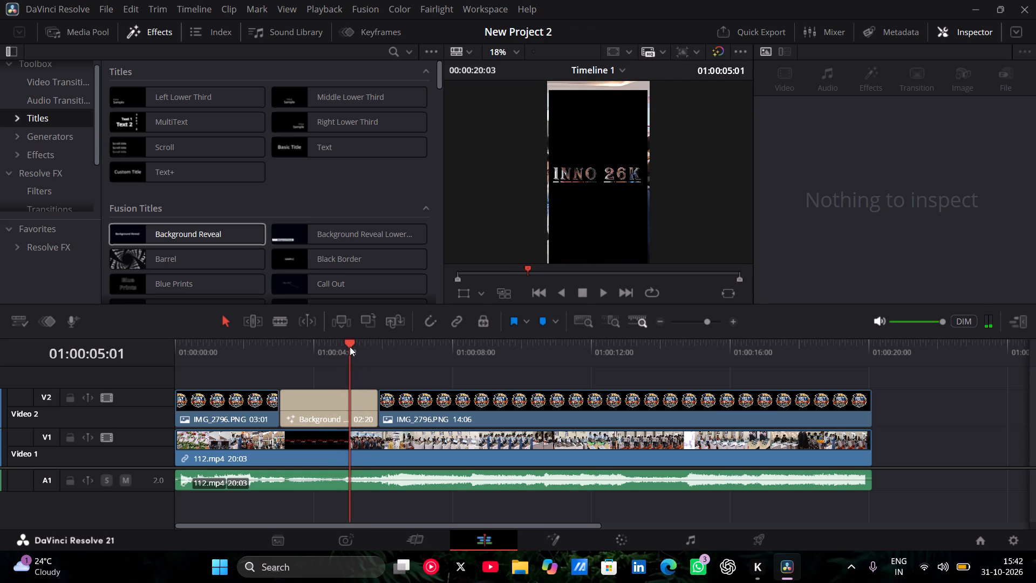
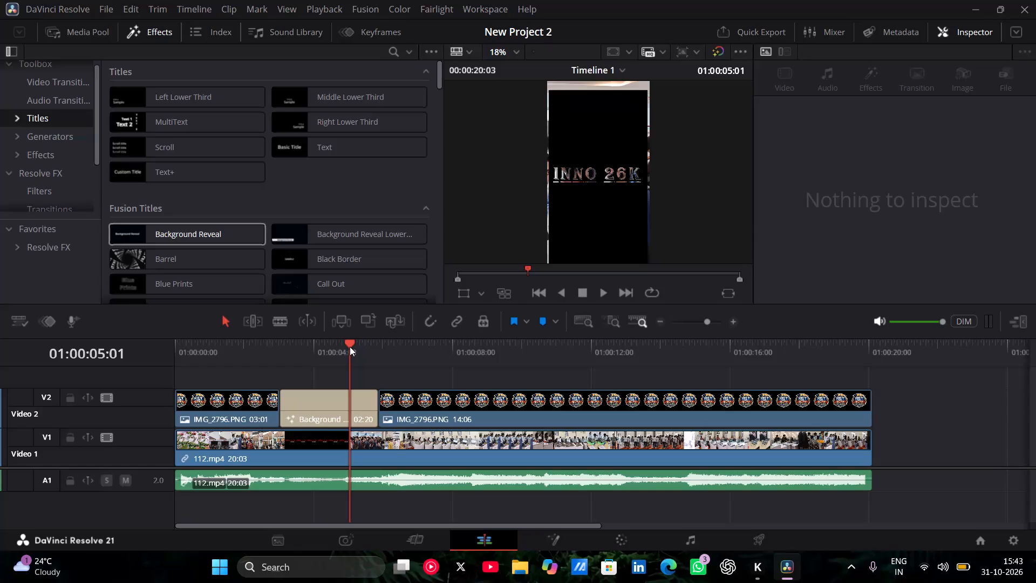
Undo the last two edits on Video 2: the Background Reveal title's extension and the trim of the logo clip after it.
left_click(277, 321)
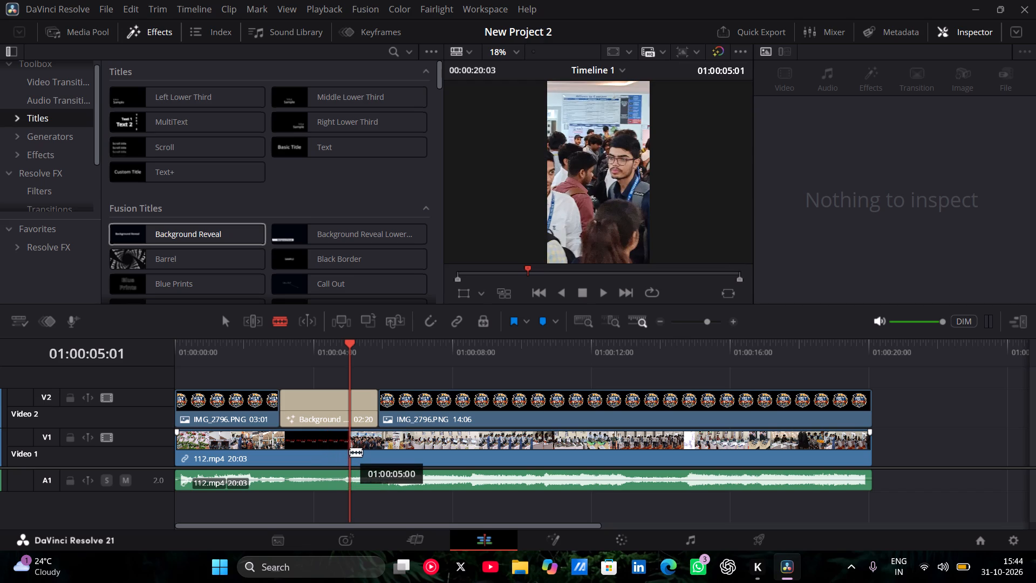
key("ctrl+z")
key("ctrl+z")
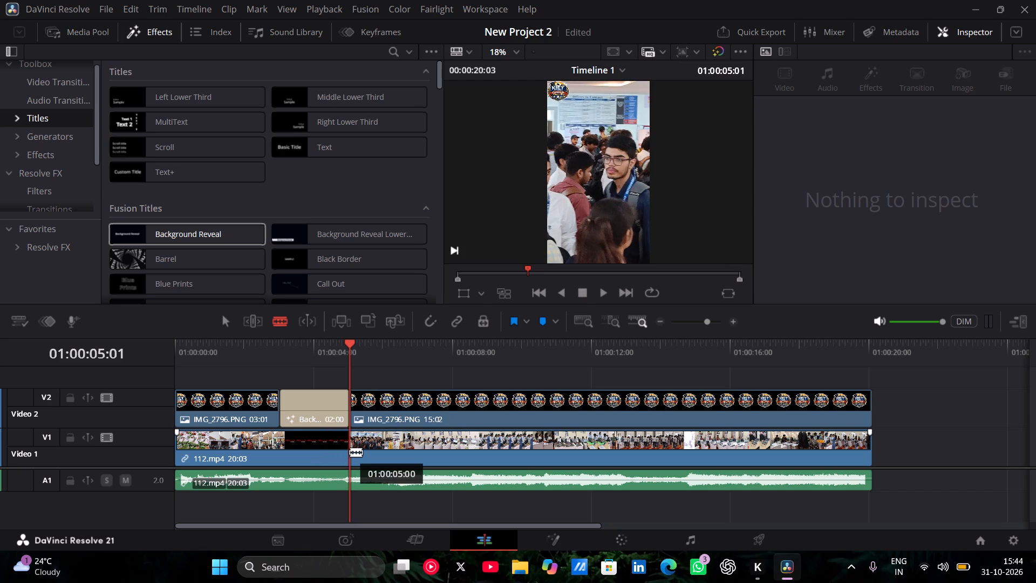
key("ctrl+y")
key("ctrl+y")
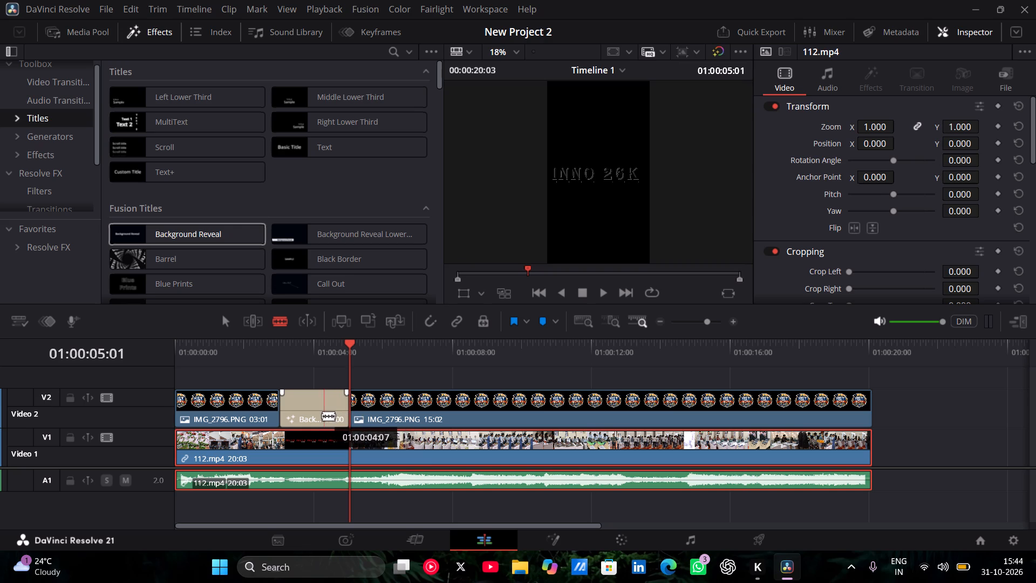
Play and scrub the end of the title section, and park the playhead at 01:00:04:21.
left_click(228, 321)
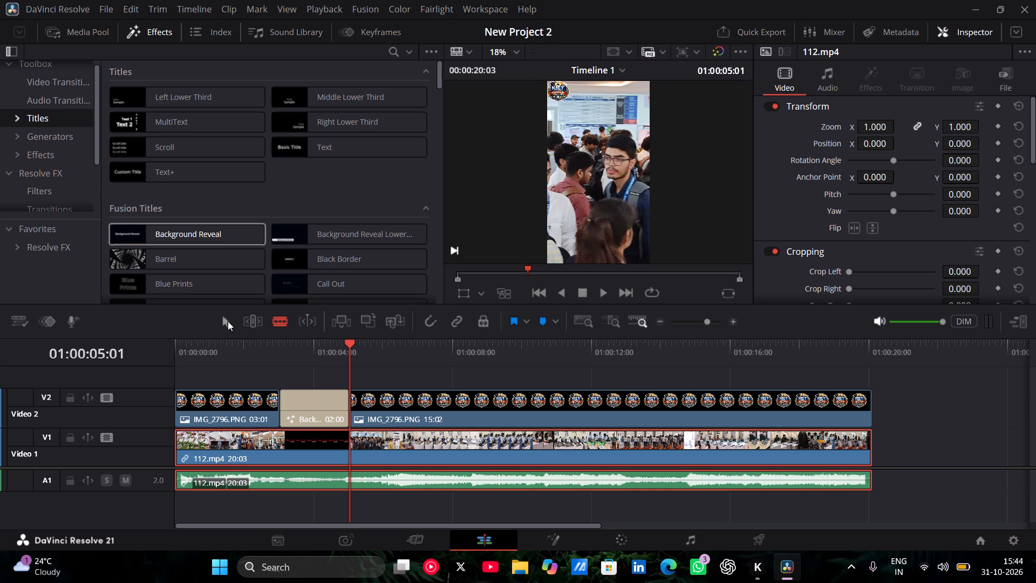
left_click(308, 346)
key("space")
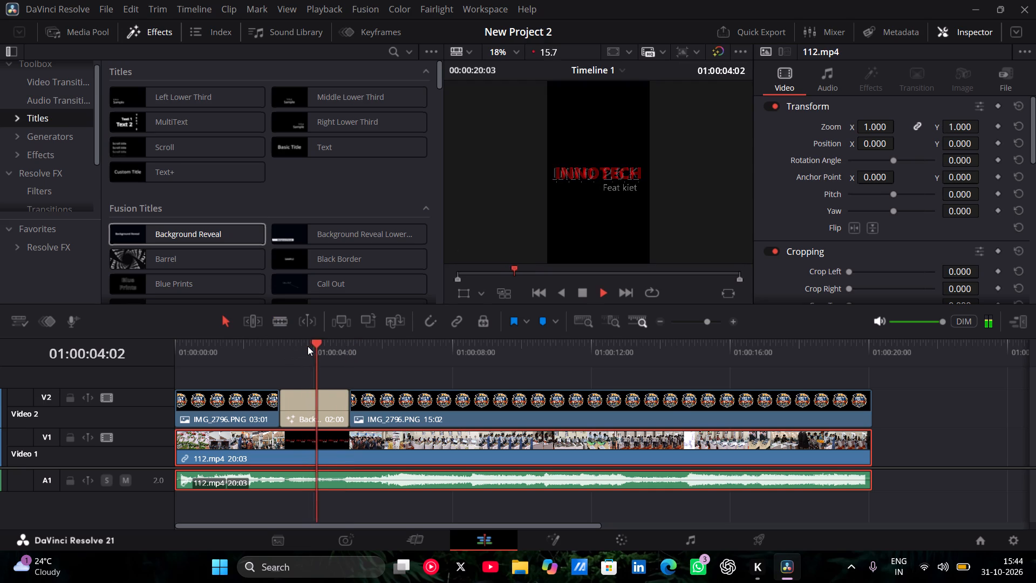
key("space")
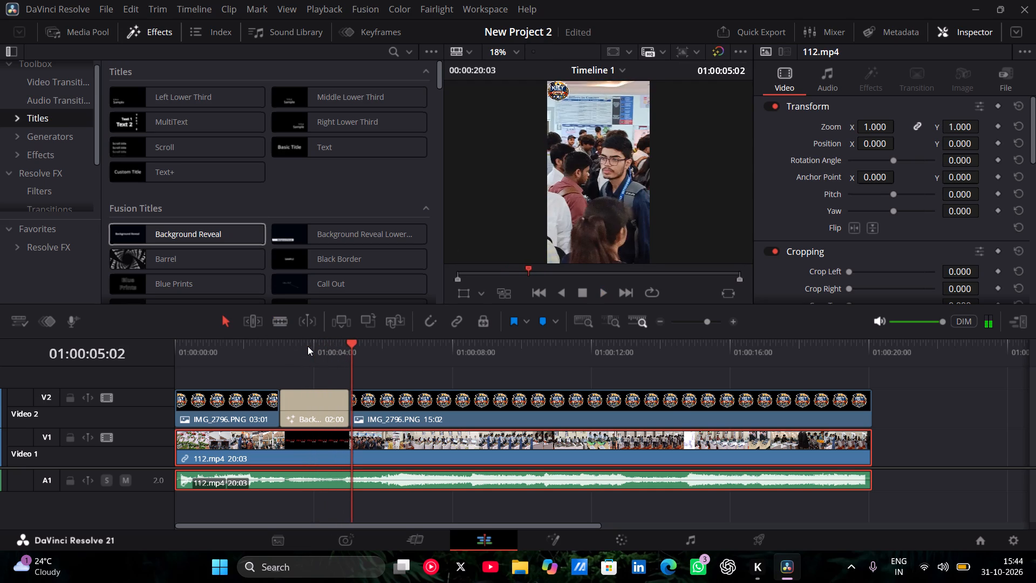
left_click(326, 346)
left_click_drag(327, 341, 340, 342)
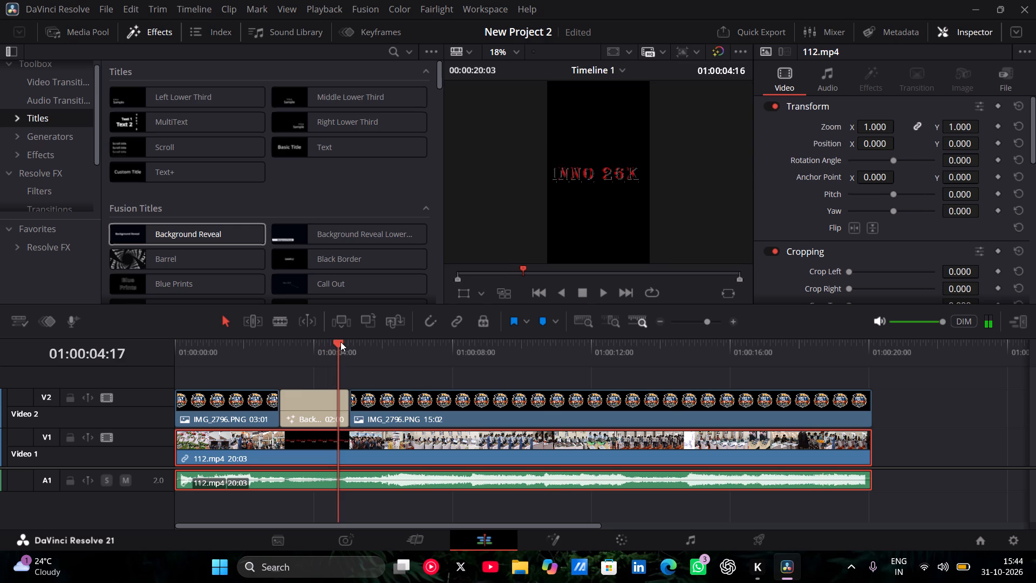
left_click_drag(340, 342, 340, 345)
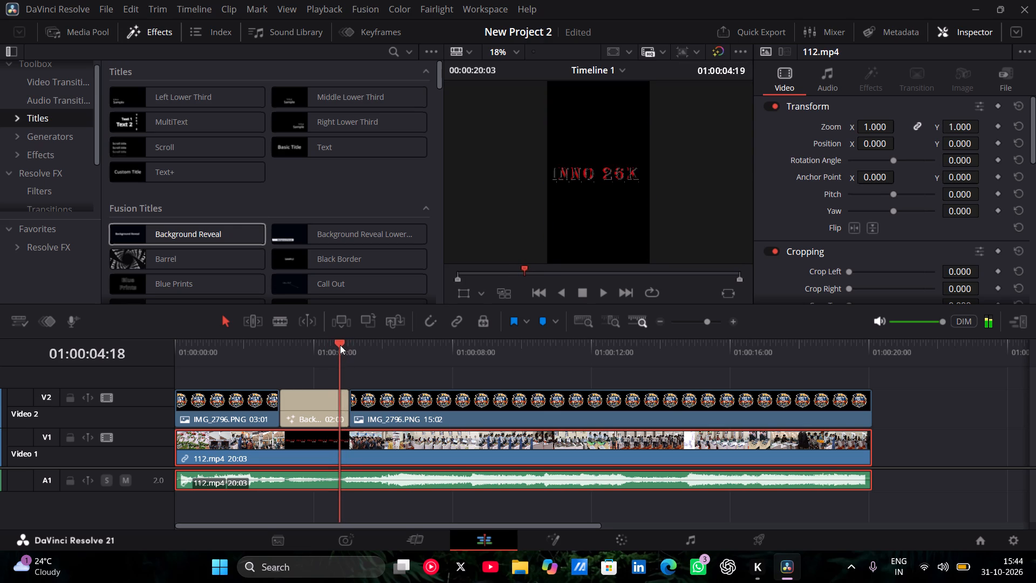
left_click_drag(340, 345, 336, 347)
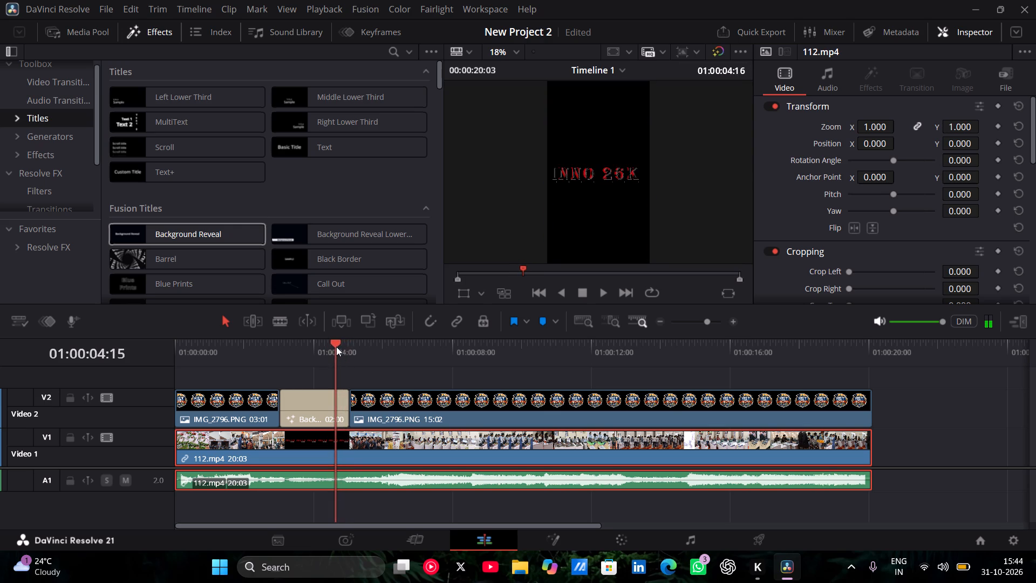
left_click_drag(336, 347, 337, 347)
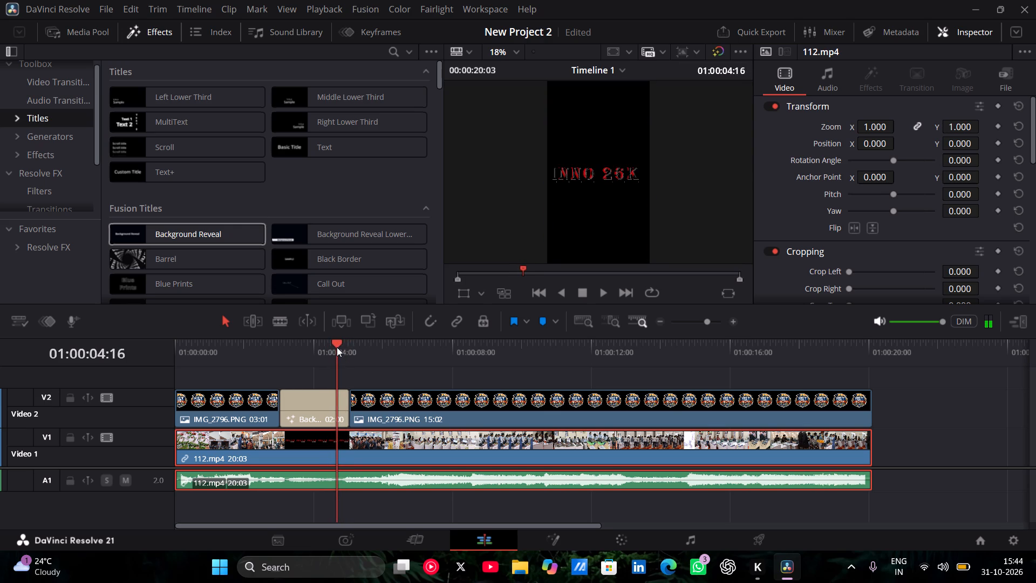
left_click_drag(339, 342, 344, 341)
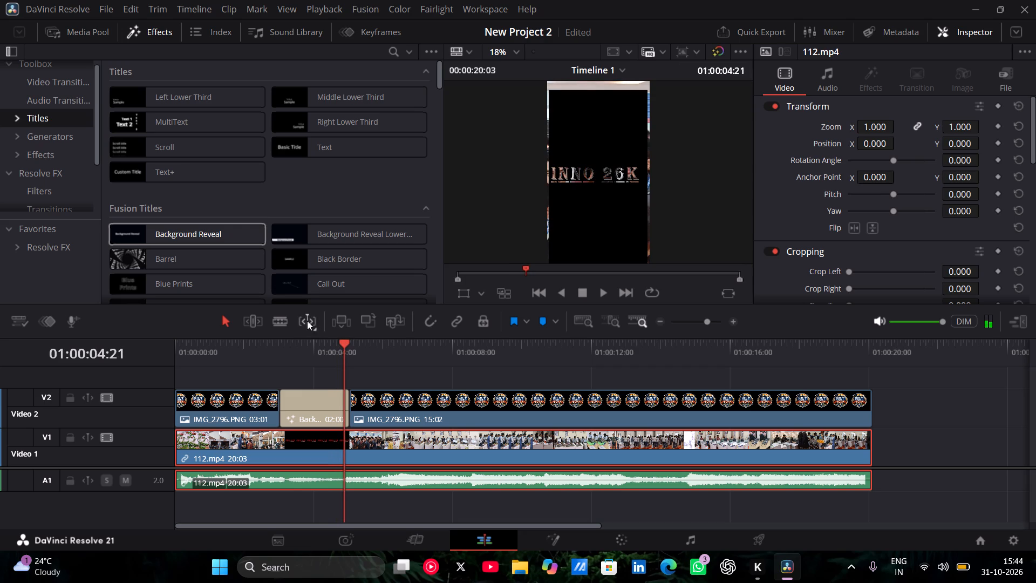
Split the second IMG_2796 logo clip one frame after its start, and split the 112.mp4 video clip at 01:00:04:22.
left_click(289, 322)
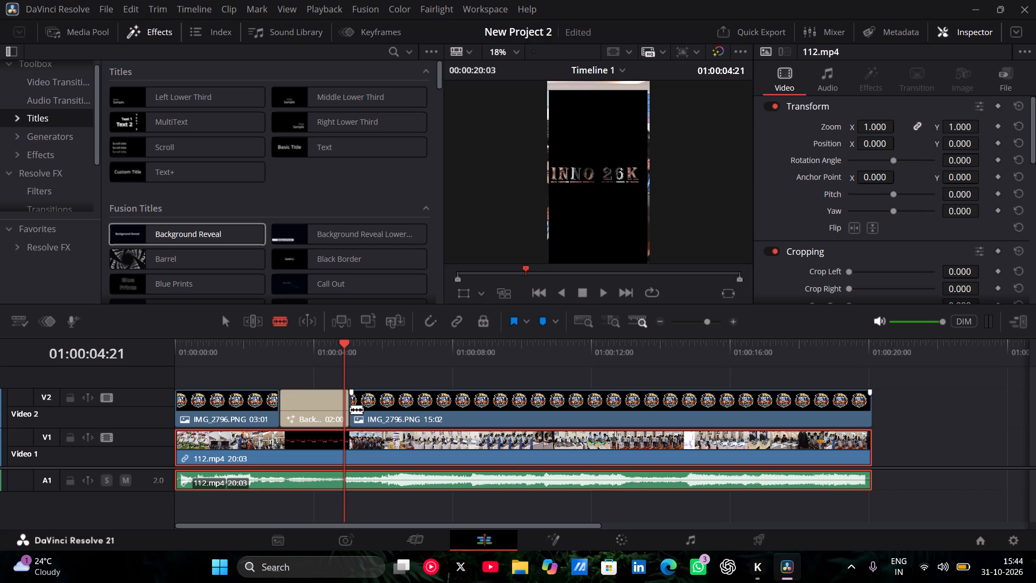
left_click(350, 409)
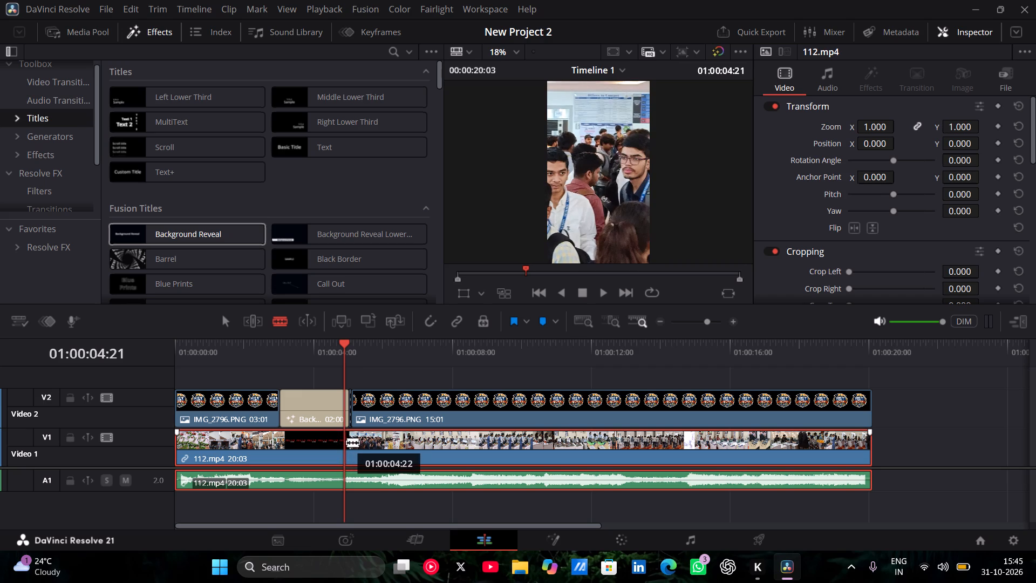
left_click(345, 443)
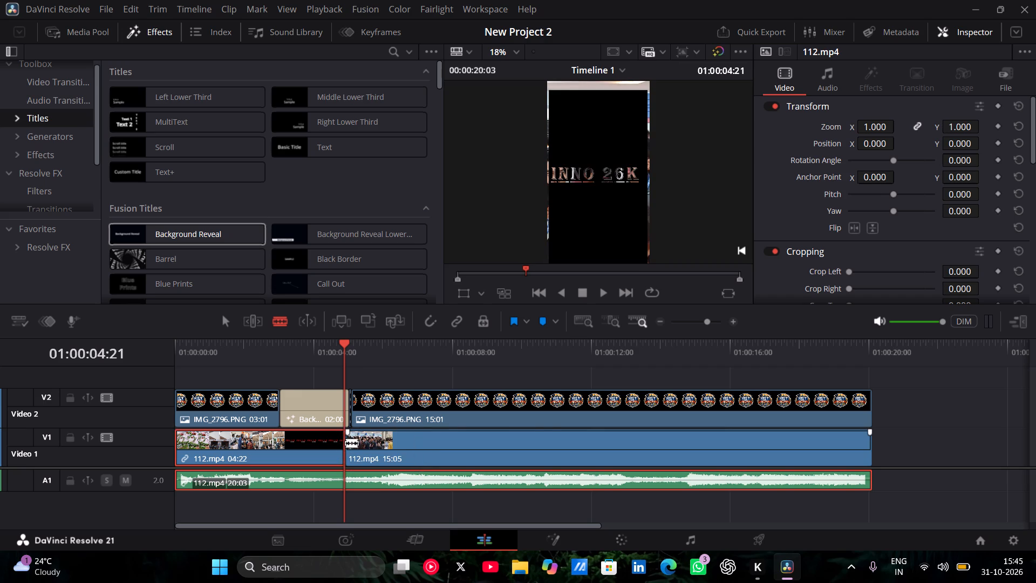
left_click(229, 323)
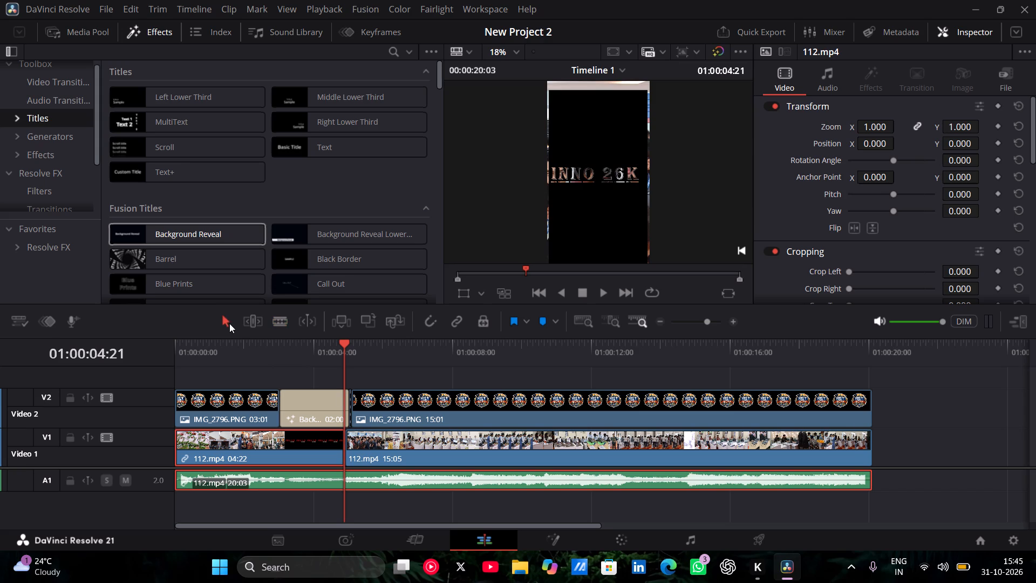
Move the long IMG_2796 logo clip and the second 112.mp4 video clip later, shifting 112.mp4 by 03:19 so their starts roughly match.
left_click_drag(371, 406, 456, 413)
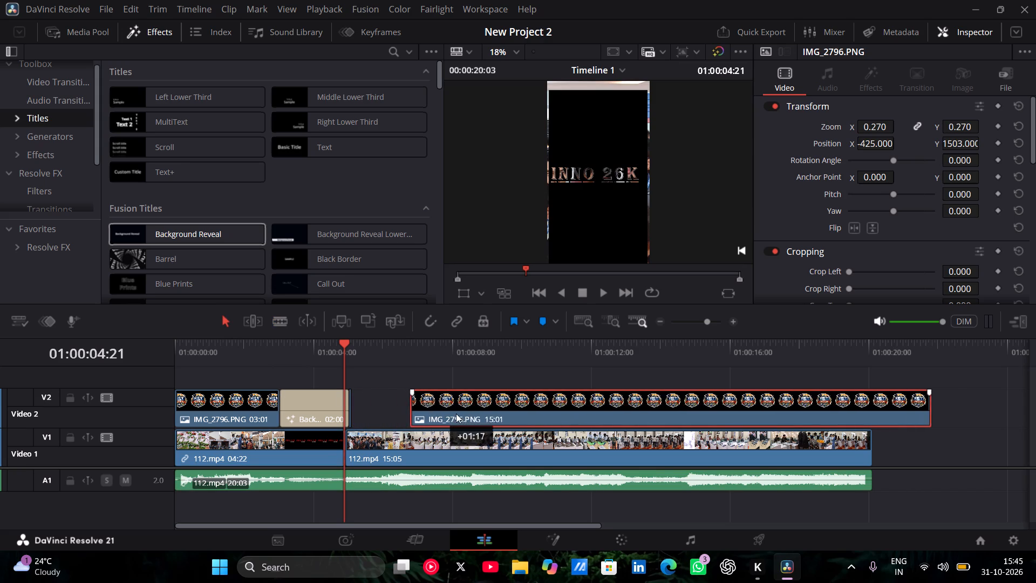
left_click_drag(456, 413, 499, 409)
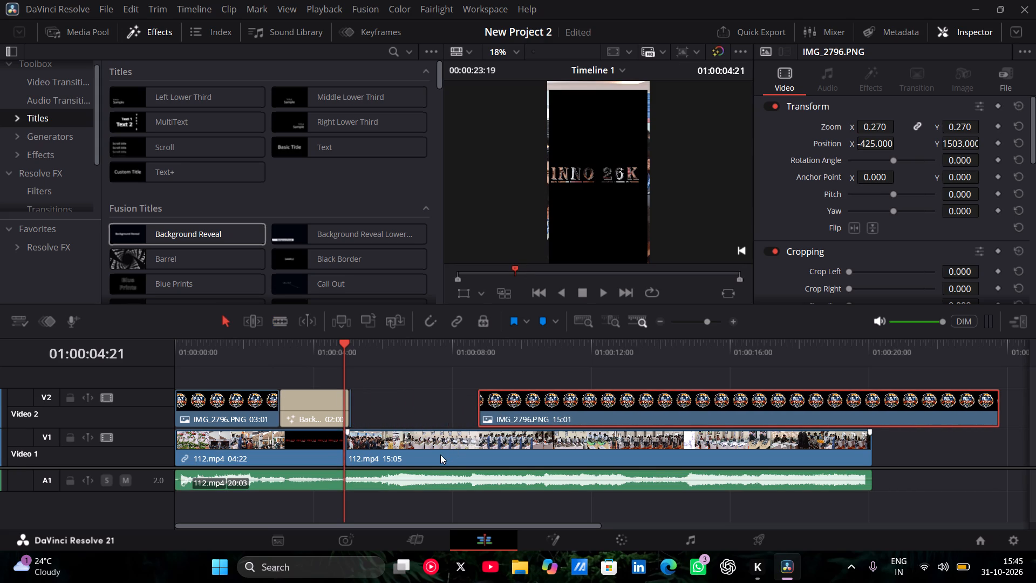
left_click_drag(420, 448, 543, 438)
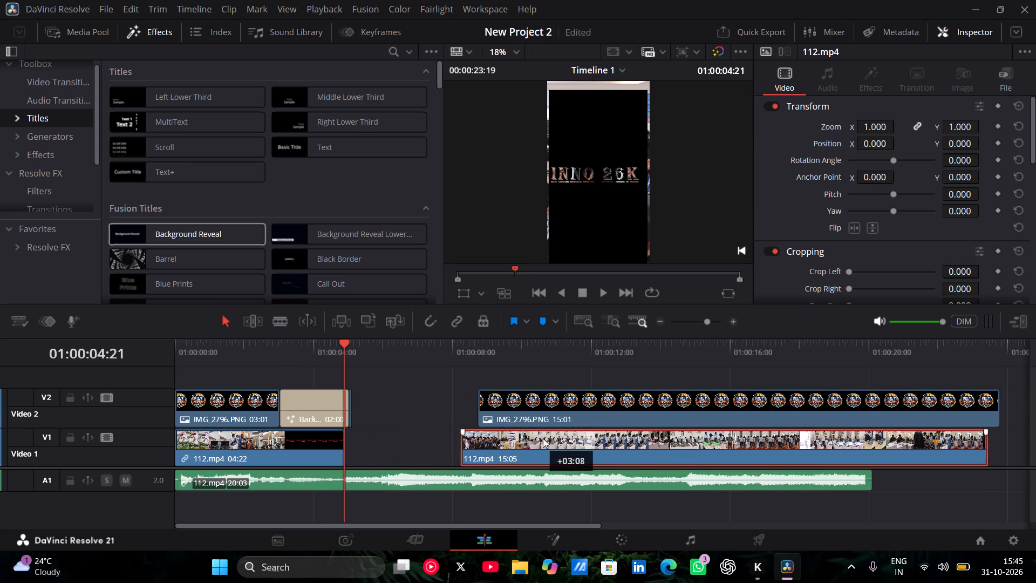
left_click_drag(543, 438, 553, 437)
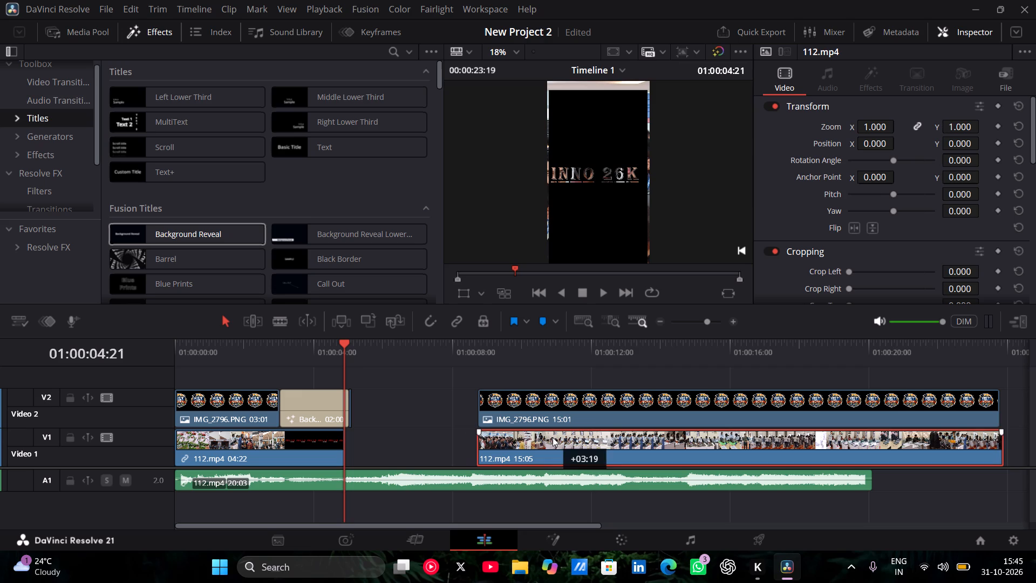
Extend the end of the first 112.mp4 clip on Video 1 to a 05:00 duration.
left_click(332, 443)
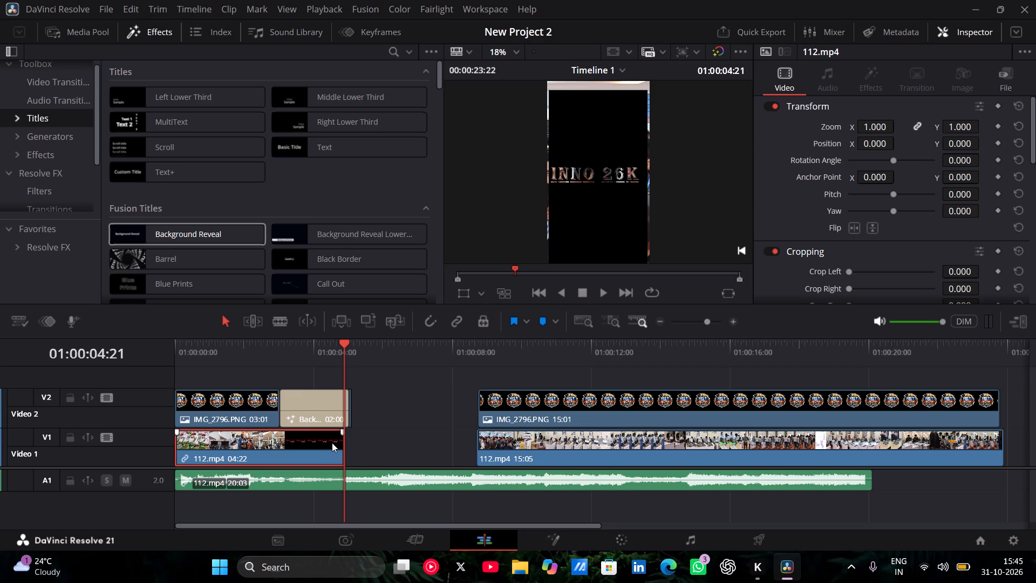
left_click_drag(345, 441, 371, 441)
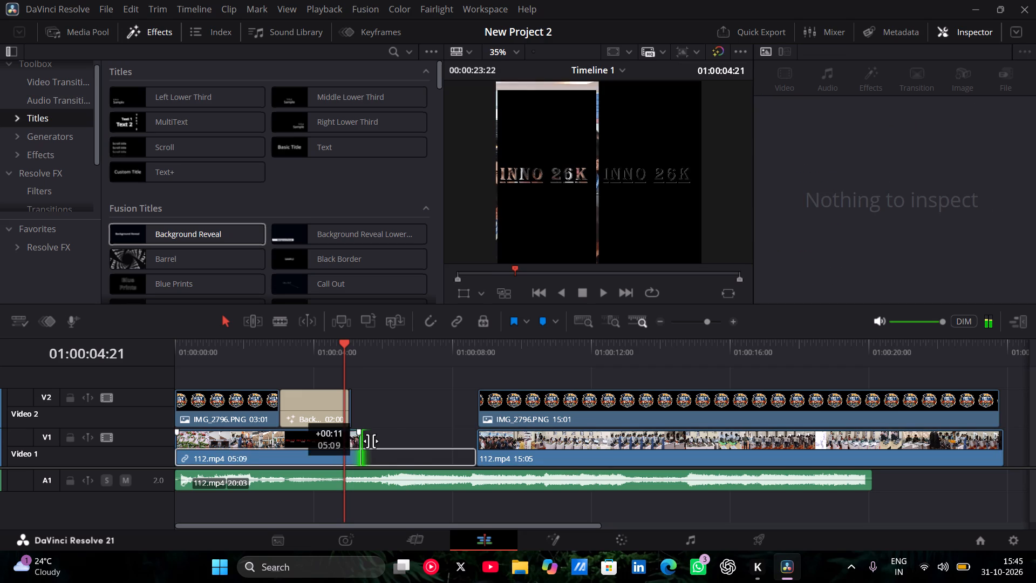
left_click_drag(371, 441, 397, 435)
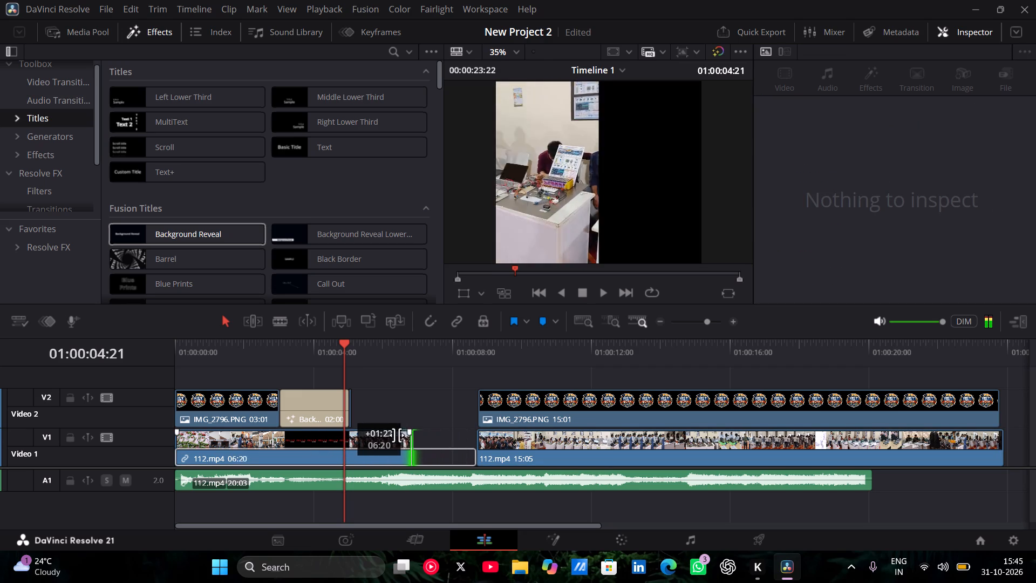
left_click_drag(397, 435, 444, 440)
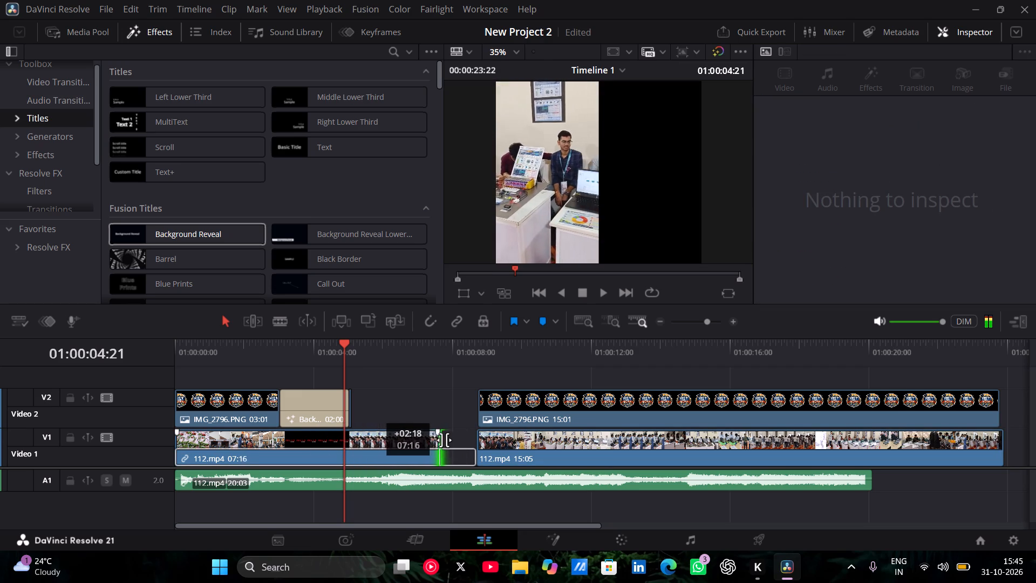
left_click_drag(444, 440, 352, 445)
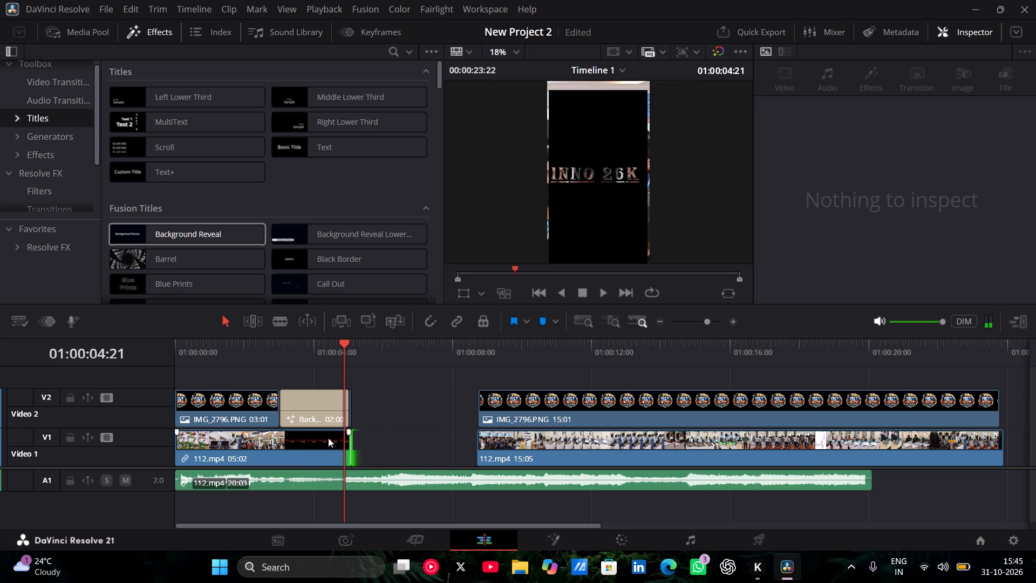
left_click(328, 438)
left_click(349, 437)
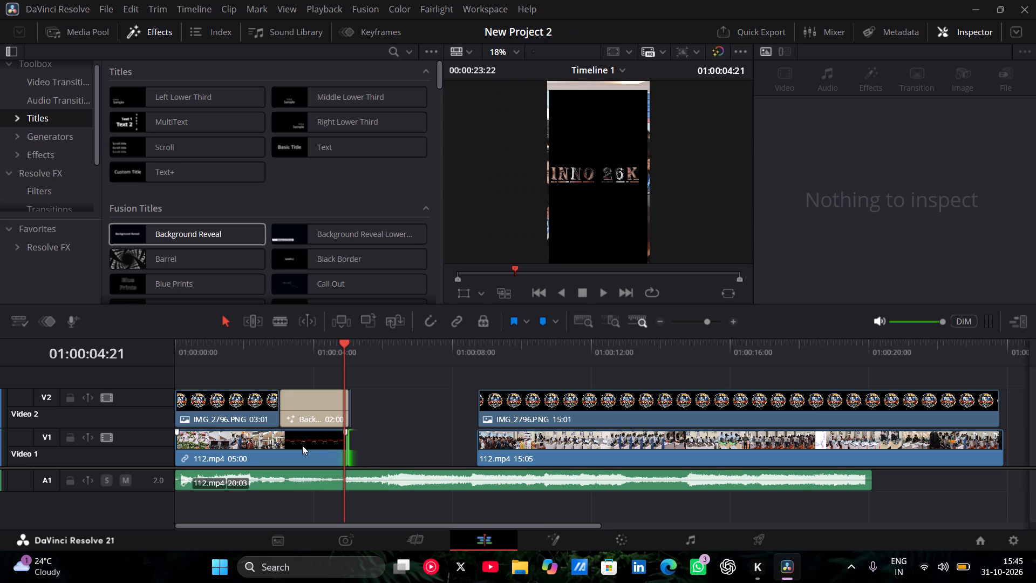
left_click(305, 442)
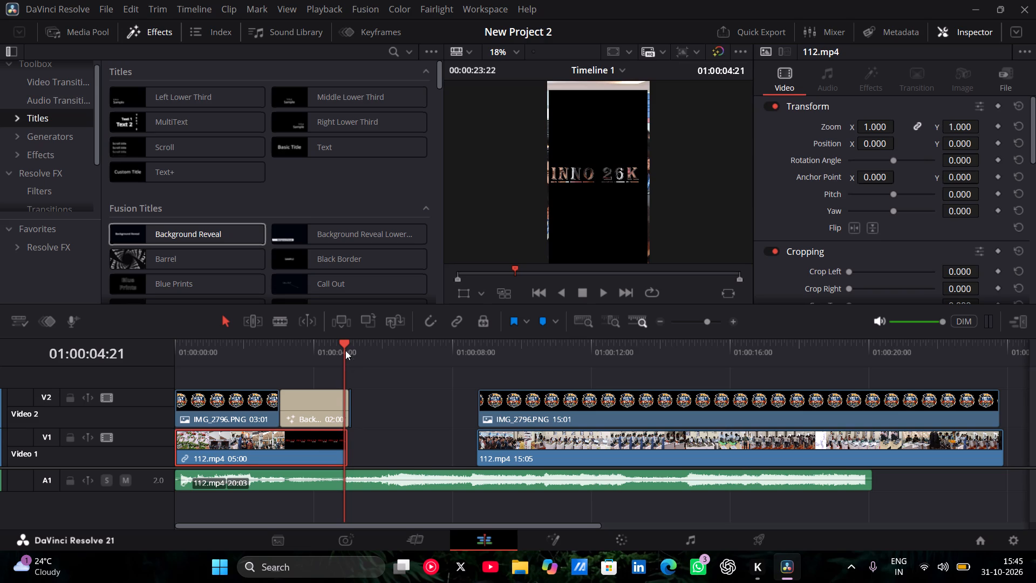
Extend the Background Reveal title on Video 2 over the leftover logo sliver to a 05:16 duration, meeting the shifted logo clip.
left_click_drag(345, 341, 285, 343)
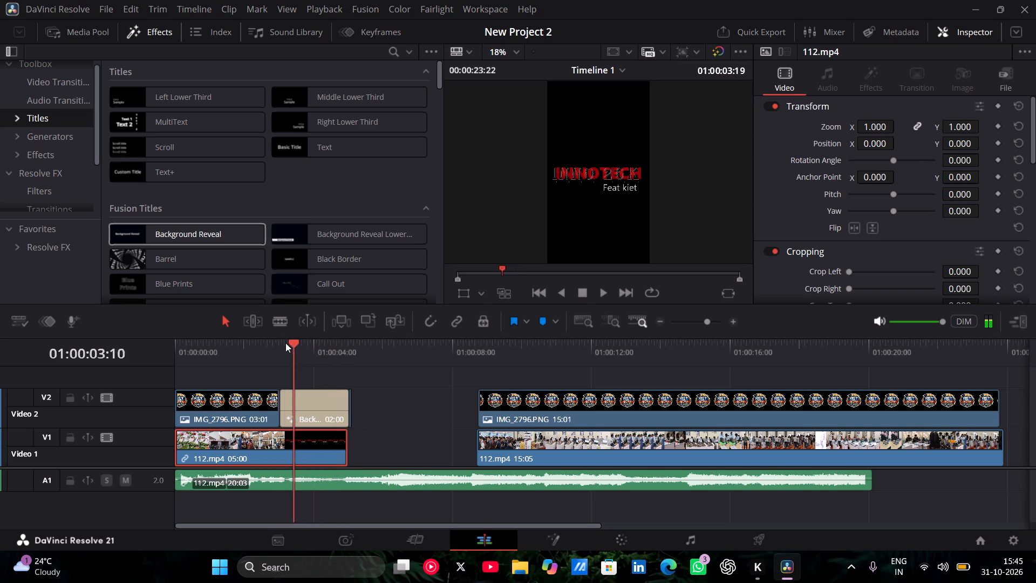
left_click_drag(285, 343, 302, 347)
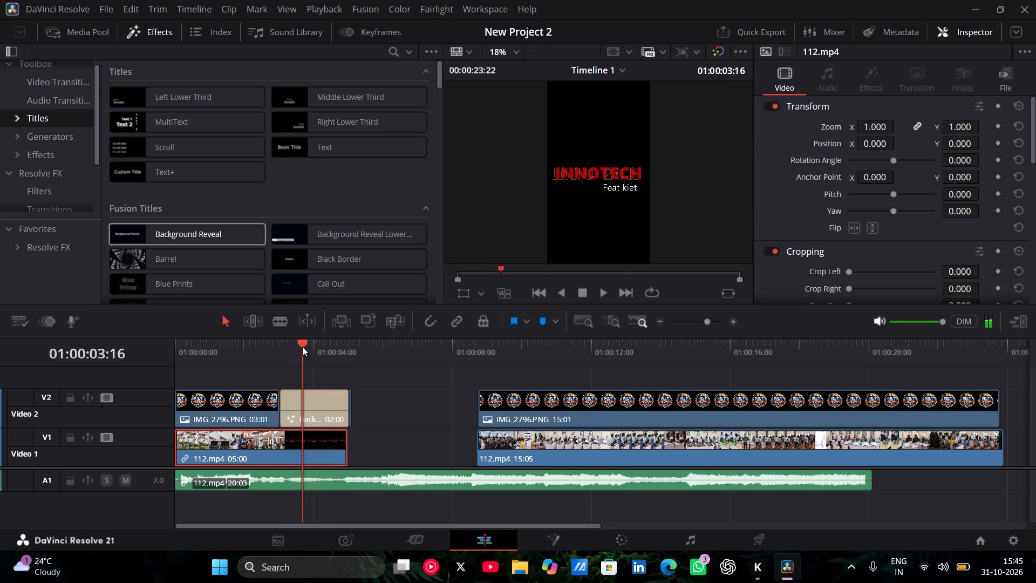
left_click(351, 408)
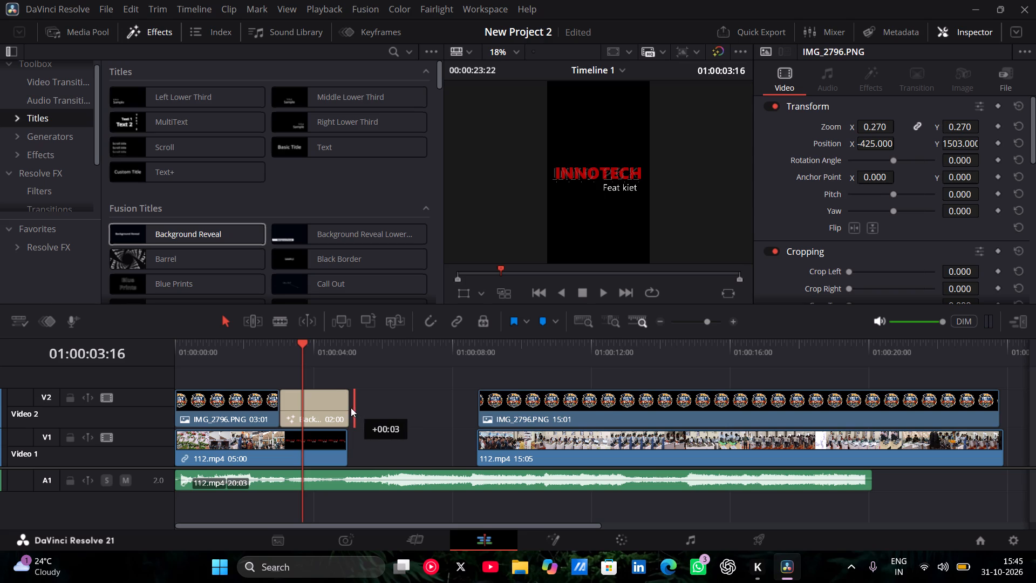
left_click_drag(349, 408, 459, 403)
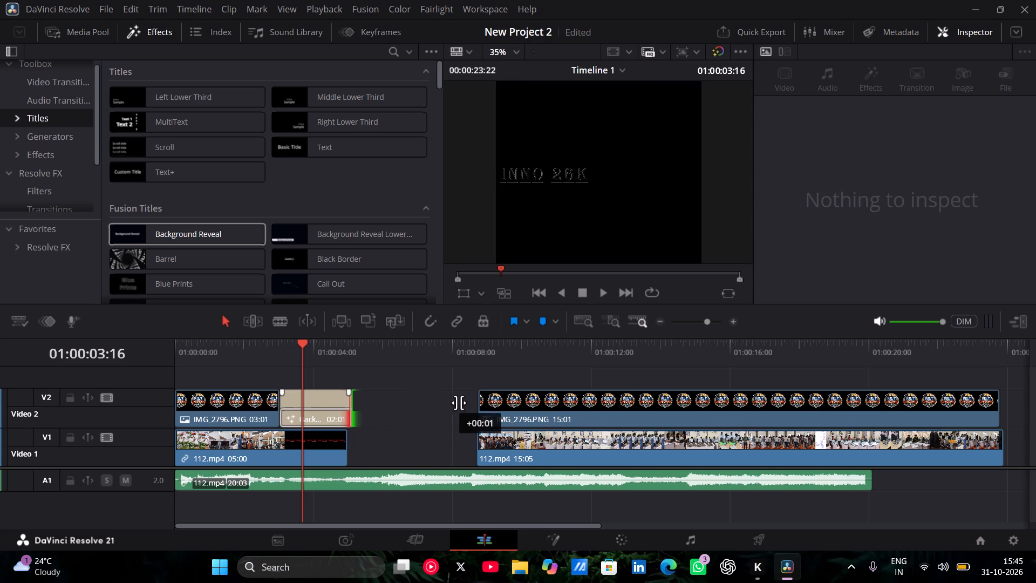
left_click_drag(459, 403, 475, 403)
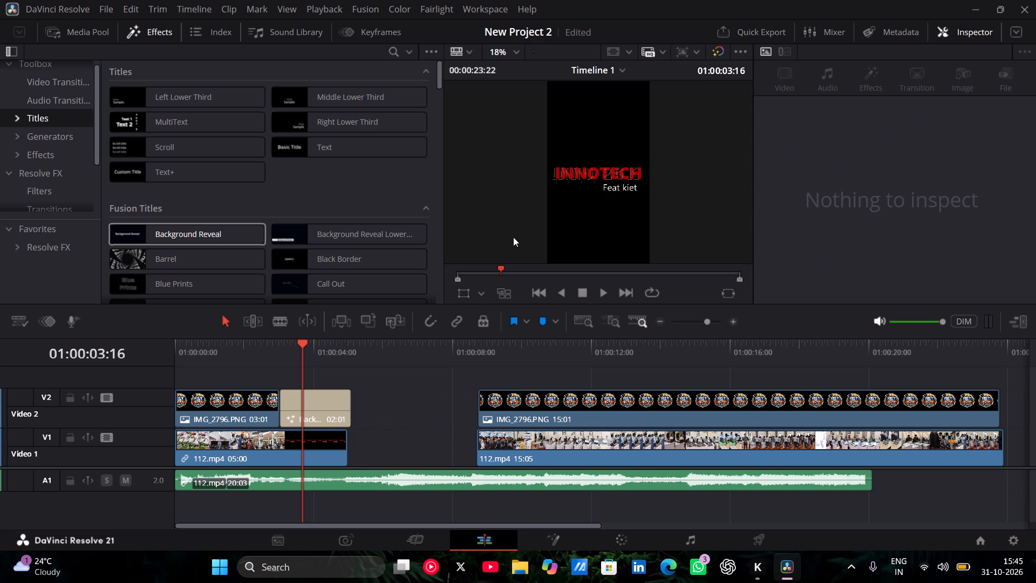
left_click(345, 407)
left_click_drag(350, 410, 372, 407)
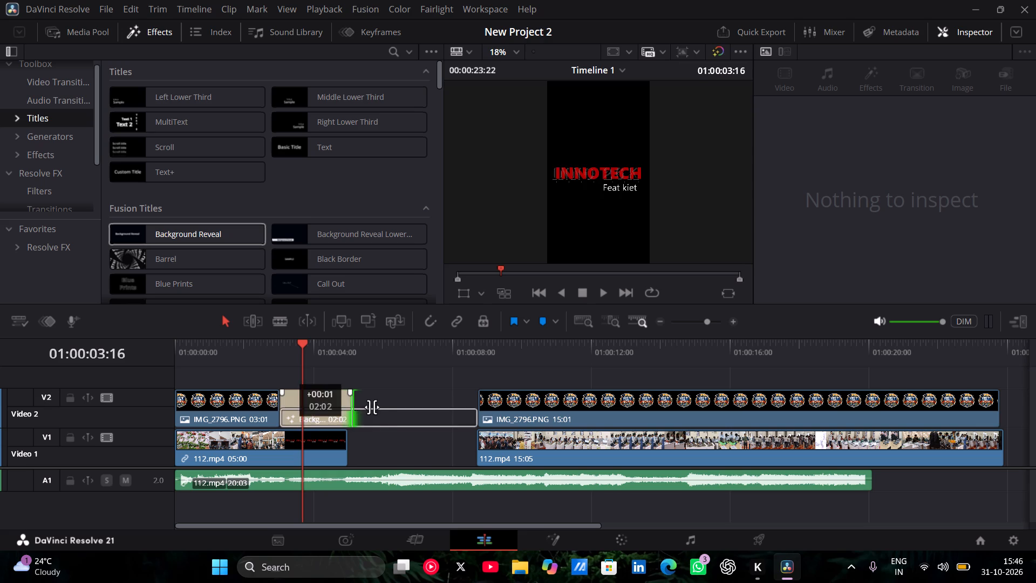
left_click_drag(372, 407, 467, 430)
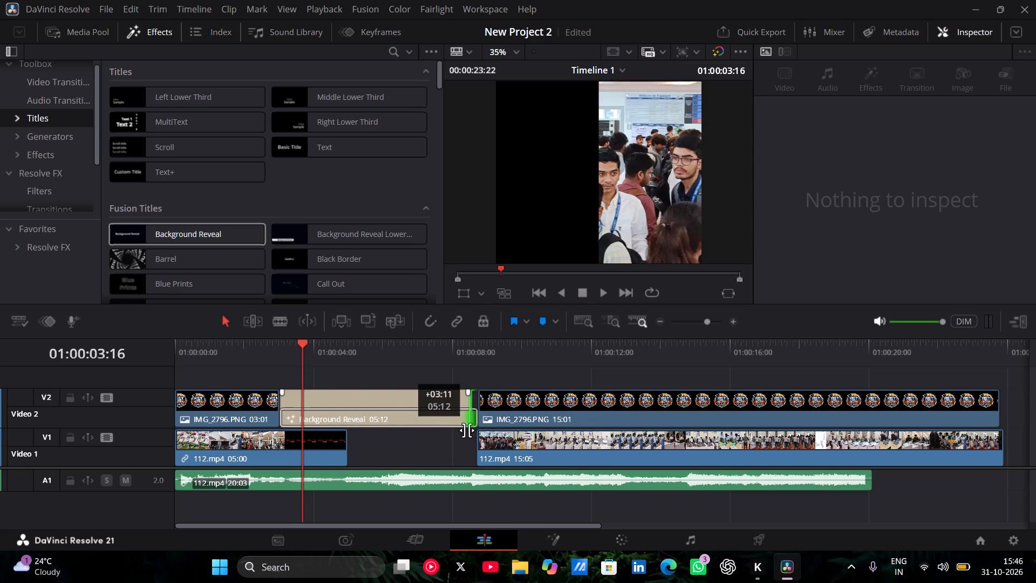
left_click_drag(467, 430, 476, 430)
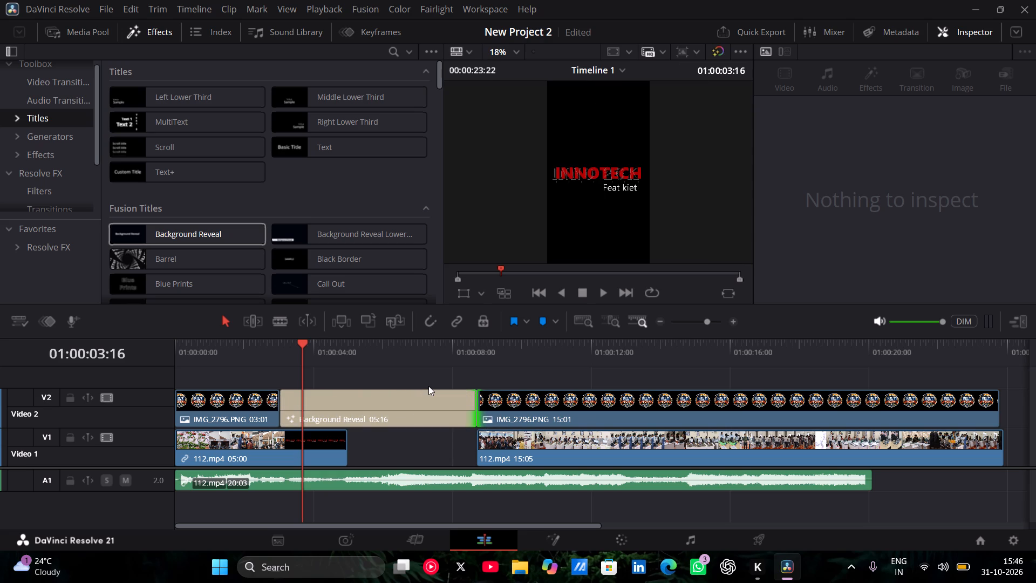
Play through the Background Reveal title on Video 2 and split it at 01:00:06:04.
key("space")
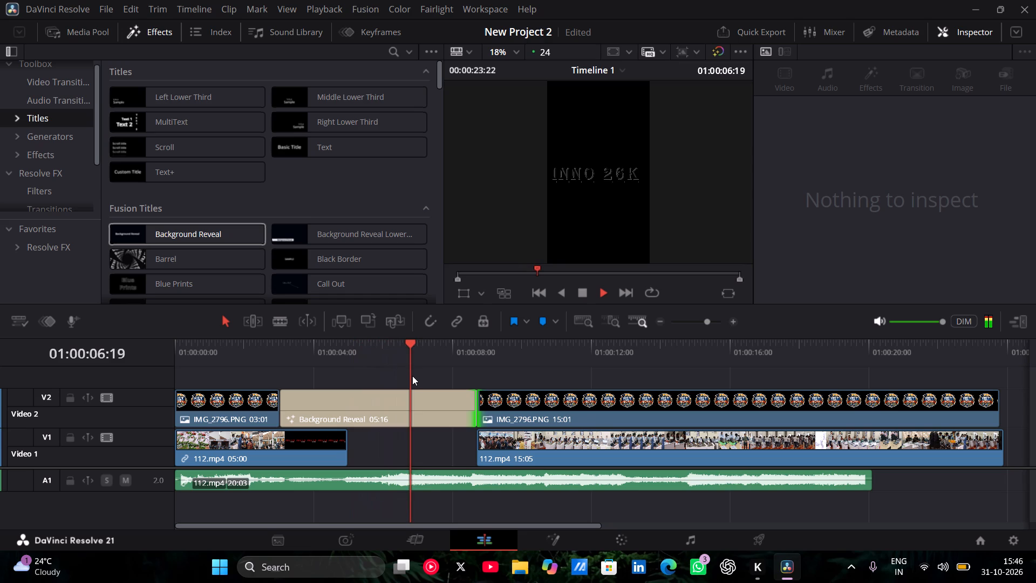
key("space")
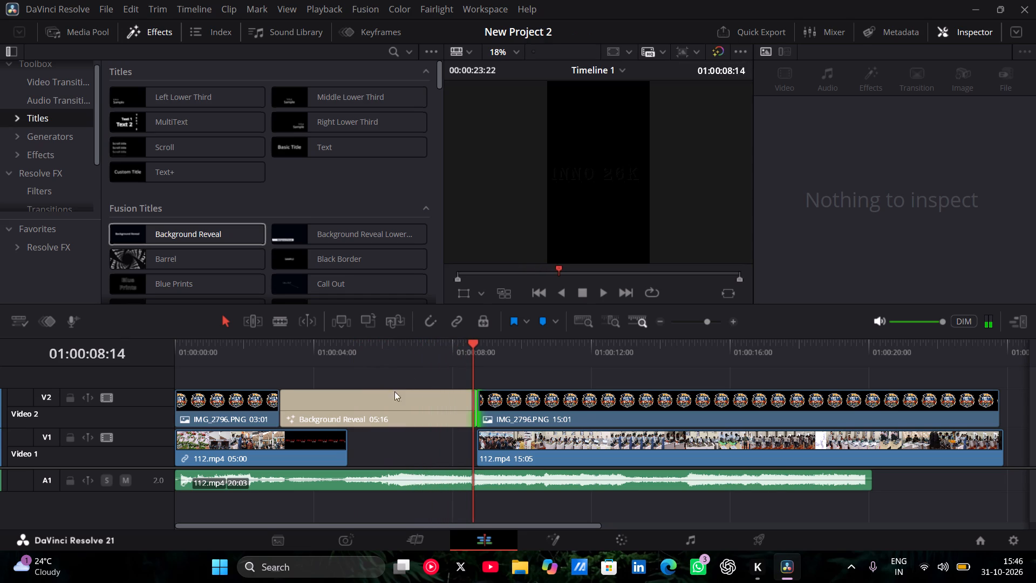
left_click(381, 402)
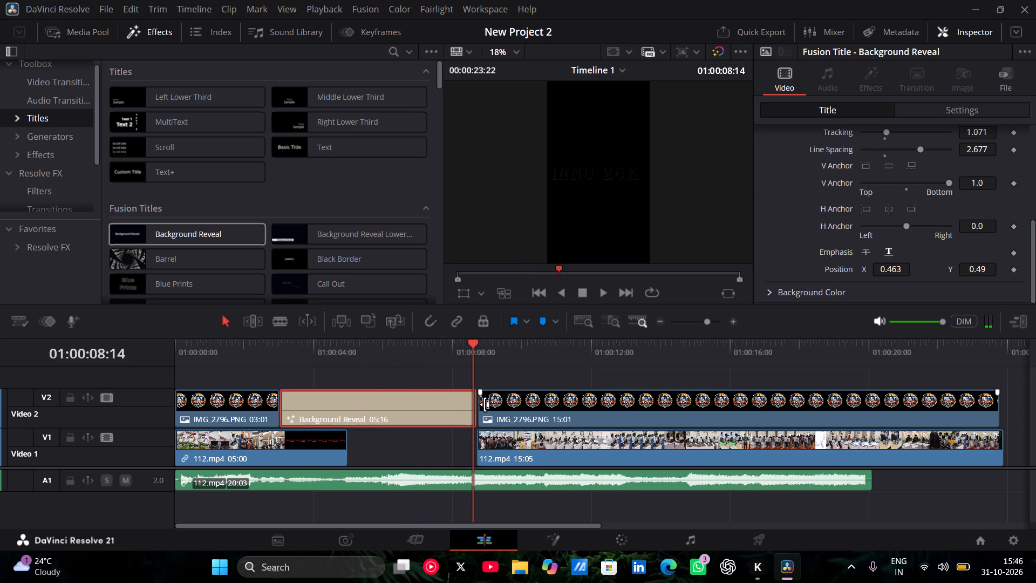
left_click_drag(479, 405, 458, 408)
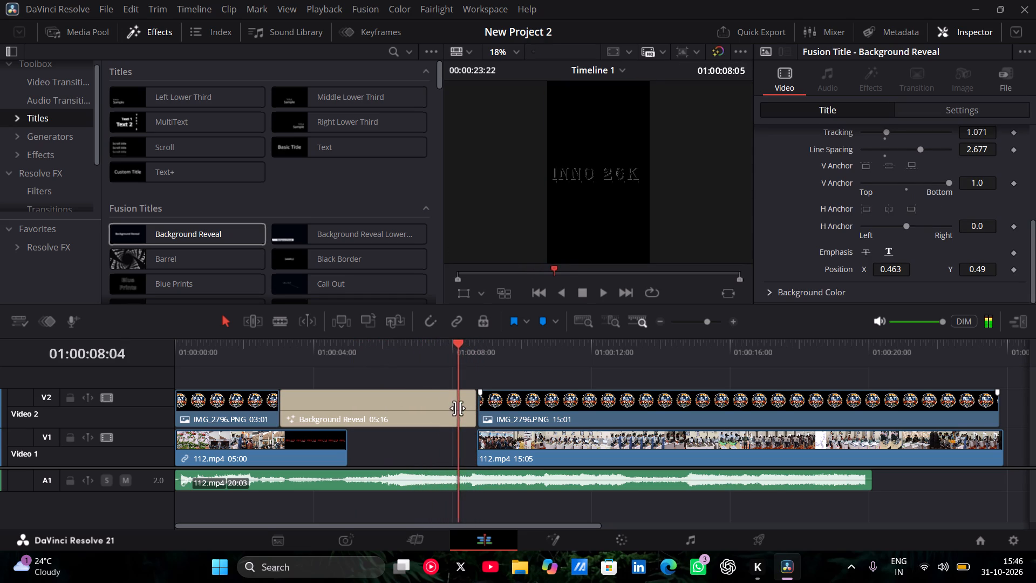
left_click_drag(458, 408, 439, 411)
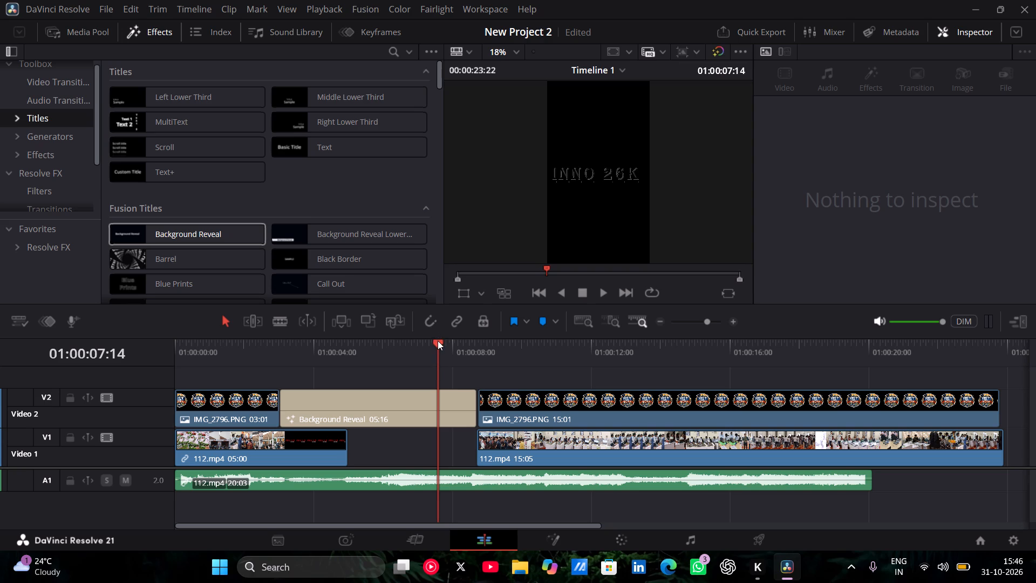
left_click_drag(438, 338, 423, 338)
left_click_drag(423, 338, 419, 341)
left_click(405, 346)
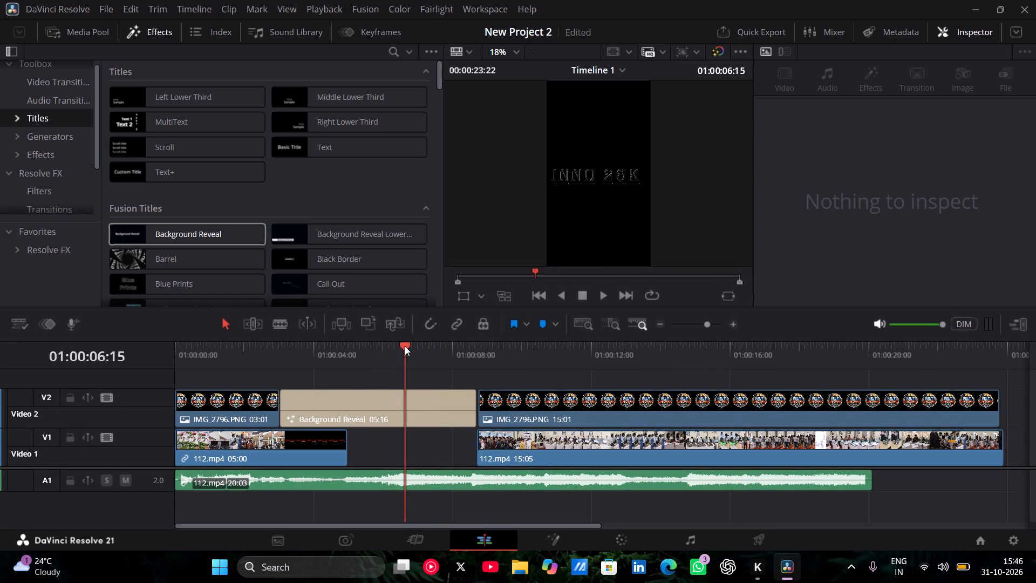
left_click(389, 344)
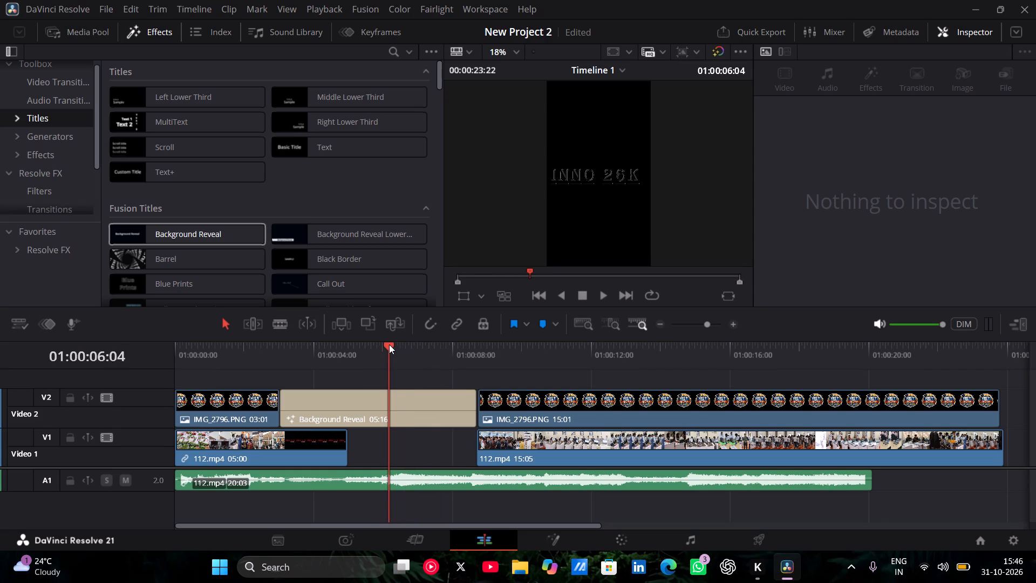
left_click(281, 330)
left_click(388, 400)
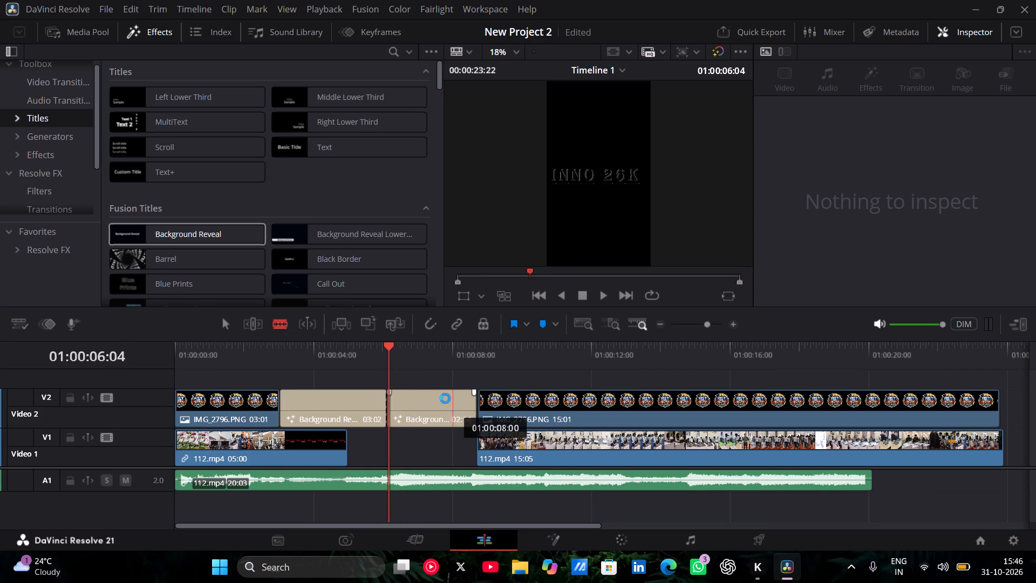
Ripple delete the second part of the split Background Reveal title.
left_click(222, 327)
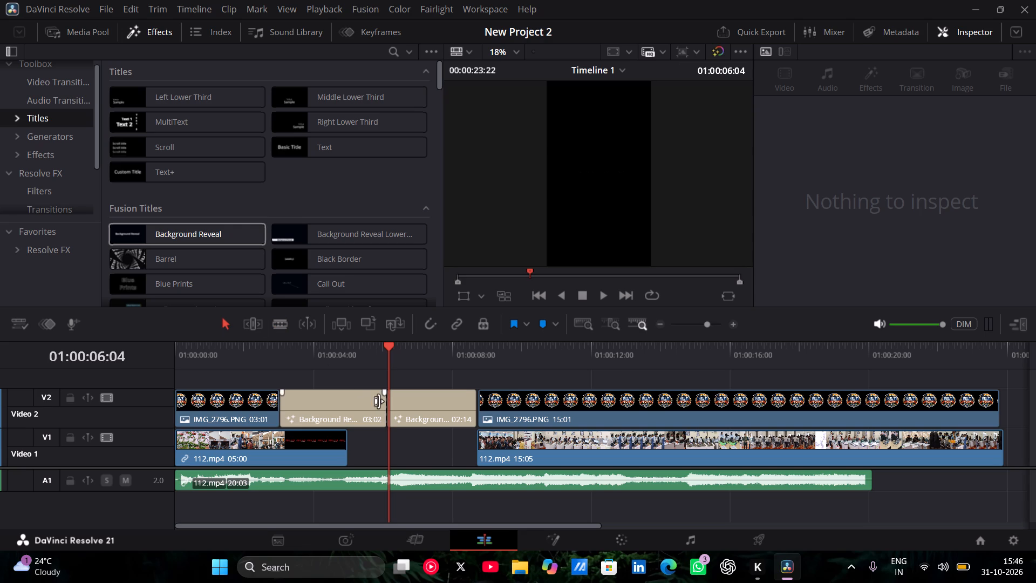
left_click(418, 408)
key("Delete")
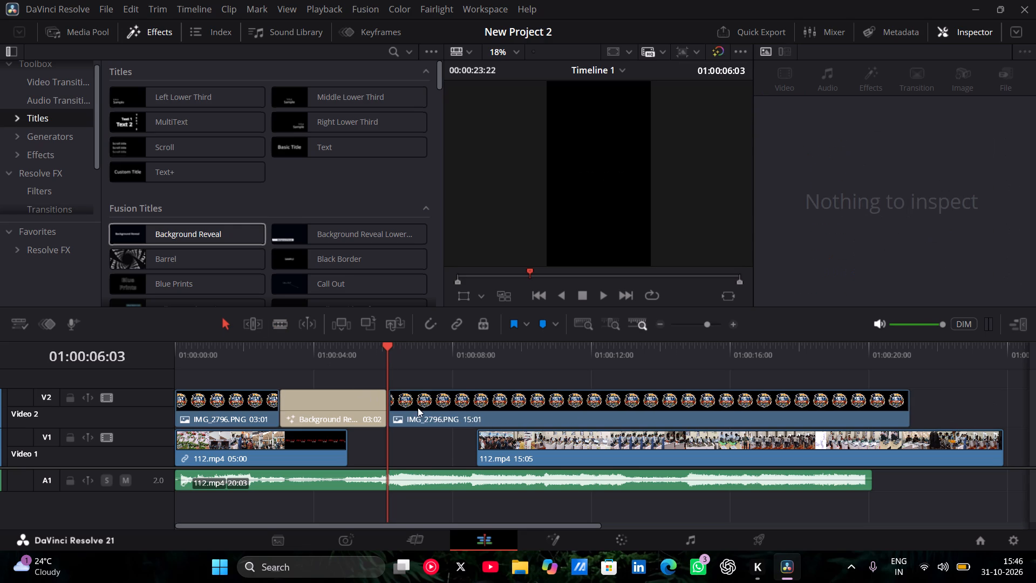
Move the long IMG_2796 logo clip on Video 2 later, roughly matching the start of the second 112.mp4 clip.
left_click_drag(405, 406, 499, 410)
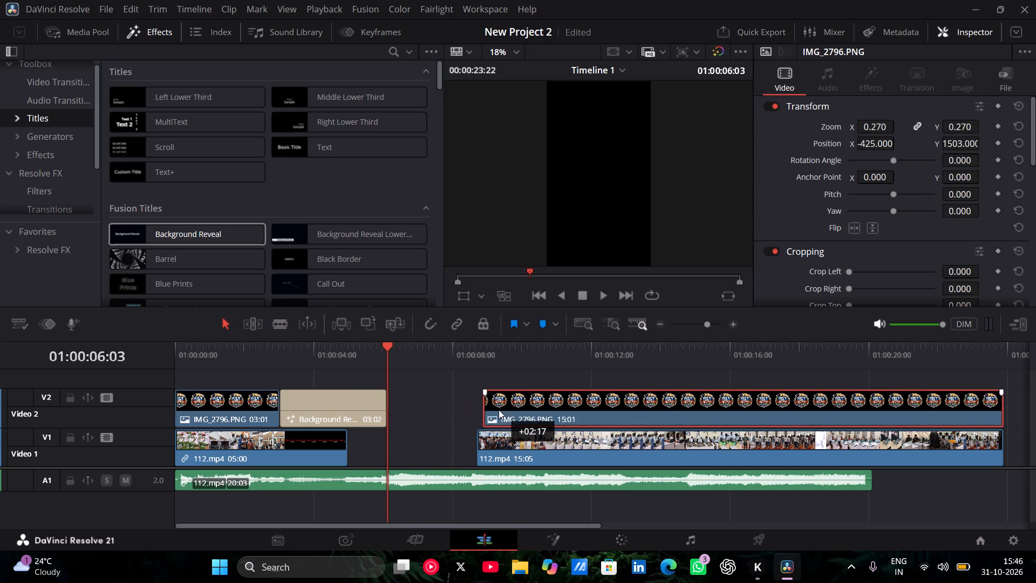
left_click_drag(499, 410, 495, 406)
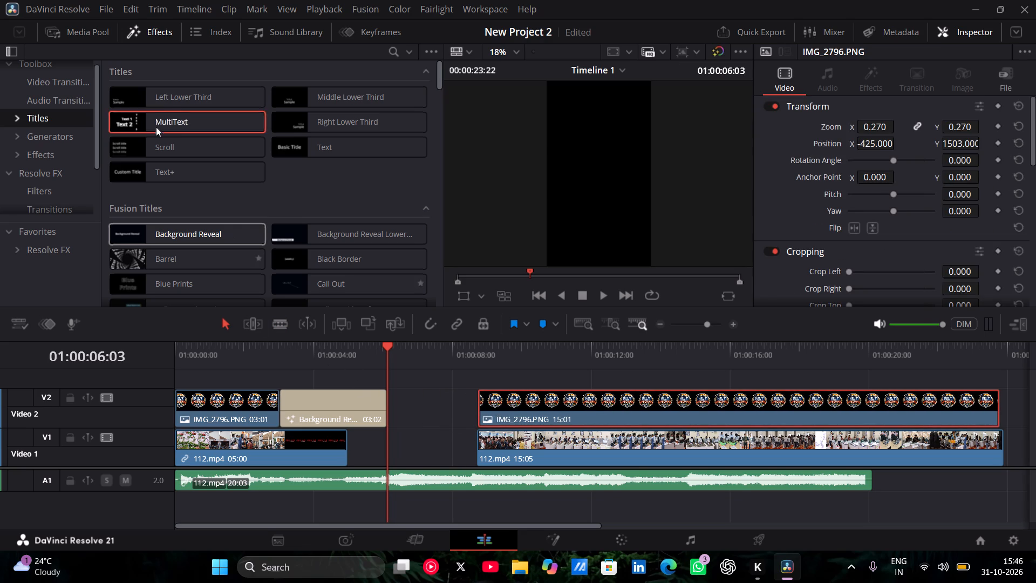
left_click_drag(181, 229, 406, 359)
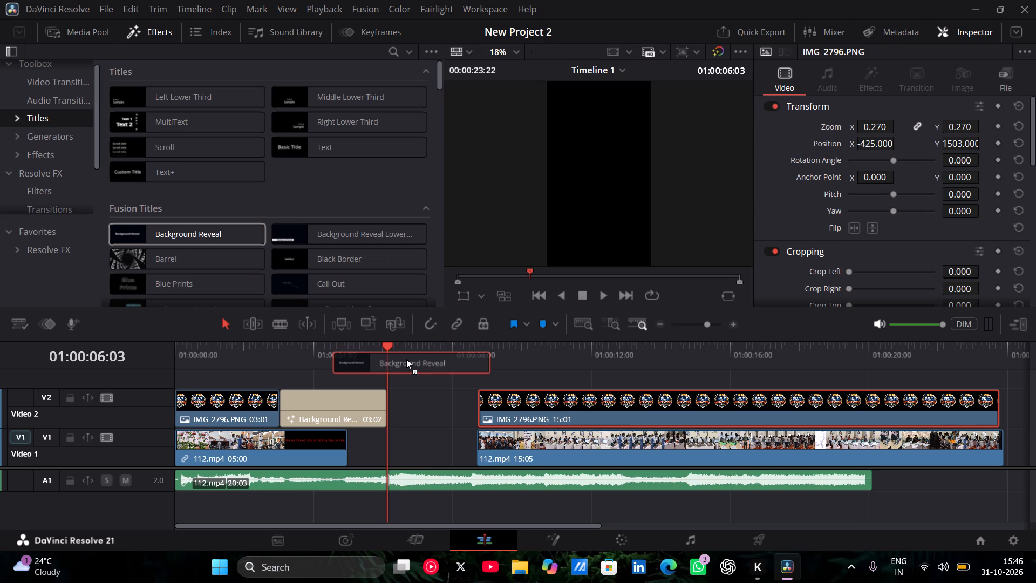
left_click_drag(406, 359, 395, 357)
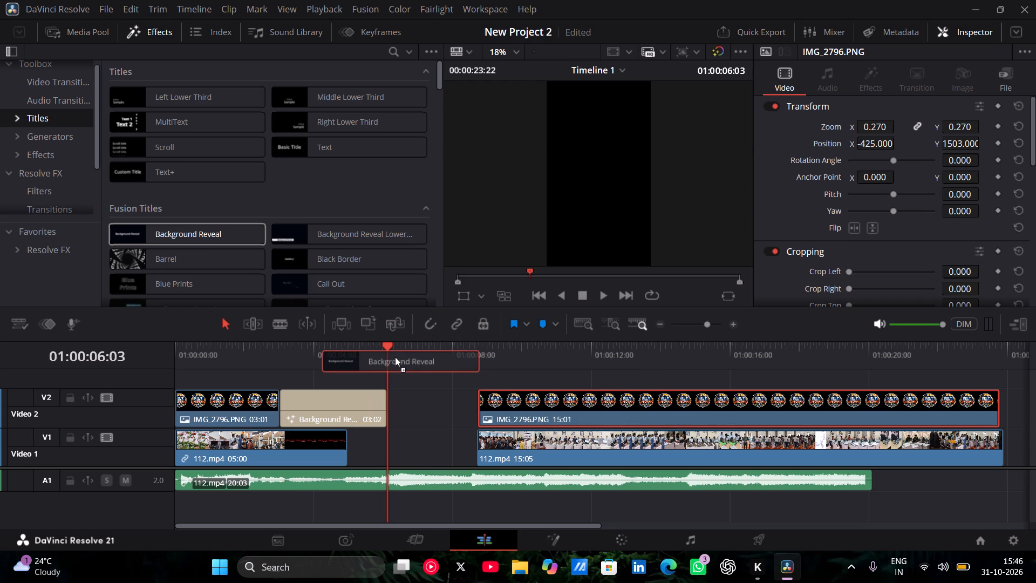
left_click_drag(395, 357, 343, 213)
Add a Chalk Fusion title on Video 2 directly after the Background Reveal title, overwriting the start of the long logo clip.
scroll(242, 231, "down", 1)
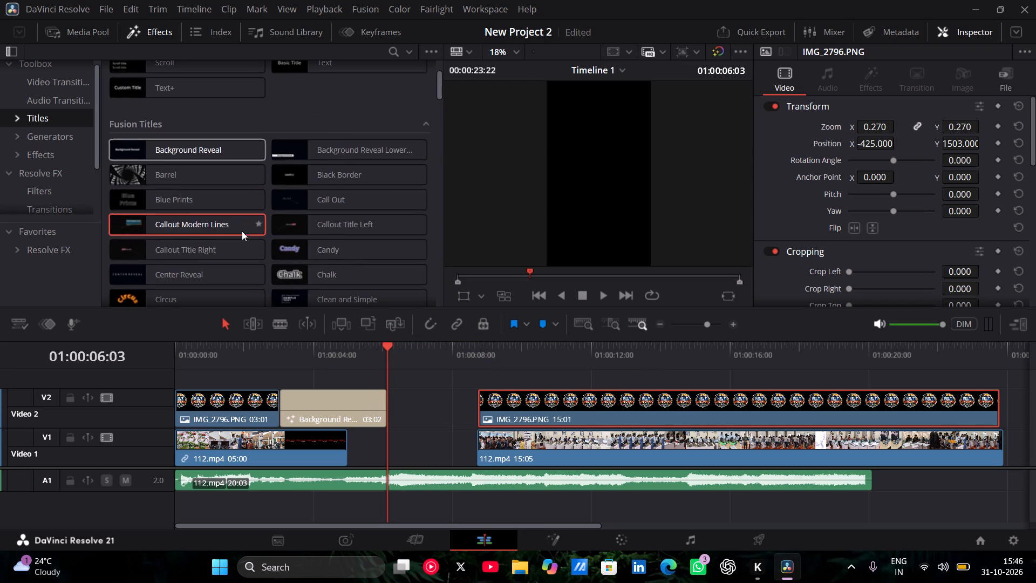
scroll(242, 231, "down", 1)
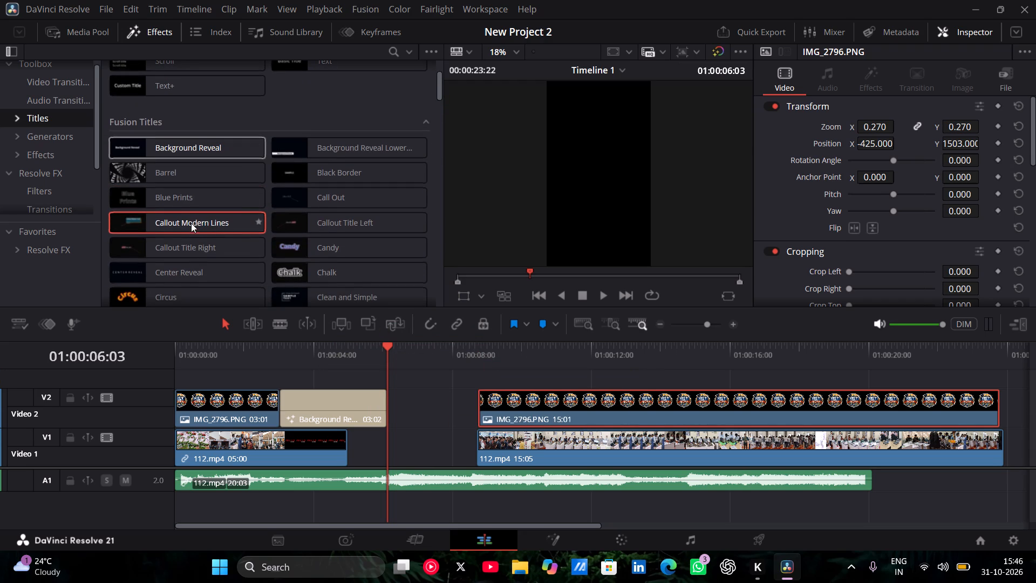
scroll(173, 289, "down", 1)
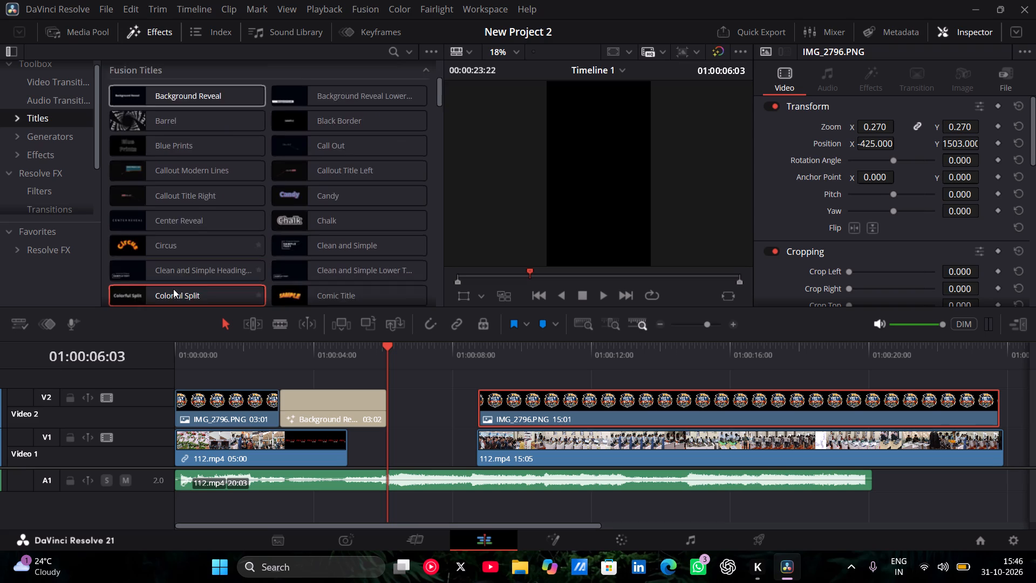
scroll(173, 289, "down", 1)
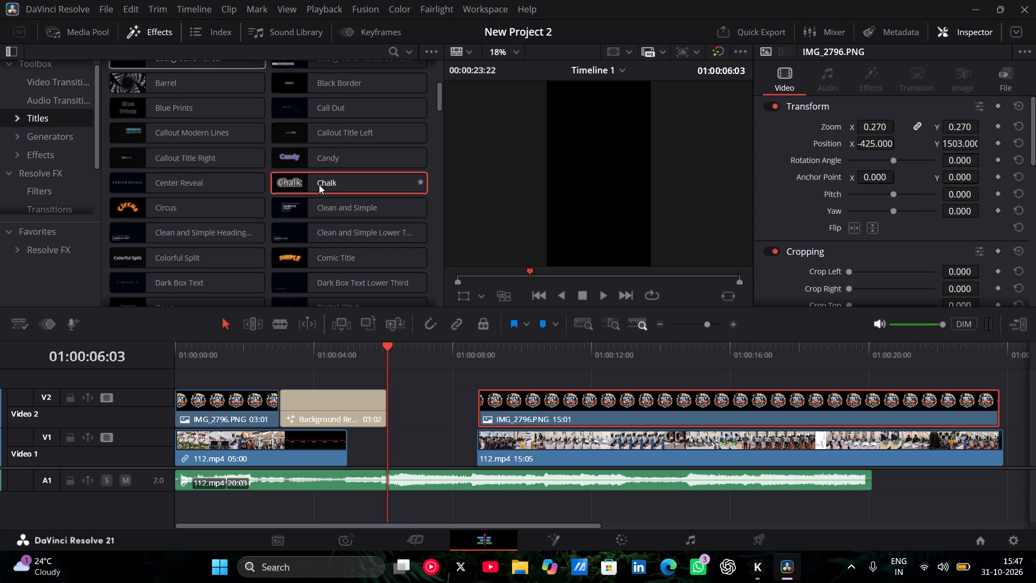
left_click_drag(316, 179, 487, 282)
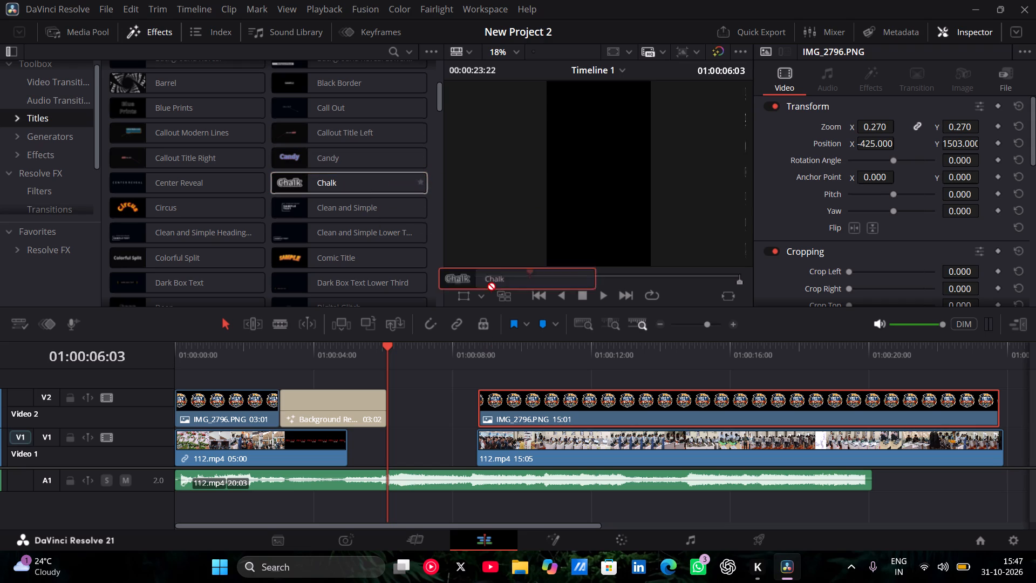
left_click_drag(487, 282, 390, 400)
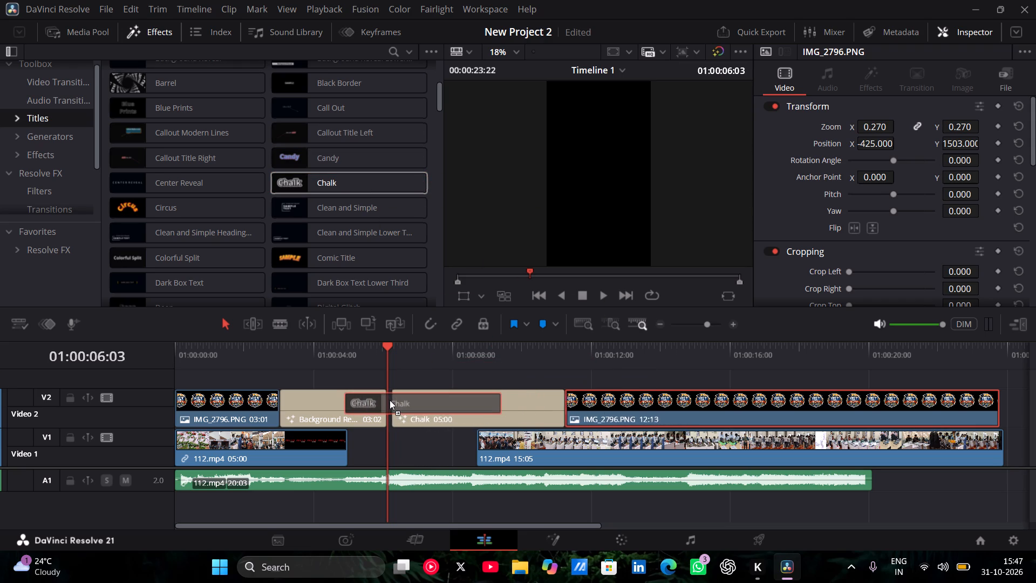
left_click_drag(390, 400, 387, 400)
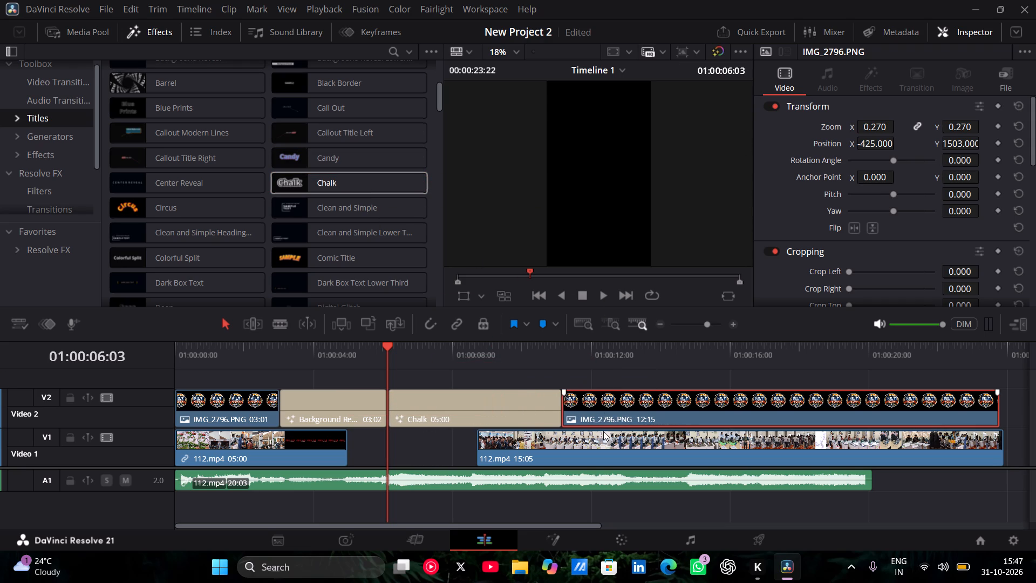
Roll the edit between the Chalk title and the long IMG_2796 logo clip earlier, giving Chalk a 02:11 duration.
left_click_drag(564, 411, 542, 413)
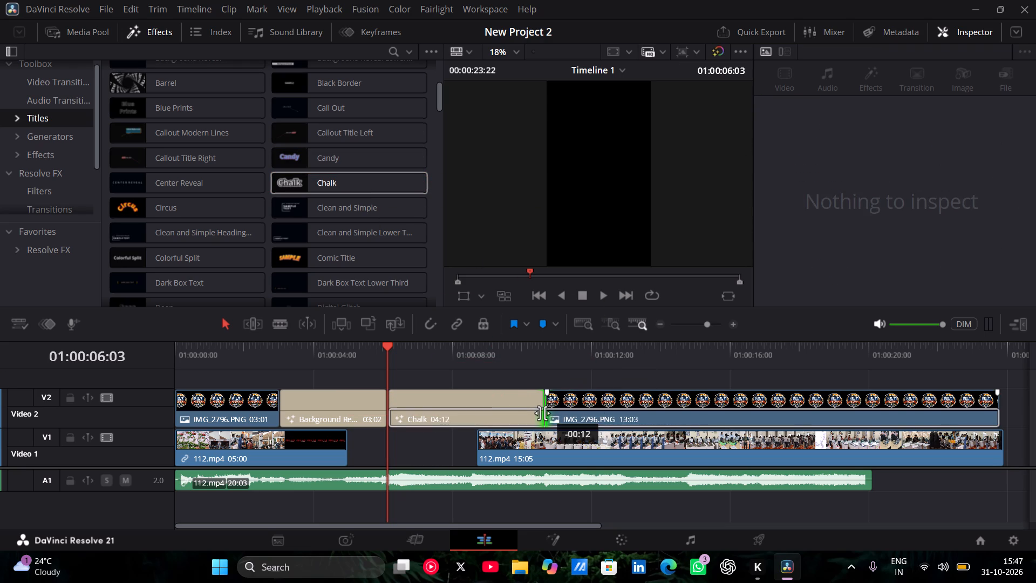
left_click_drag(542, 413, 481, 415)
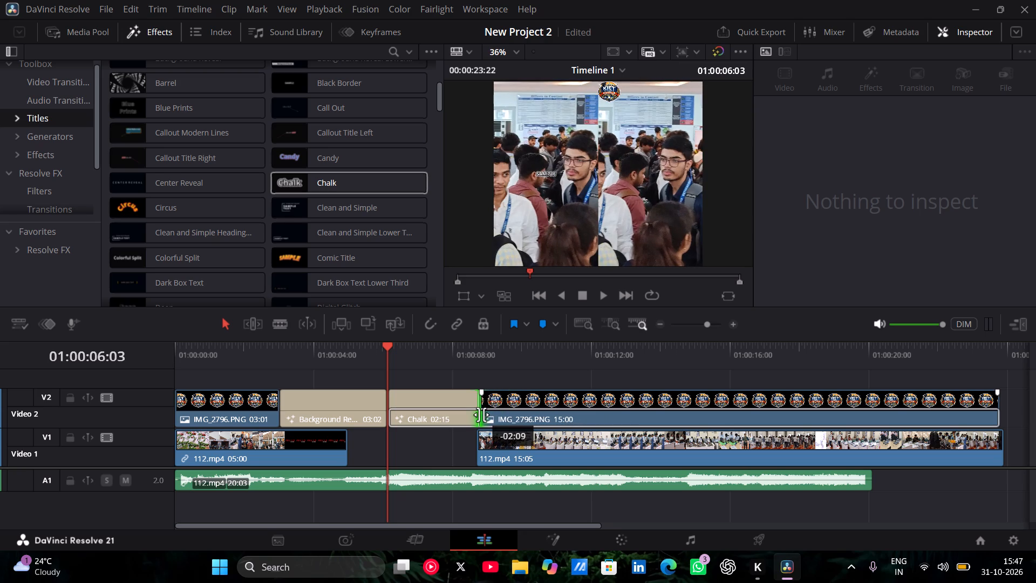
left_click_drag(481, 415, 476, 415)
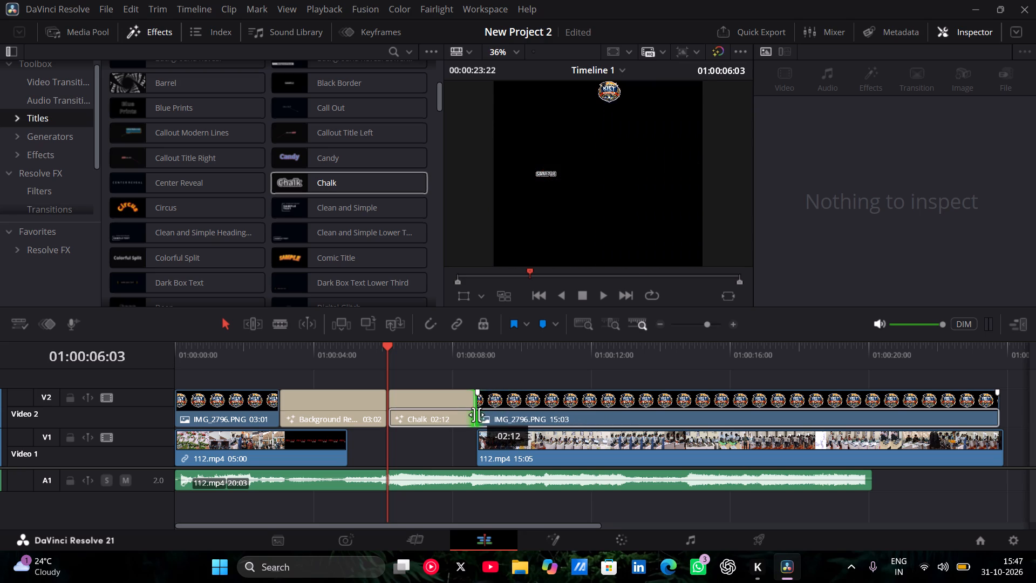
left_click_drag(476, 415, 475, 415)
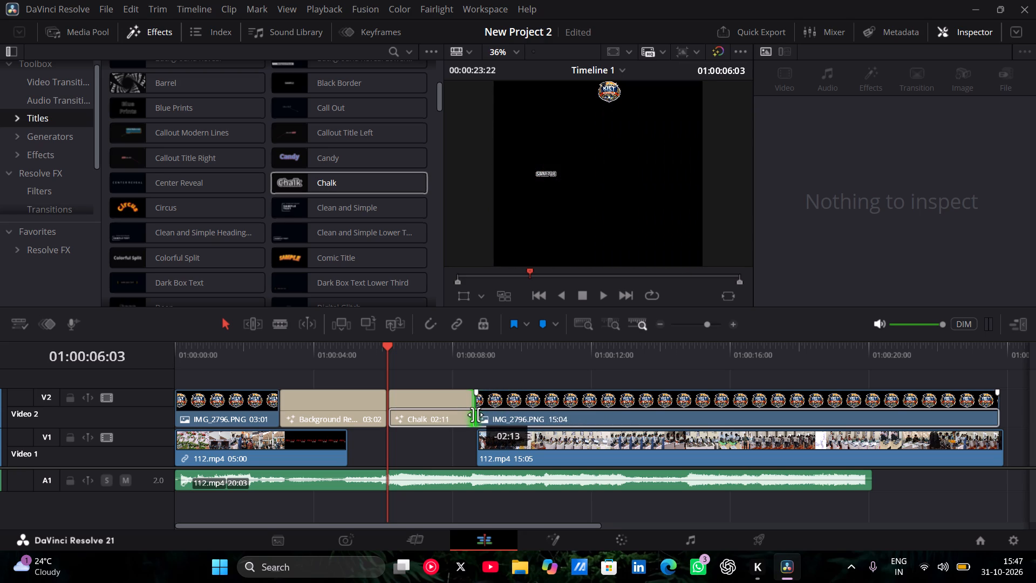
left_click_drag(475, 415, 475, 415)
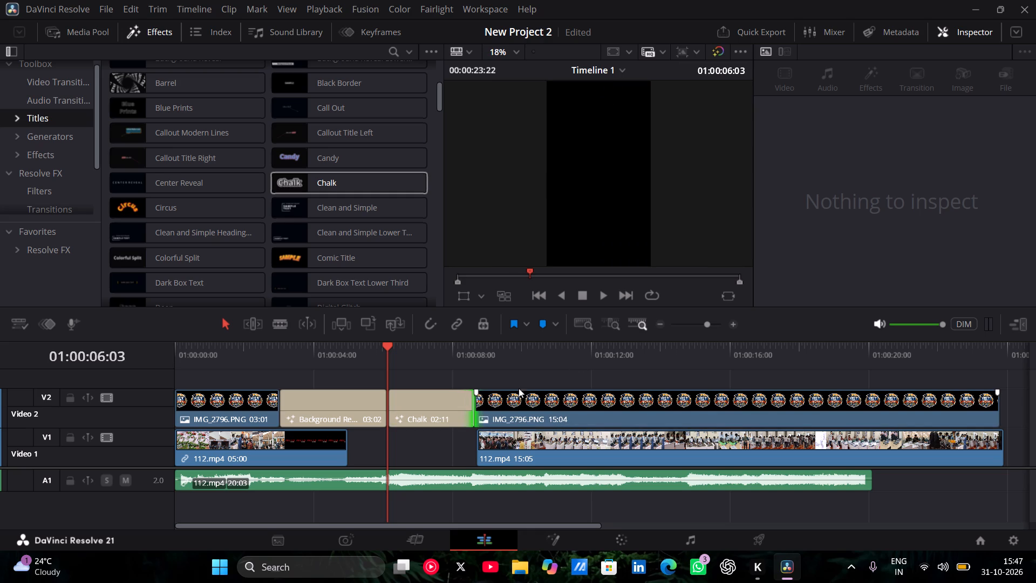
Replace the Chalk title's SAMPLE text with WELCOME and place the playhead at 01:00:05:05.
left_click(405, 419)
scroll(956, 210, "down", 1)
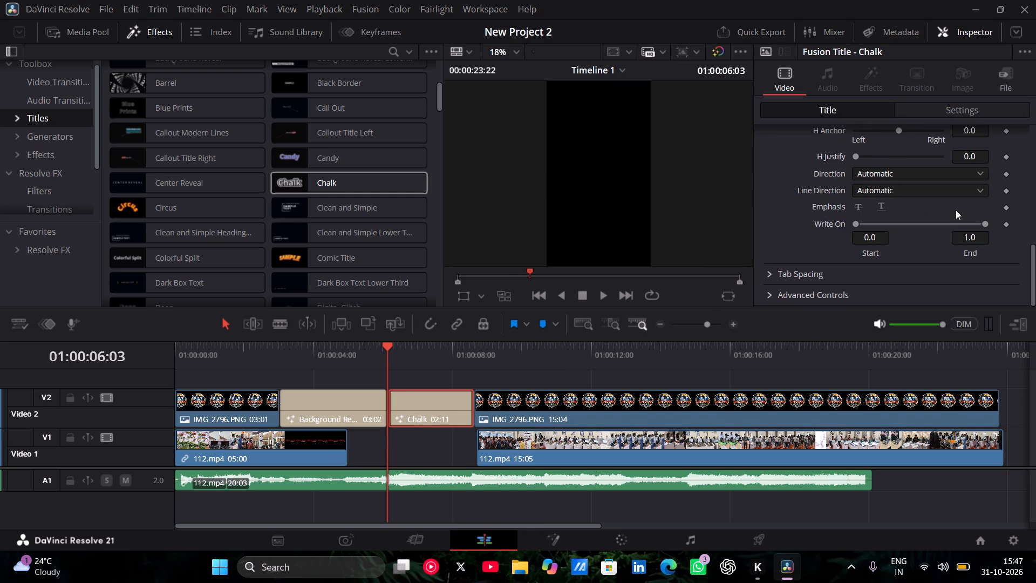
scroll(956, 210, "down", 2)
scroll(956, 210, "up", 4)
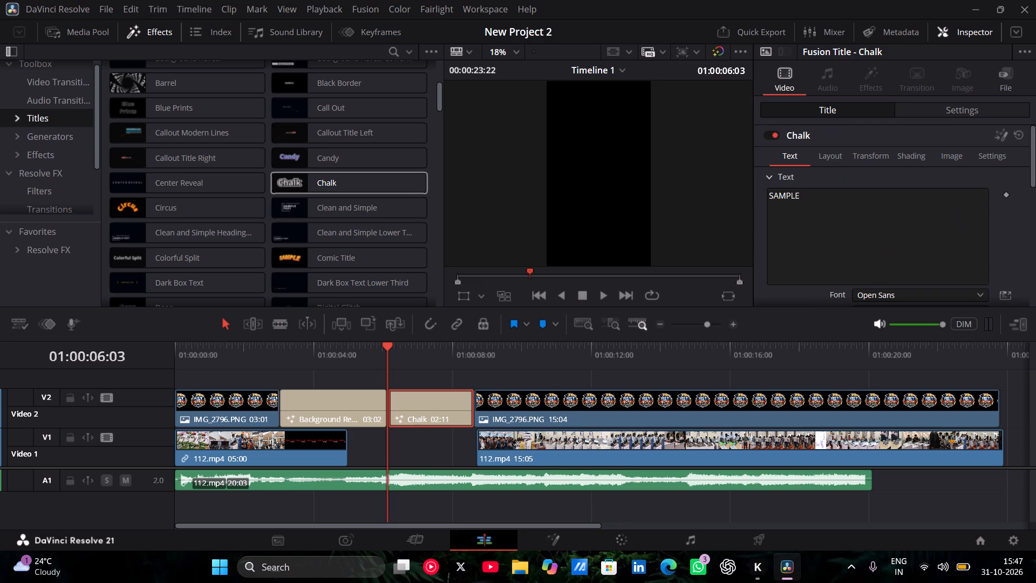
left_click(843, 205)
left_click_drag(843, 205, 770, 206)
key("BackSpace")
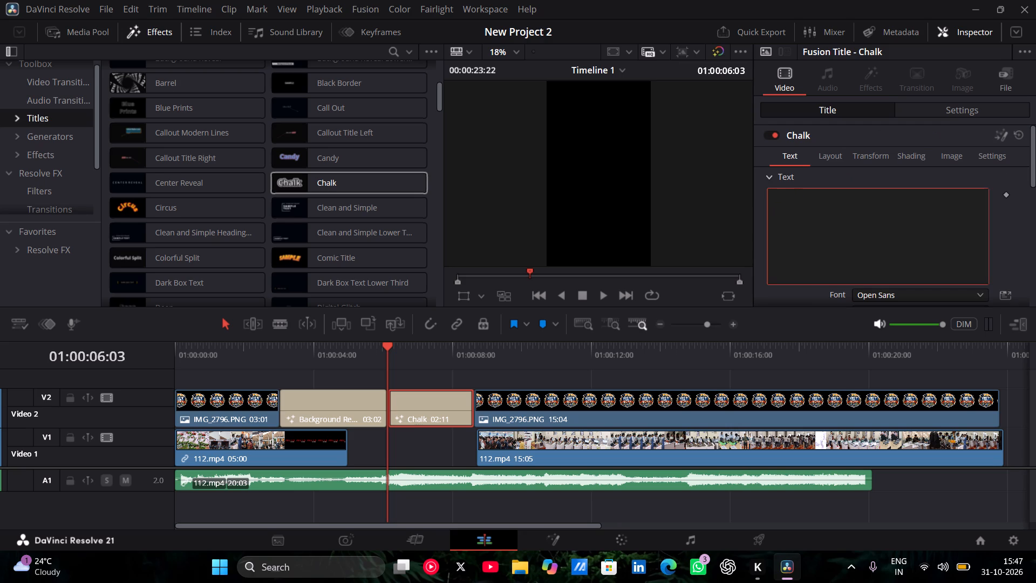
type("WELCOME")
key("space")
type("TO")
key("space")
key("BackSpace")
key("BackSpace")
key("BackSpace")
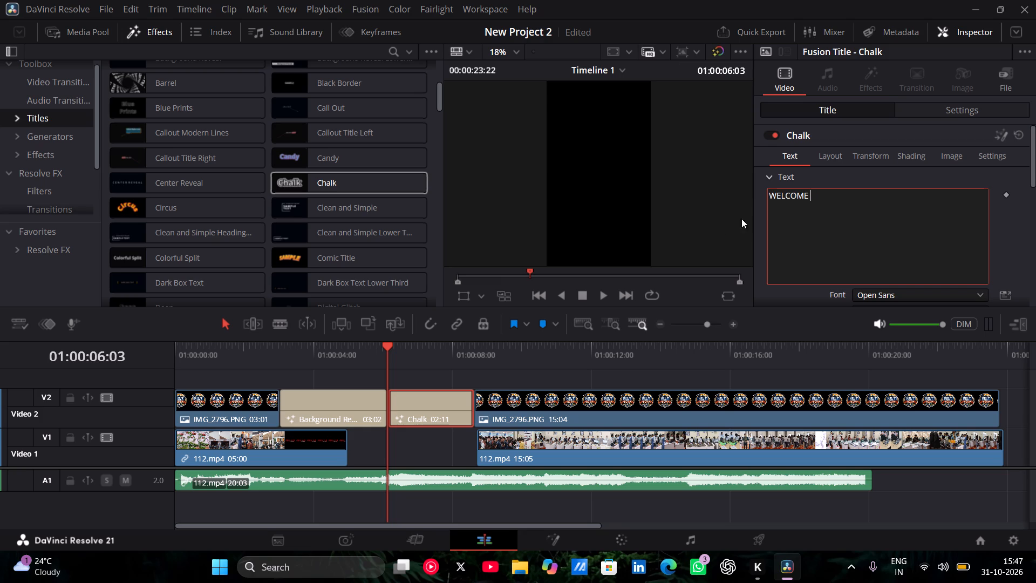
left_click(356, 353)
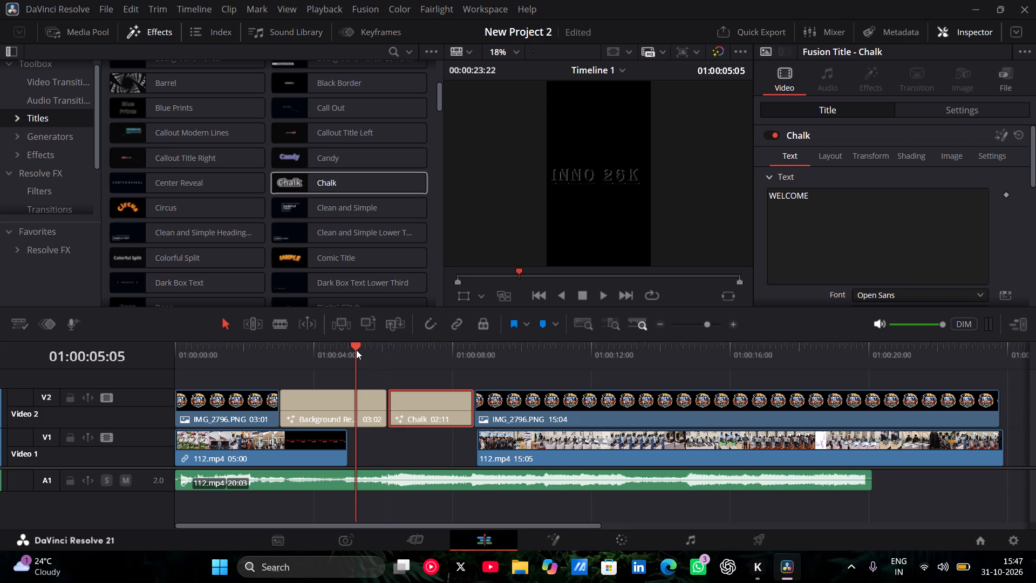
Play the timeline to 01:00:07:01 and add a second line reading TO below WELCOME in the Chalk title.
key("space")
key("space")
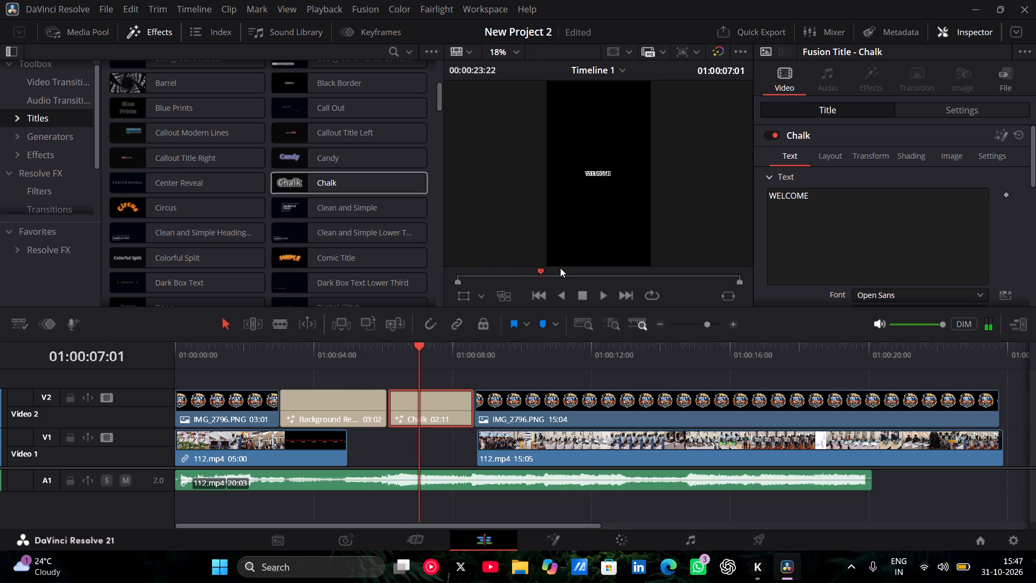
left_click(826, 188)
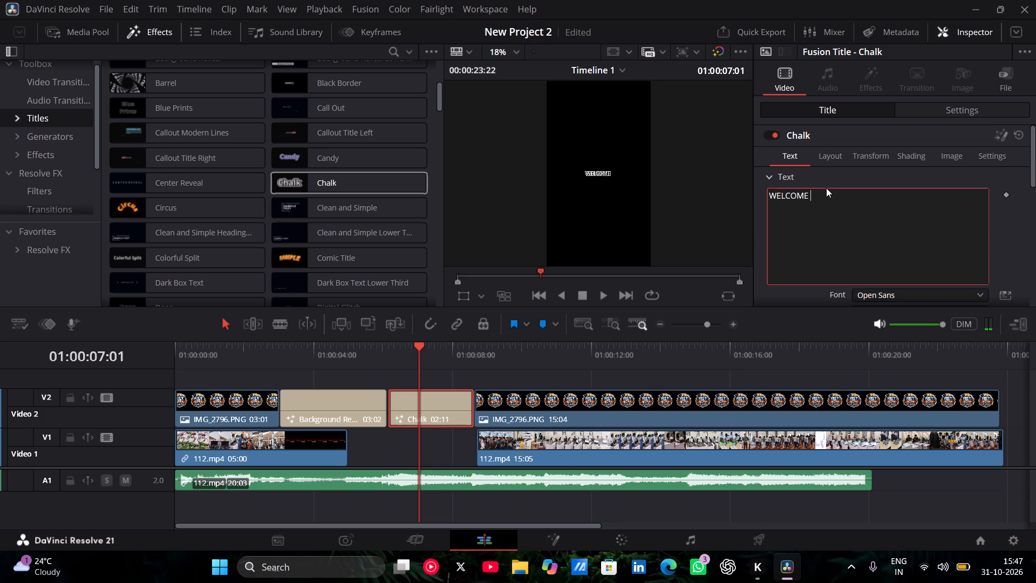
key("Return")
type("TO")
key("Return")
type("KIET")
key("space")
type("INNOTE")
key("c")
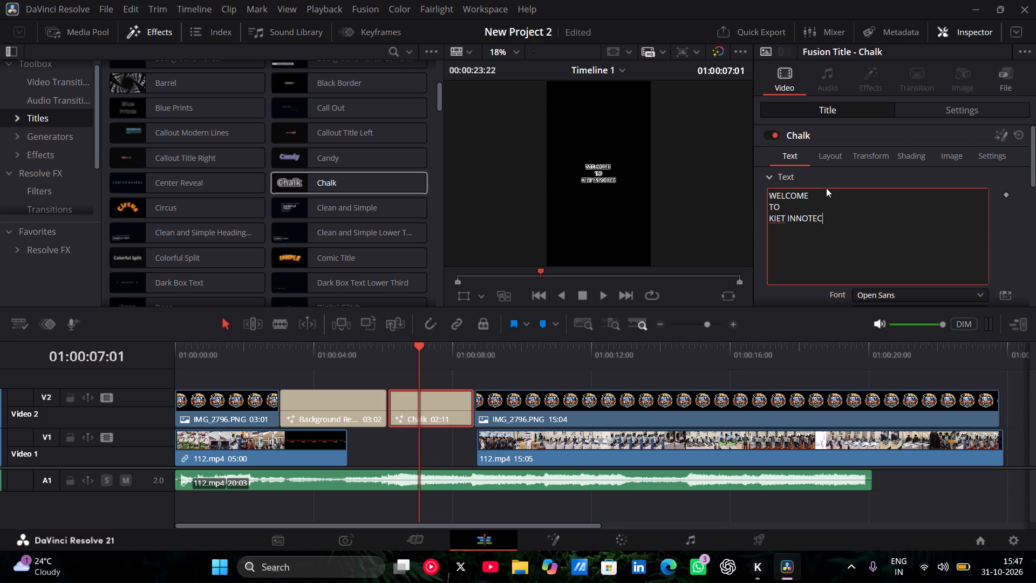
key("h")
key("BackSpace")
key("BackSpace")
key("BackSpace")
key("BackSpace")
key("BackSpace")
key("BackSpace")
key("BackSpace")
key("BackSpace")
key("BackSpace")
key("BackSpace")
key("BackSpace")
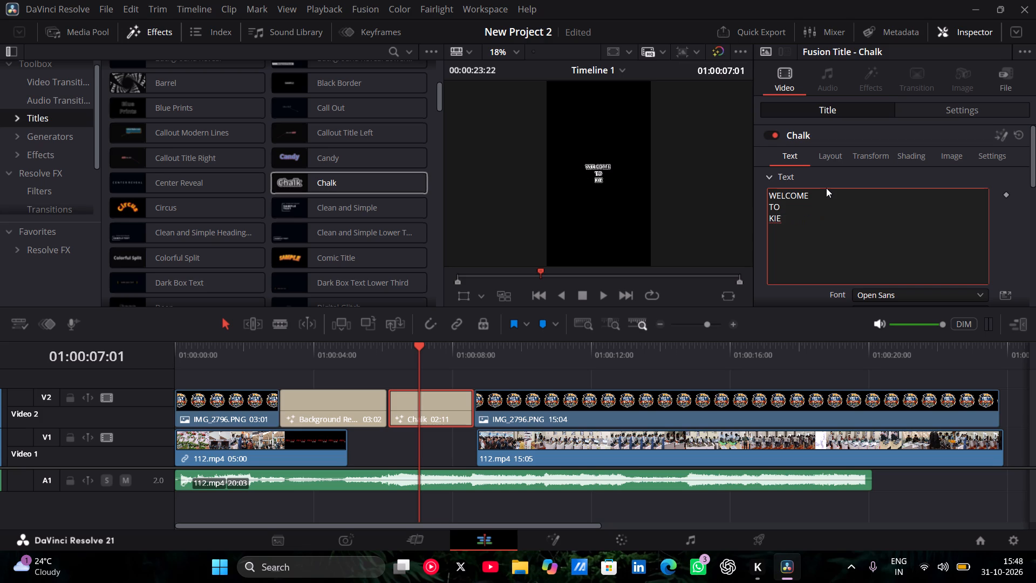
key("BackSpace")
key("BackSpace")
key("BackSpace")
Add INNOTECH as the third line and 2026!! as the fourth line of the Chalk title's text.
type("INNOTECH")
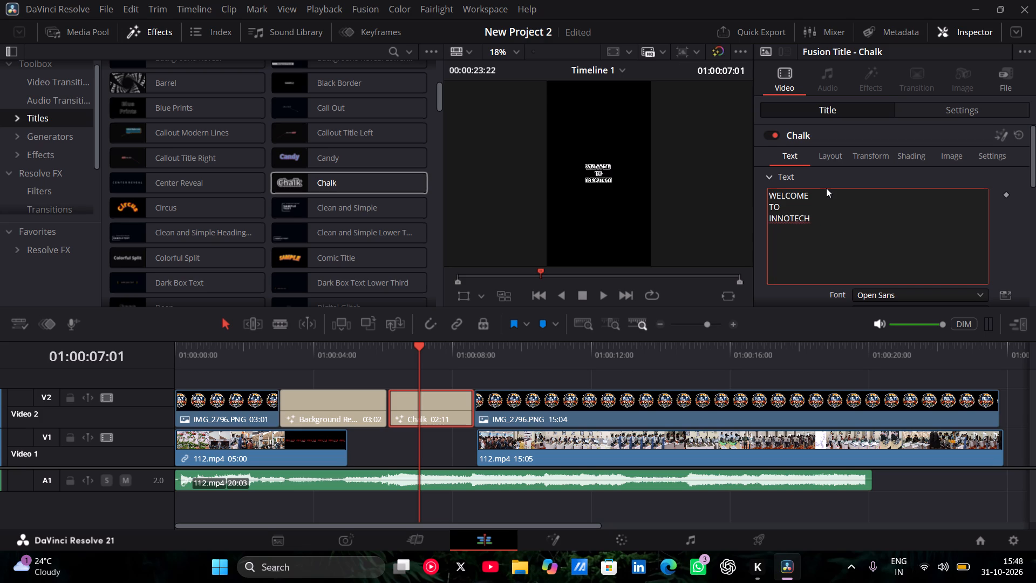
key("Return")
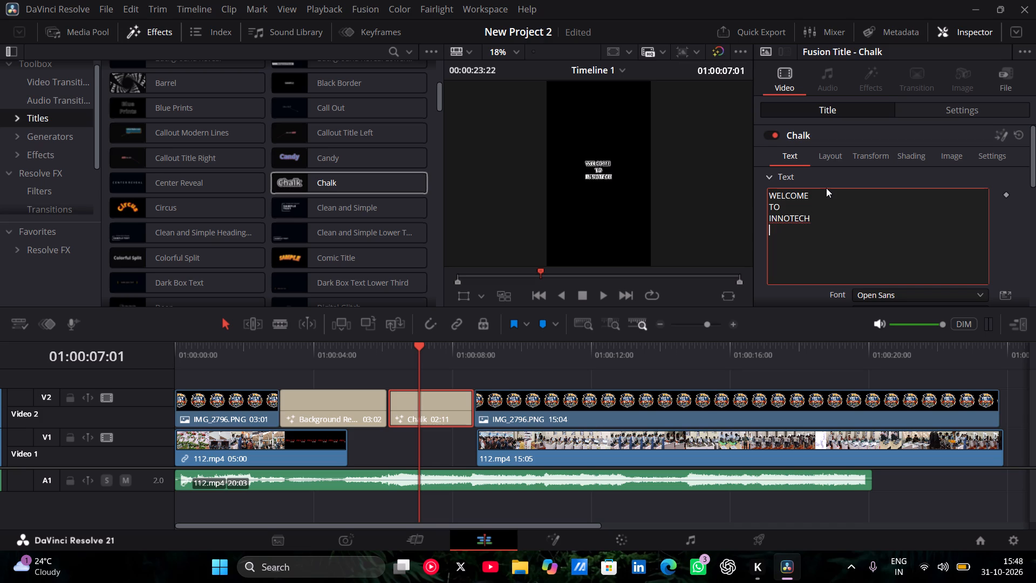
type("2026")
type("!!")
Change the Chalk title's font to Algerian in the Regular style.
scroll(831, 162, "up", 1)
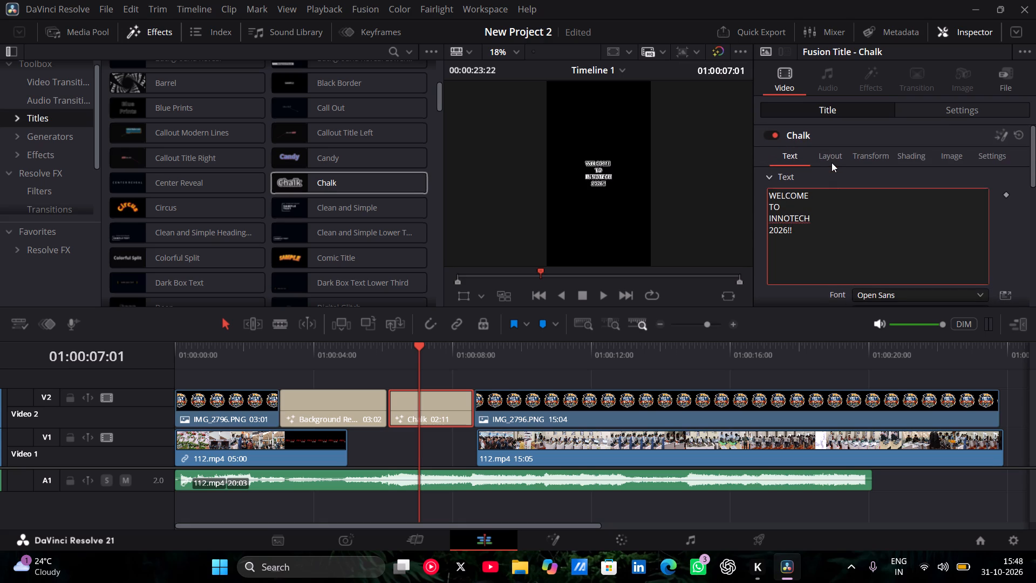
left_click(831, 159)
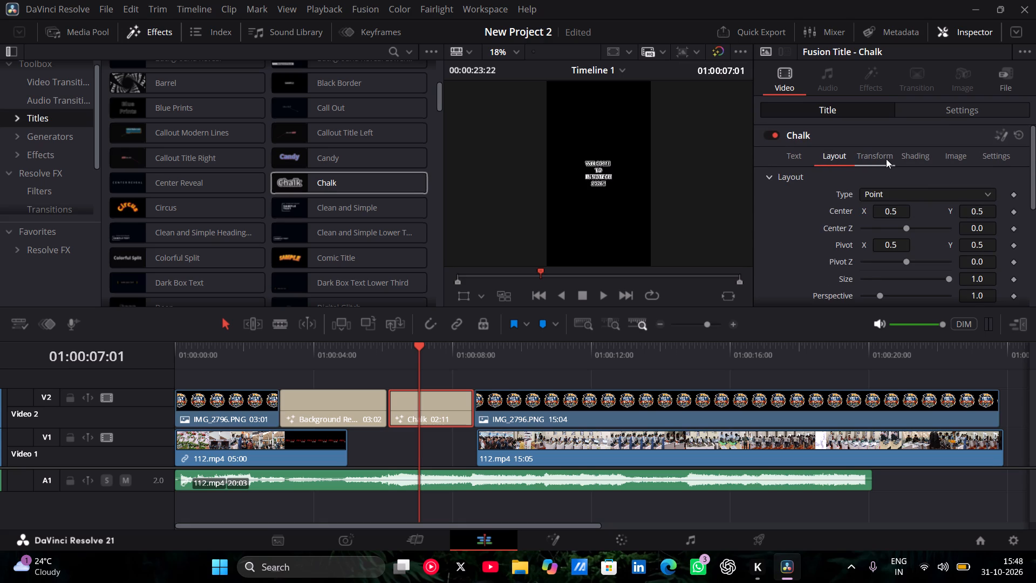
left_click(886, 159)
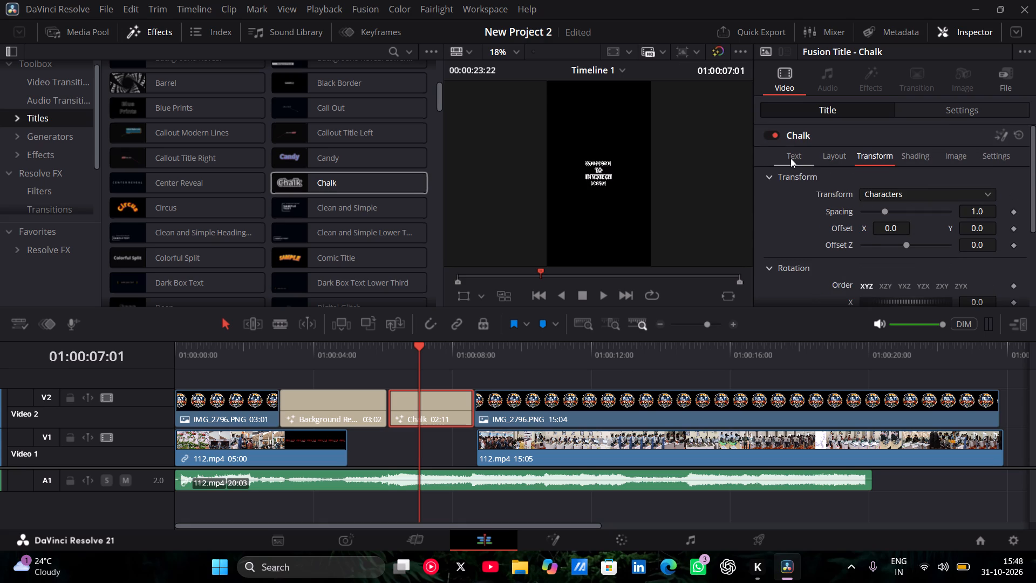
left_click(790, 158)
scroll(835, 220, "down", 1)
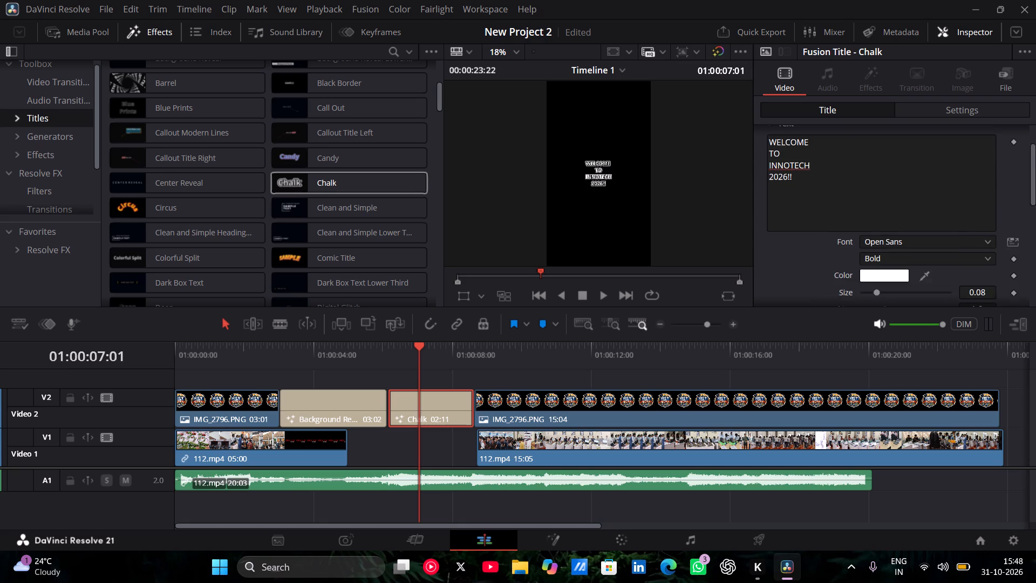
scroll(835, 220, "down", 1)
left_click(889, 216)
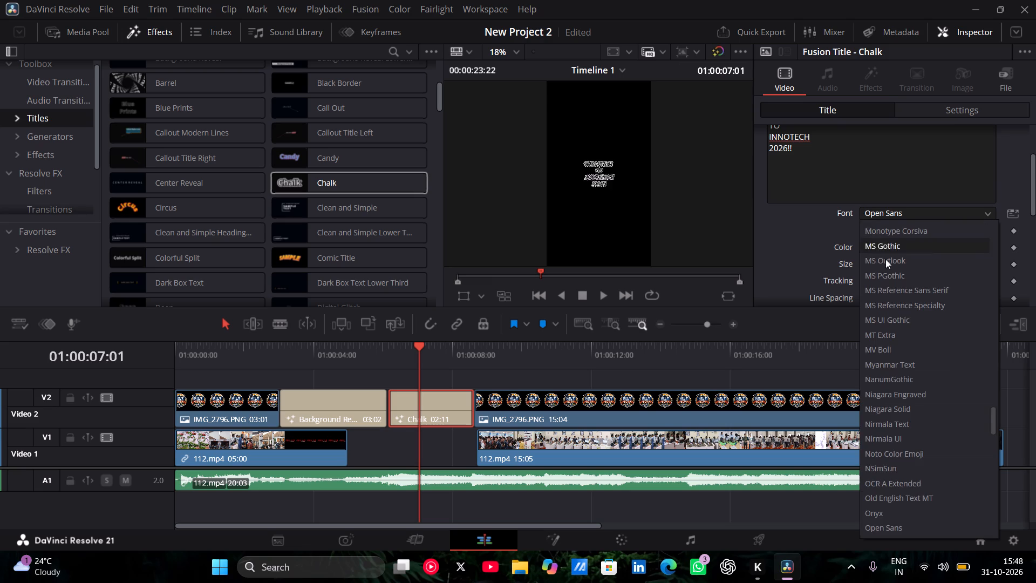
scroll(885, 261, "up", 5)
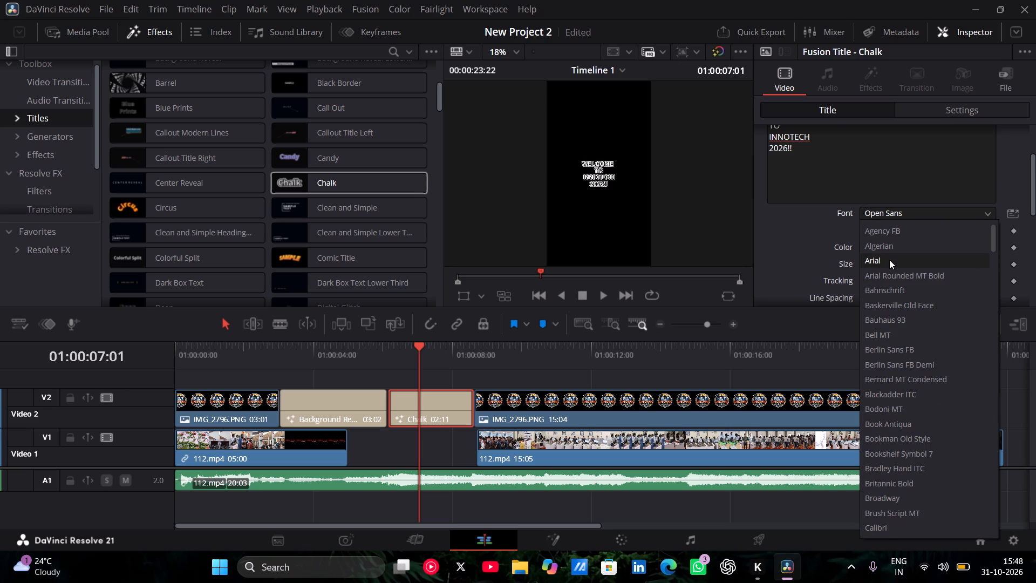
left_click(892, 249)
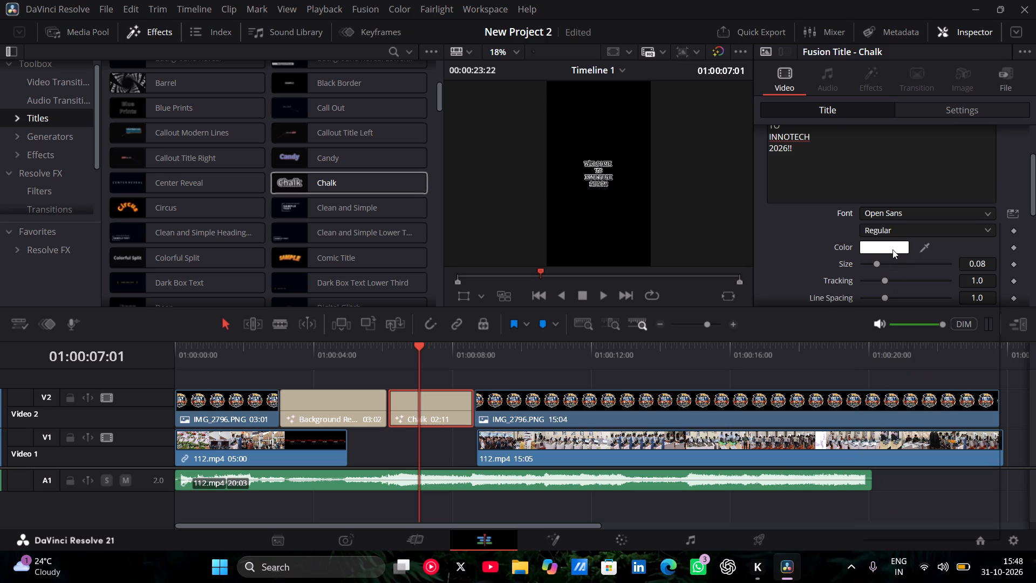
left_click_drag(896, 249, 873, 249)
left_click(693, 131)
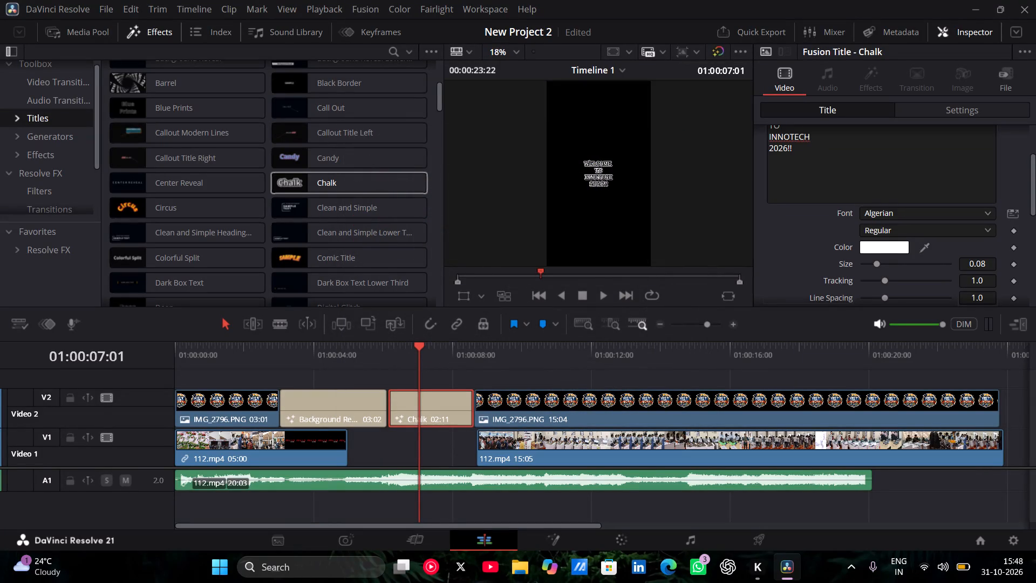
Enlarge the Chalk title's text to a size of about 0.1784.
left_click_drag(990, 262, 975, 264)
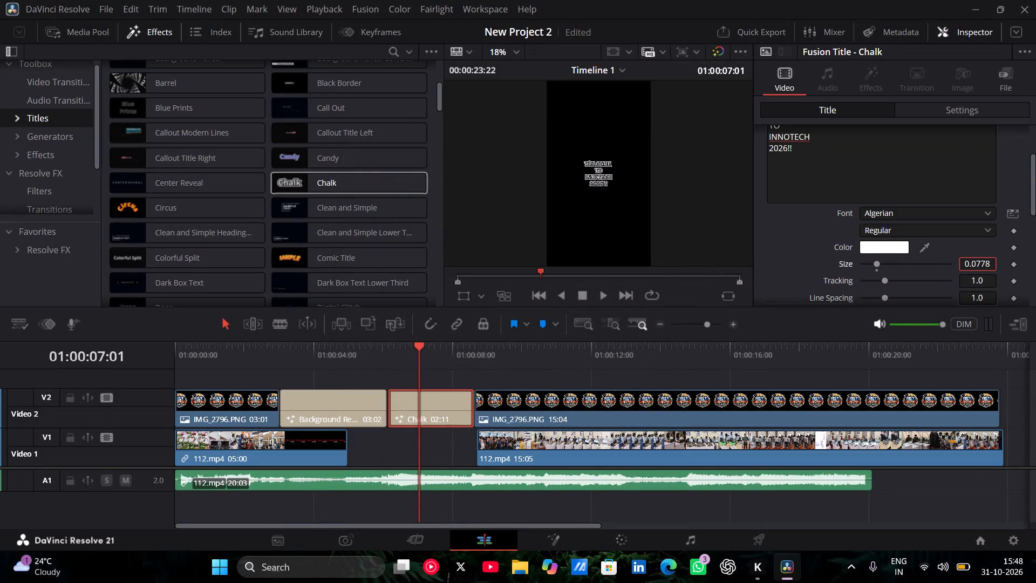
left_click_drag(975, 264, 529, 260)
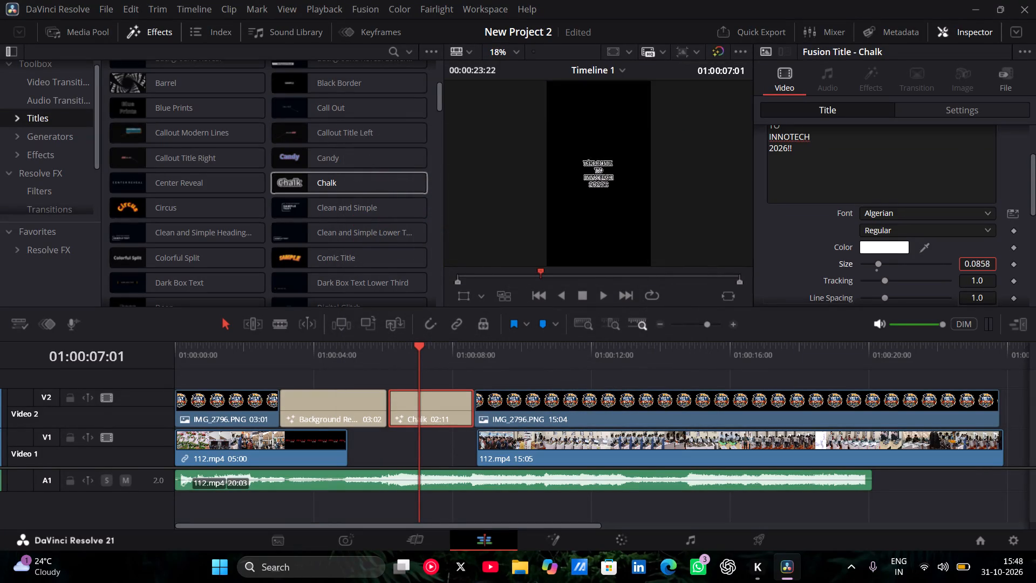
left_click_drag(529, 260, 665, 248)
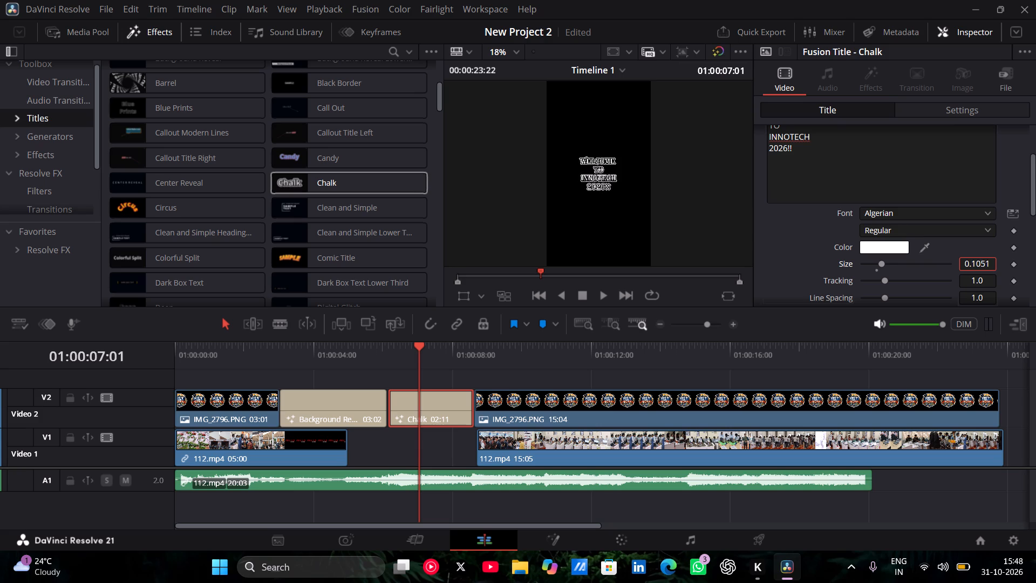
left_click_drag(665, 248, 901, 248)
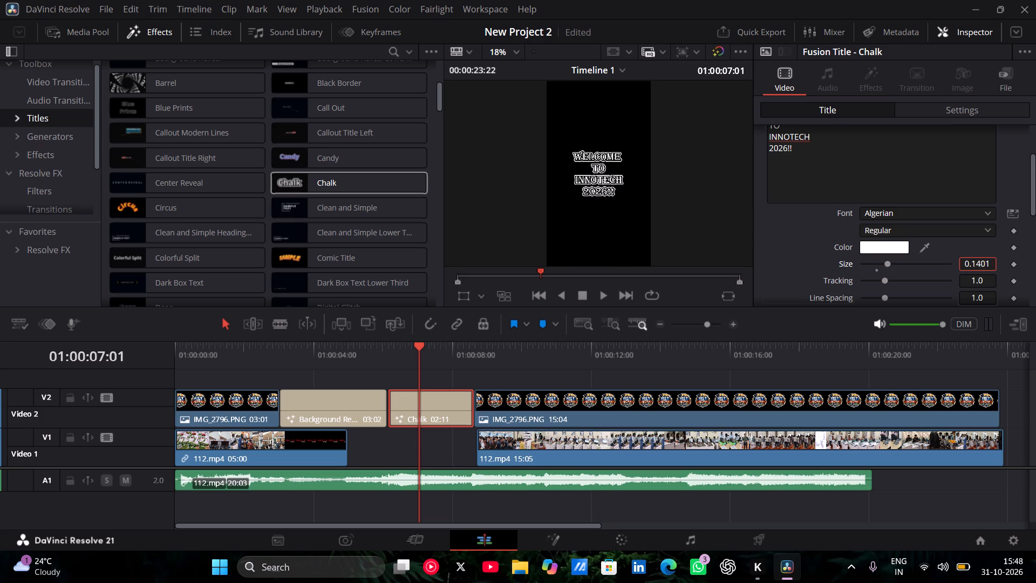
left_click_drag(901, 248, 621, 248)
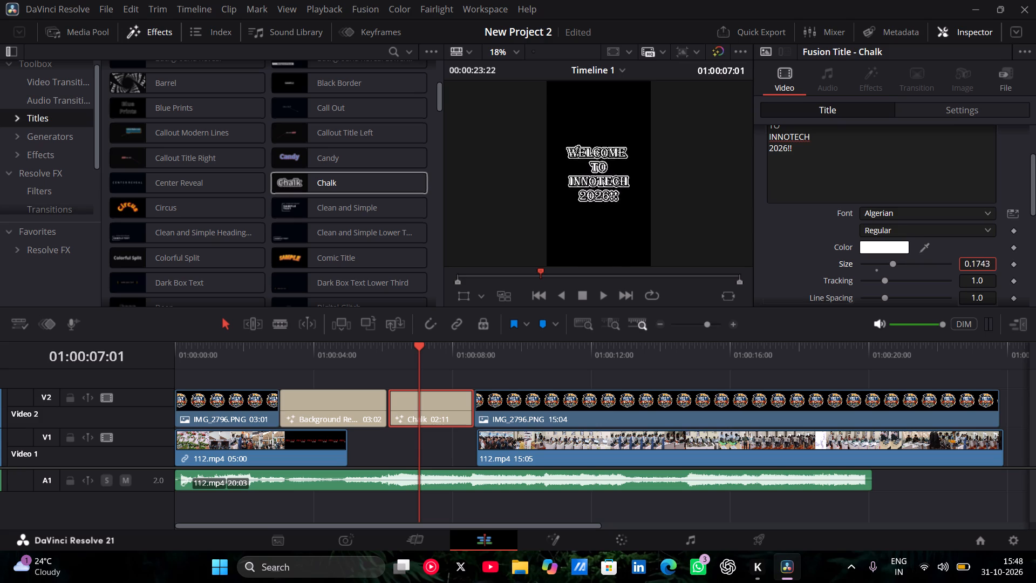
left_click_drag(621, 248, 810, 241)
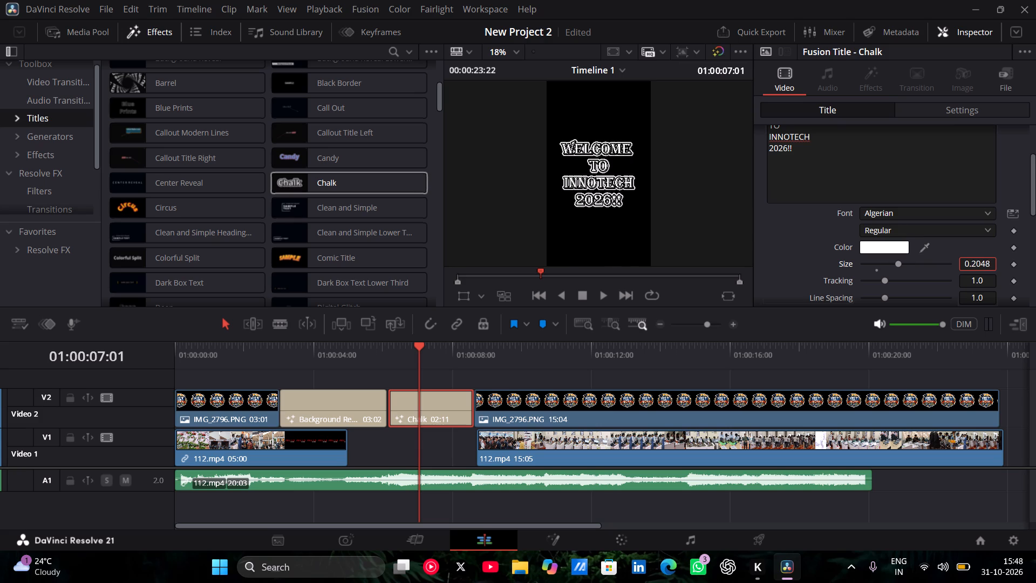
left_click_drag(810, 241, 680, 240)
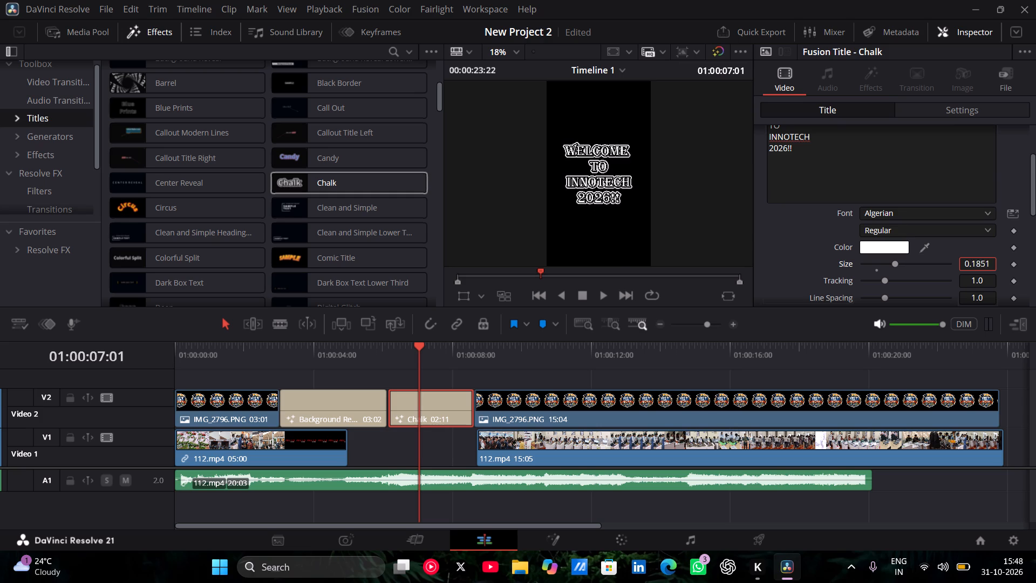
left_click_drag(680, 240, 642, 251)
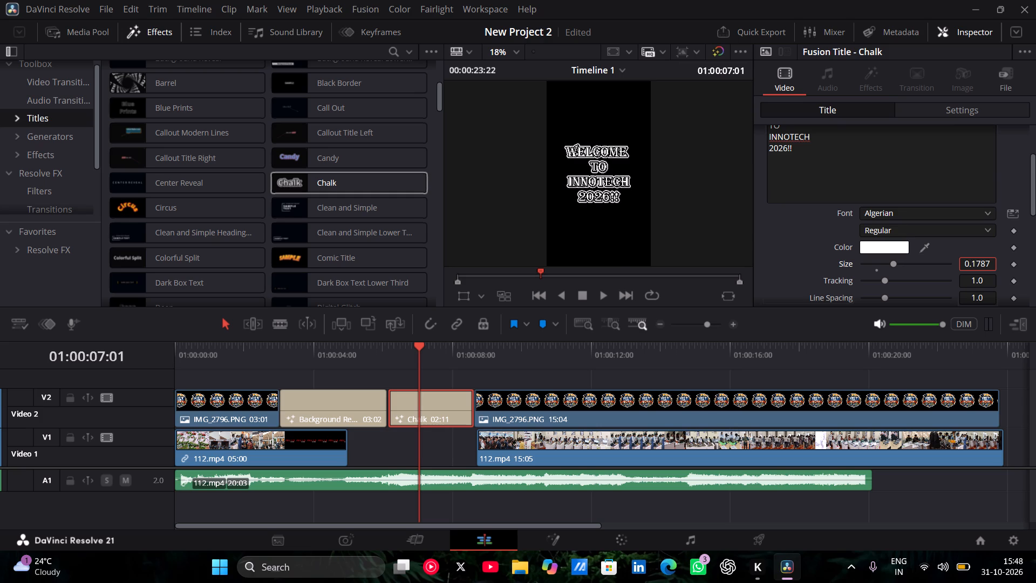
left_click_drag(642, 251, 641, 251)
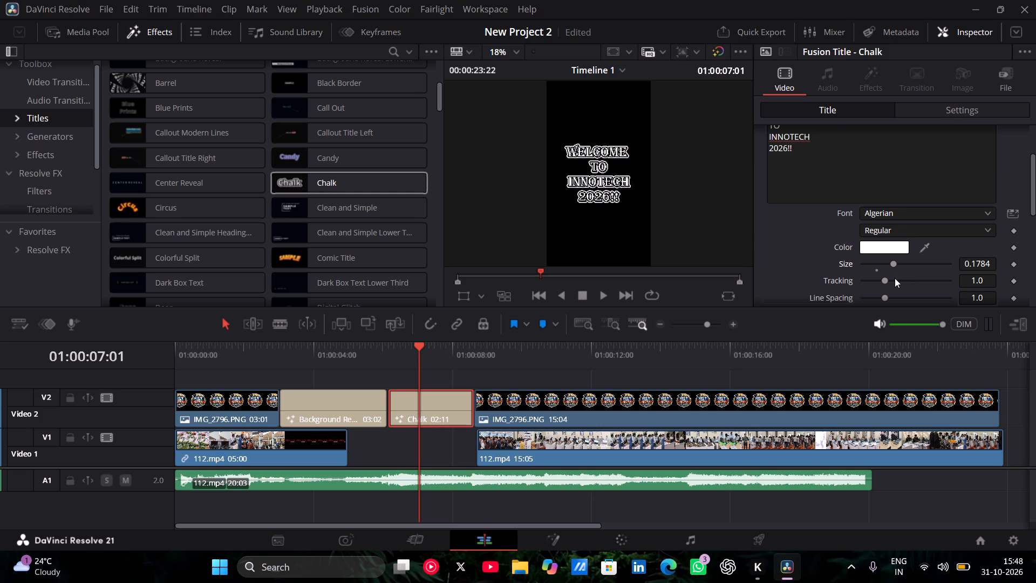
Widen the Chalk title's text spacing to a tracking of about 1.228 and a line spacing of about 1.26.
left_click_drag(881, 280, 884, 281)
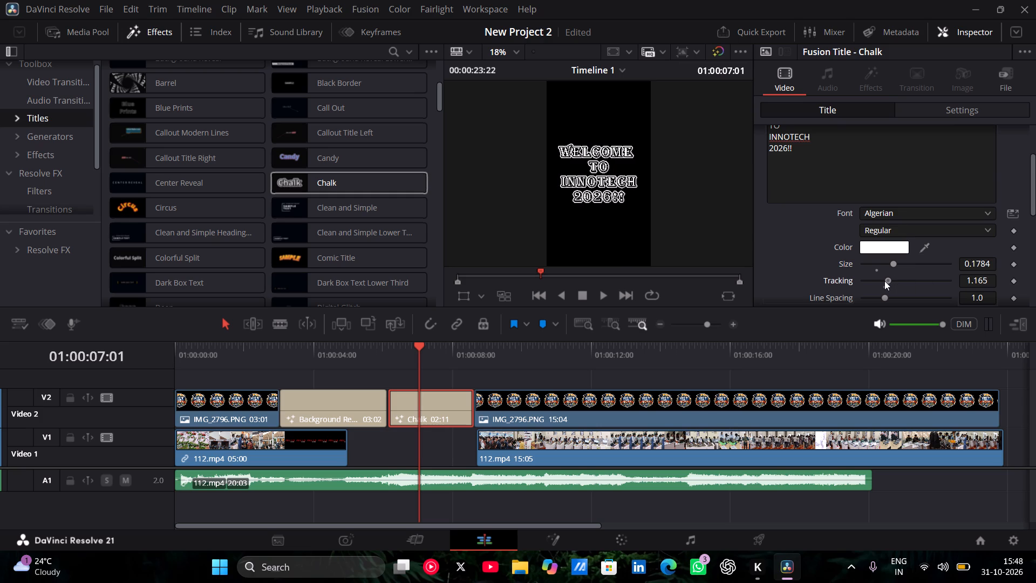
left_click_drag(884, 281, 886, 281)
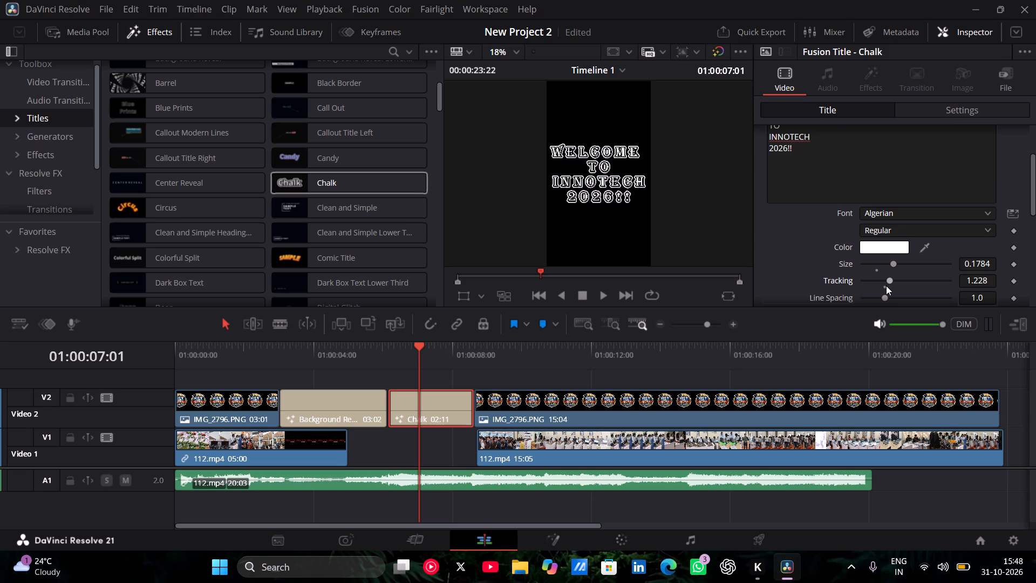
scroll(886, 286, "down", 1)
left_click_drag(885, 280, 892, 281)
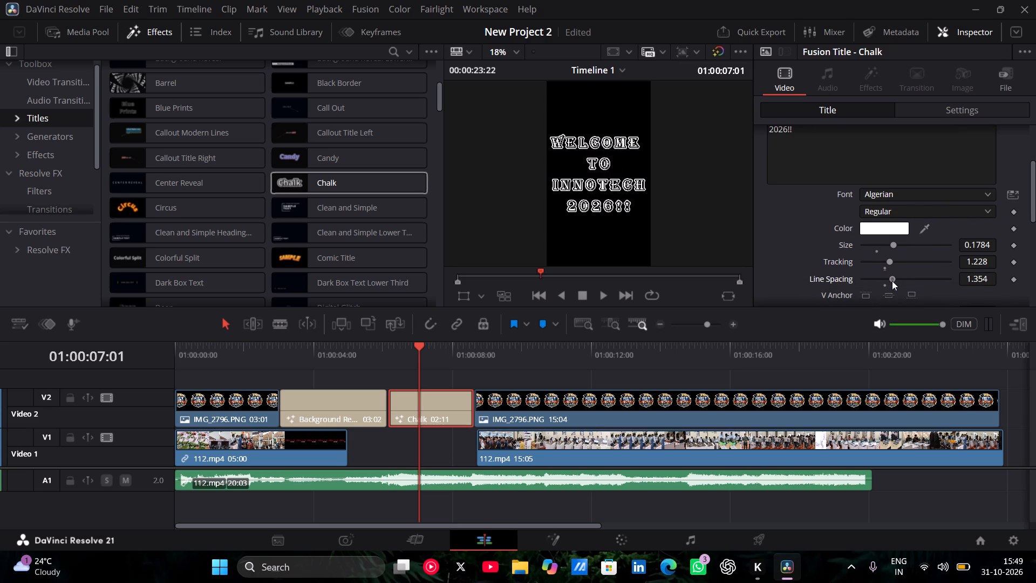
left_click_drag(892, 281, 891, 282)
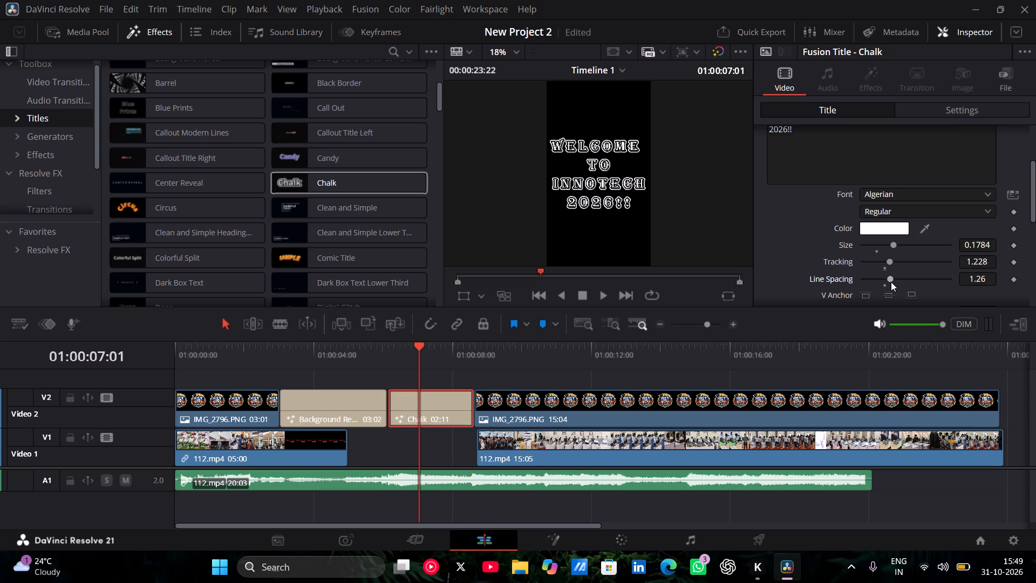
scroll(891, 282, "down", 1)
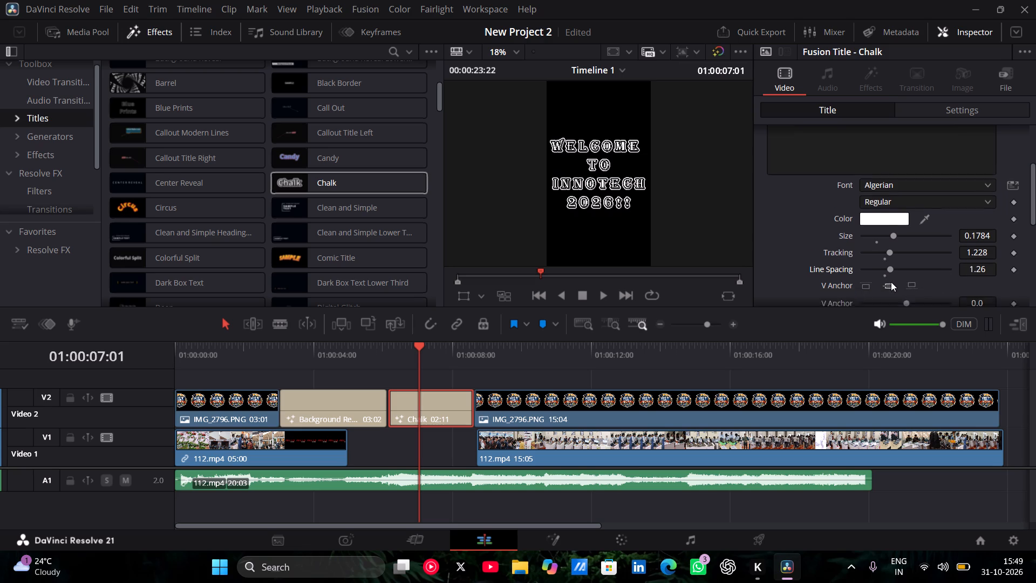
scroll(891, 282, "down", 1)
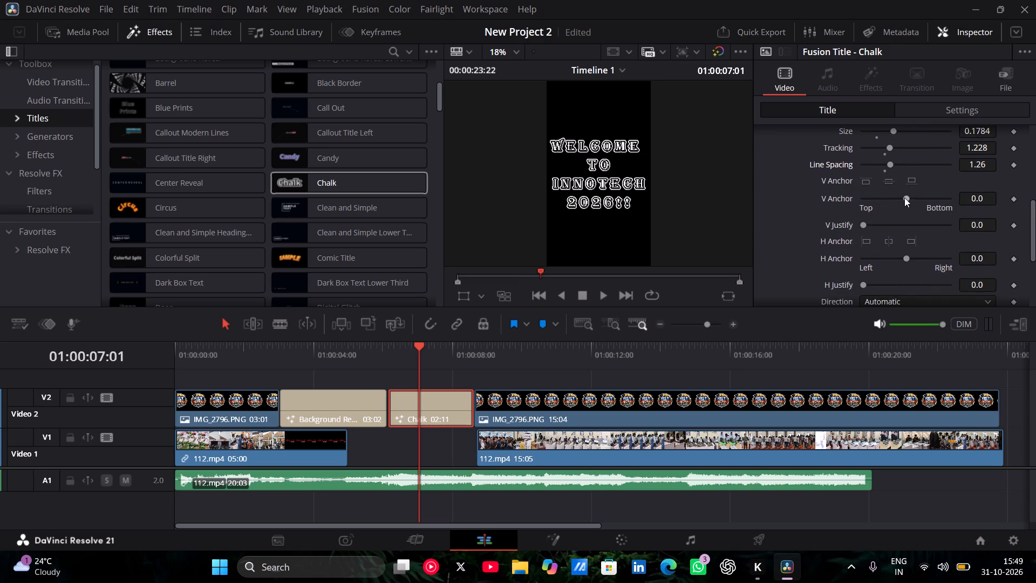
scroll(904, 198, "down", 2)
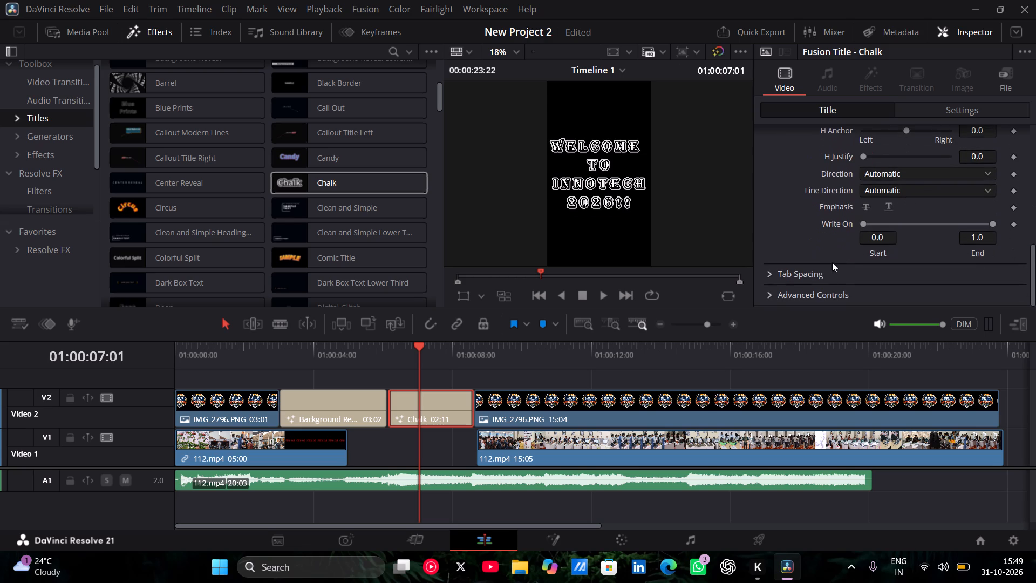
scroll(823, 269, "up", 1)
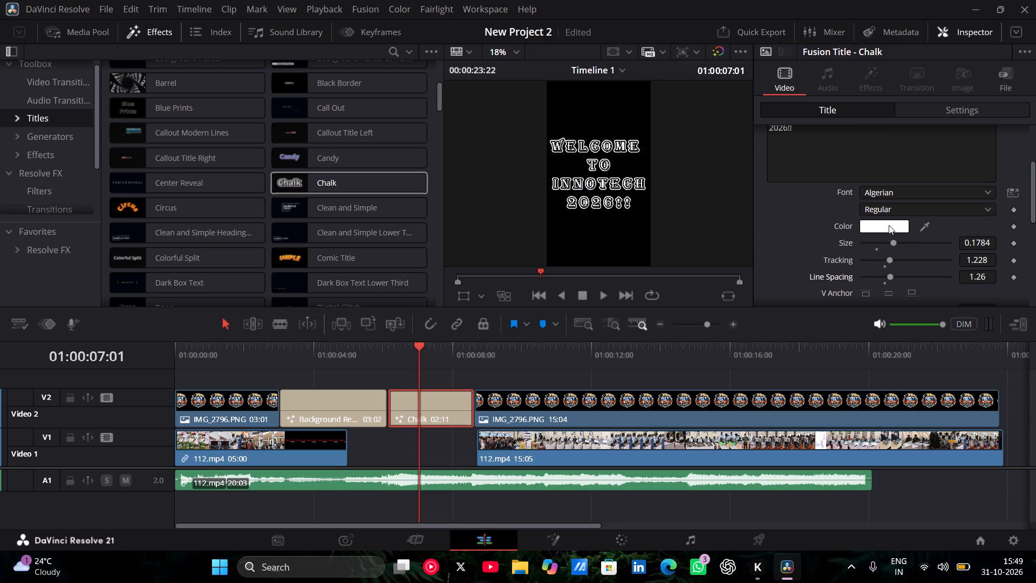
Try several text colours on the Chalk title and set its colour to a bright turquoise, #50ffeb.
left_click(926, 224)
left_click(894, 225)
left_click_drag(610, 131, 606, 133)
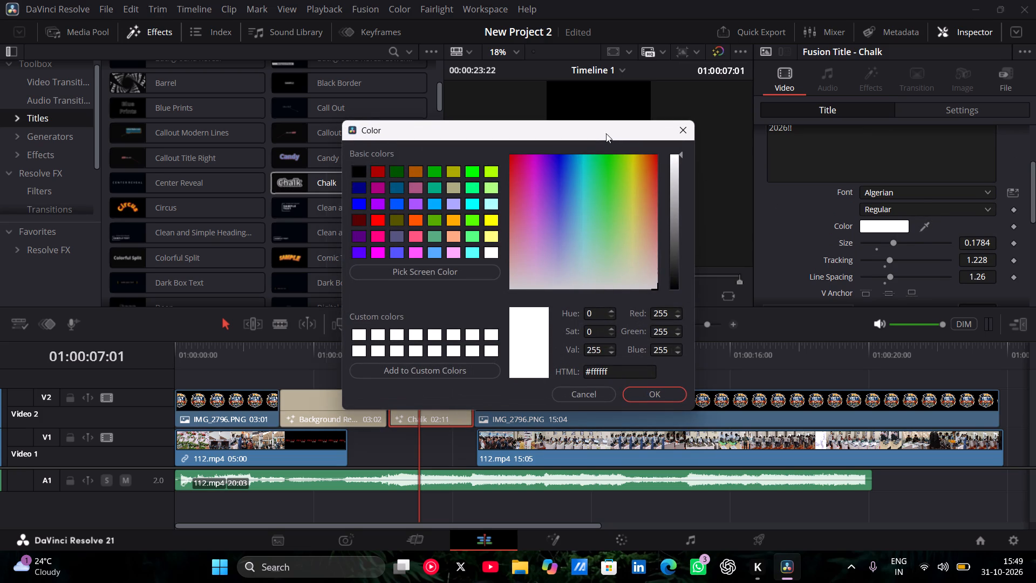
left_click_drag(606, 133, 324, 243)
left_click_drag(290, 309, 299, 303)
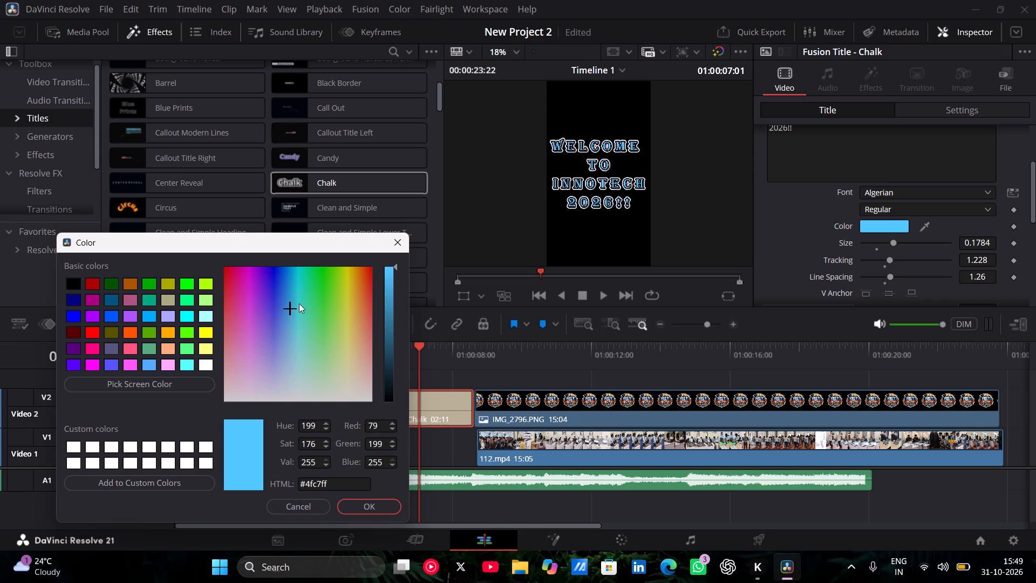
left_click_drag(299, 303, 235, 298)
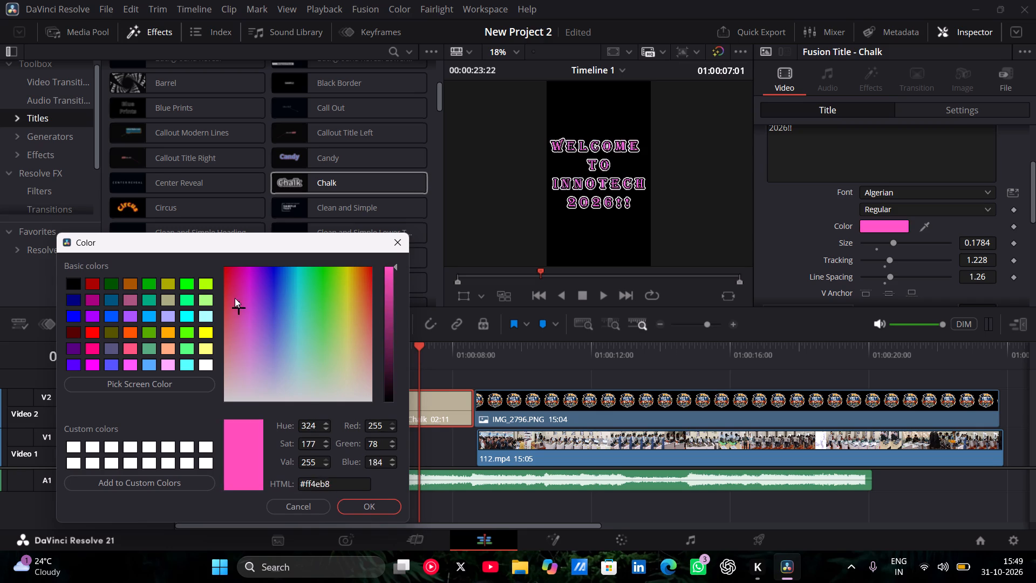
left_click_drag(235, 298, 269, 266)
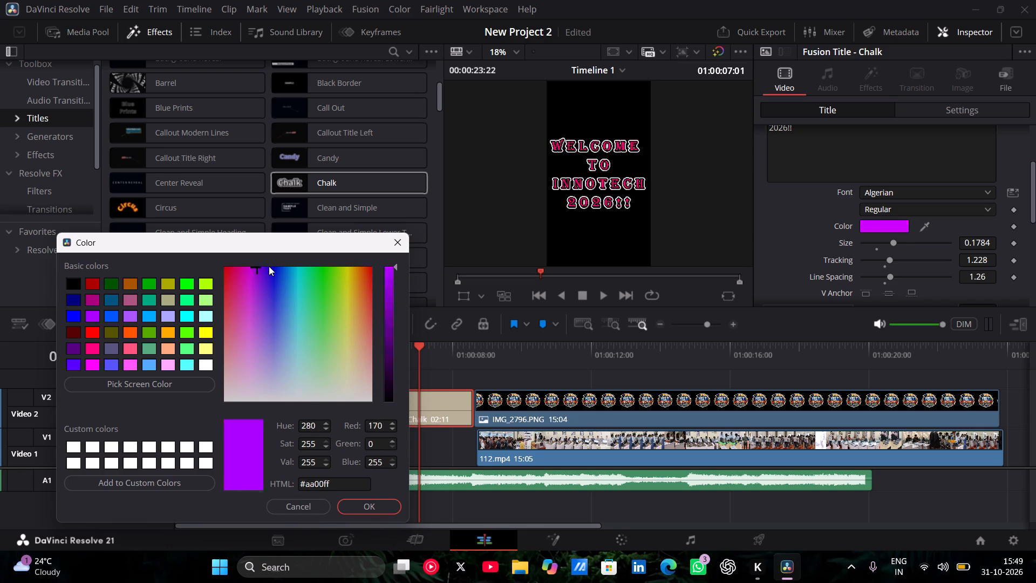
left_click_drag(269, 266, 341, 344)
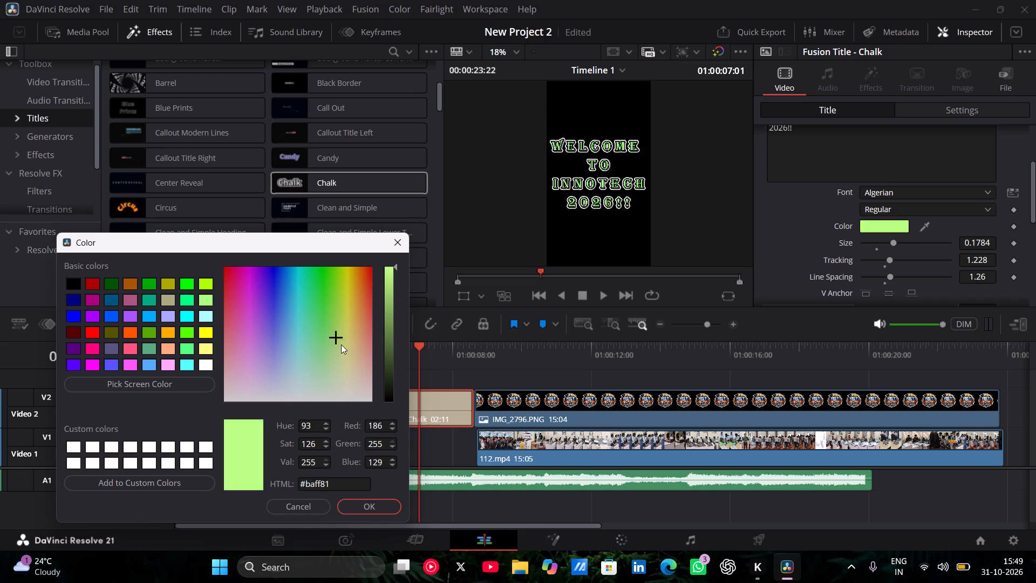
left_click_drag(341, 344, 319, 315)
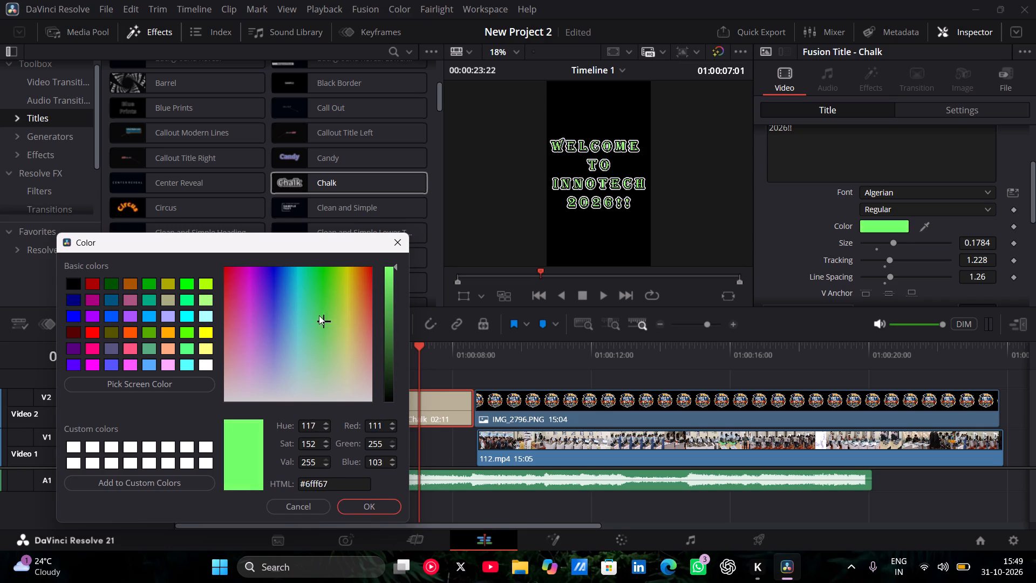
left_click_drag(319, 315, 351, 368)
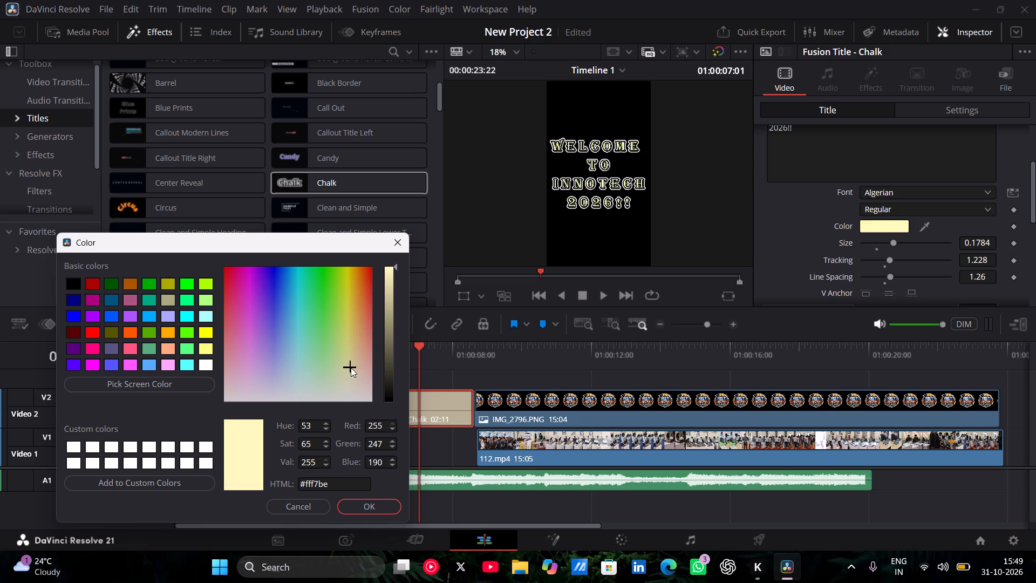
left_click_drag(351, 368, 351, 368)
left_click_drag(391, 354, 390, 337)
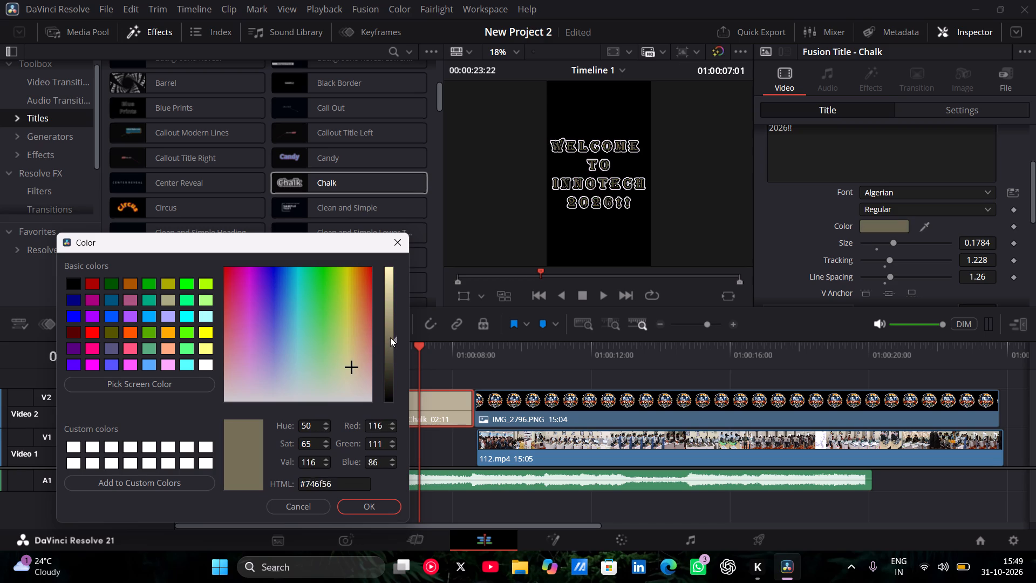
left_click_drag(390, 337, 391, 403)
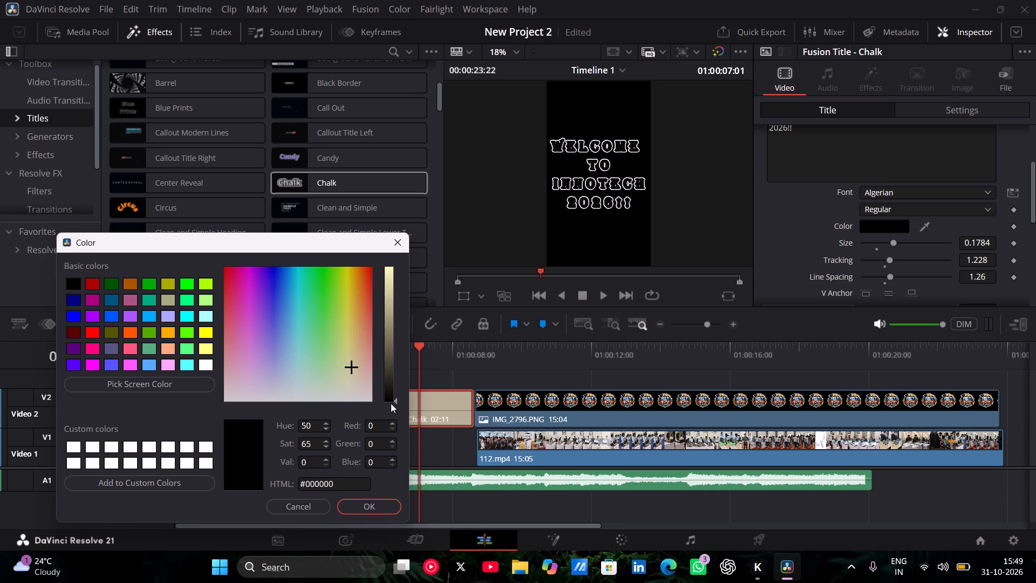
left_click_drag(391, 403, 386, 245)
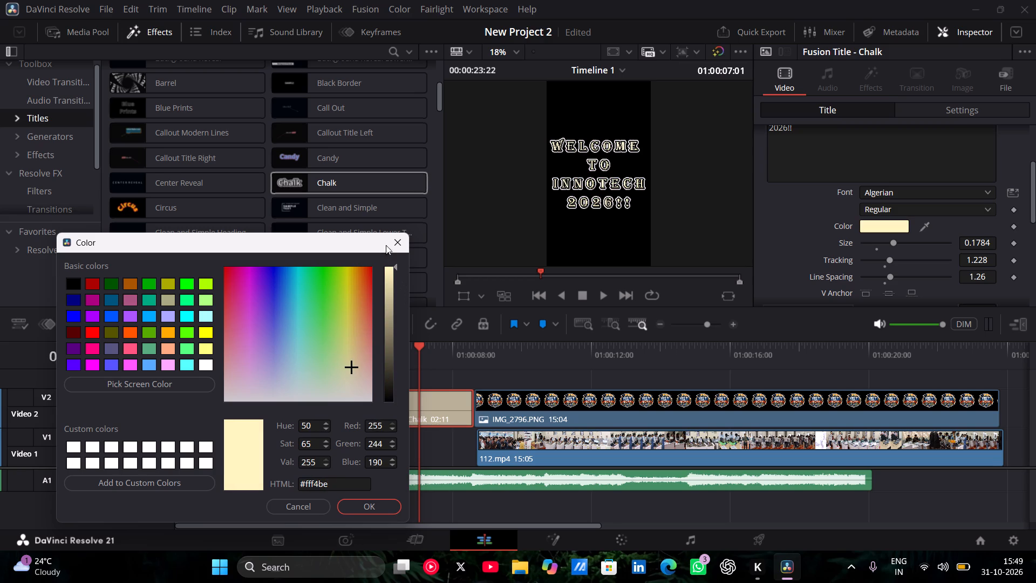
left_click_drag(386, 245, 384, 267)
left_click_drag(316, 343, 328, 356)
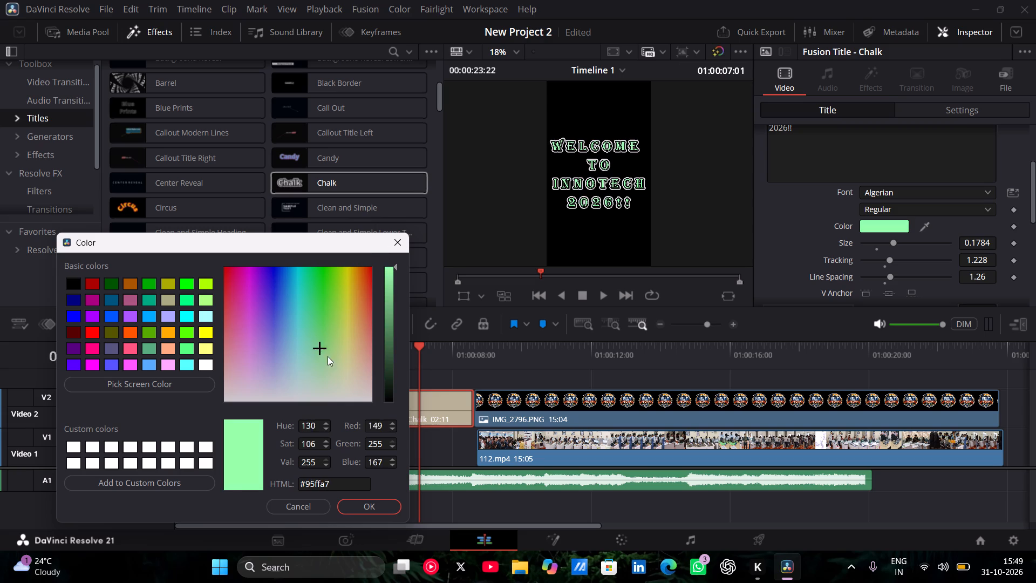
left_click_drag(328, 356, 356, 395)
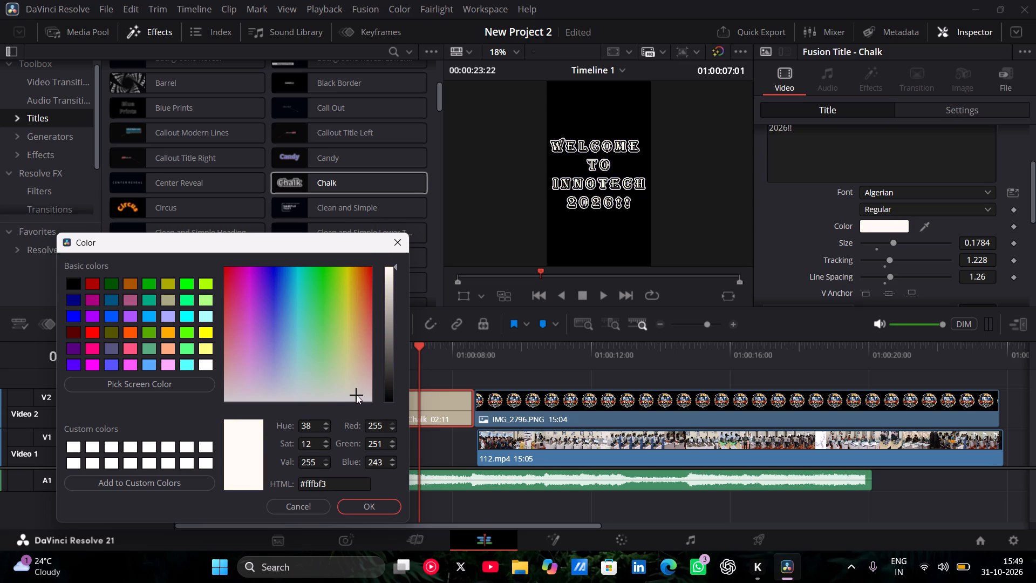
left_click_drag(356, 395, 275, 308)
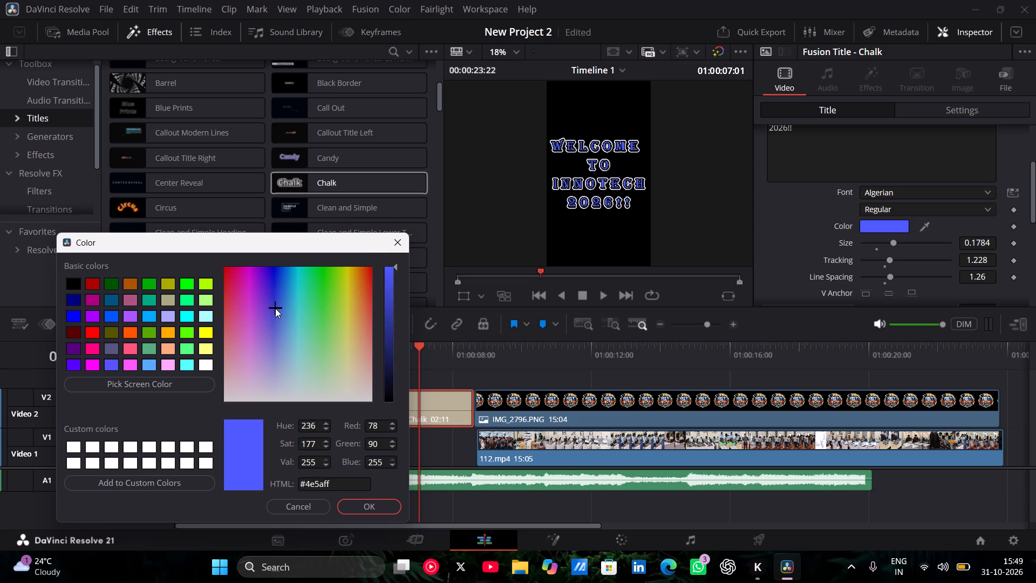
left_click_drag(275, 308, 301, 309)
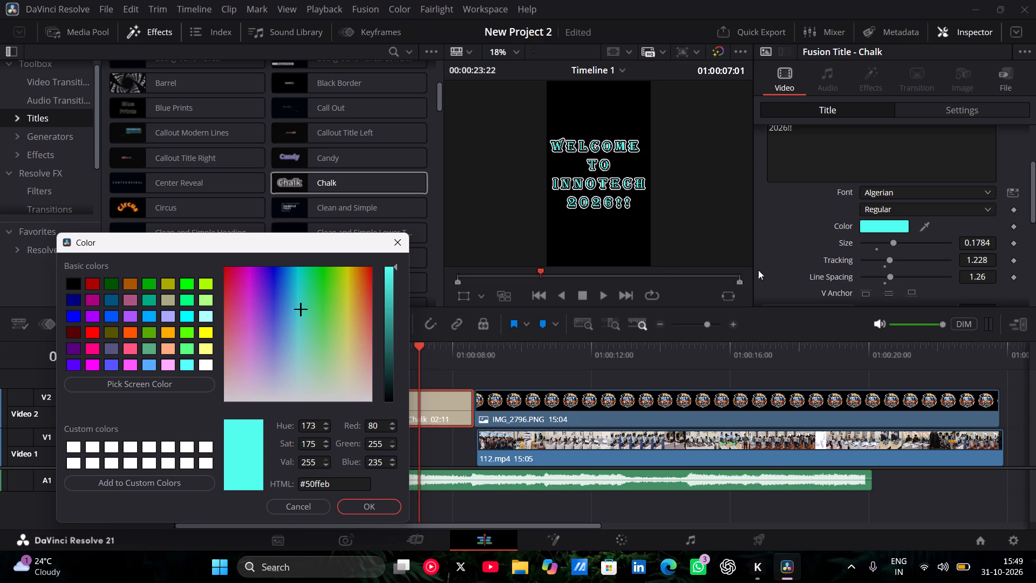
scroll(895, 277, "down", 5)
left_click(804, 222)
left_click(370, 499)
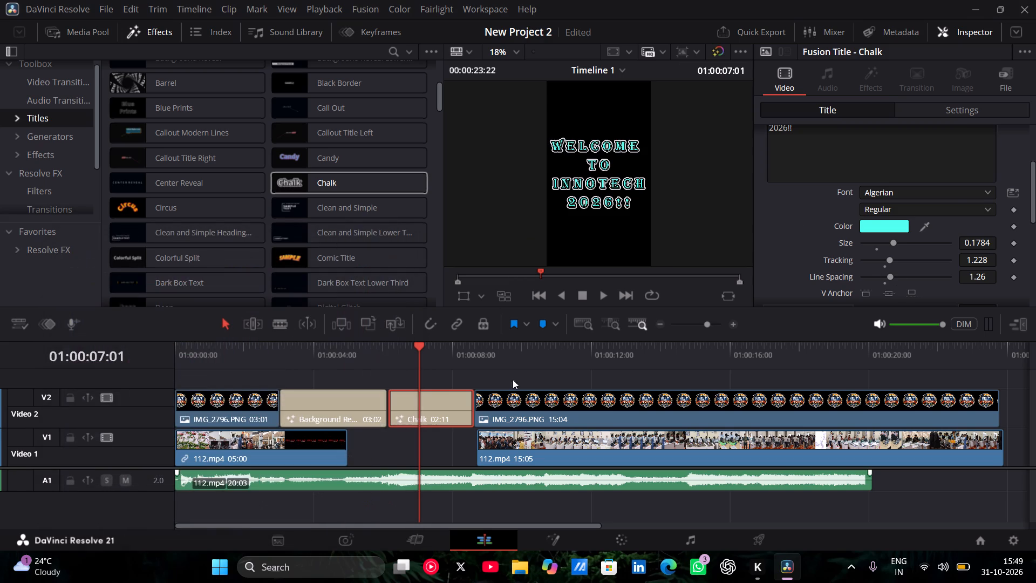
Examine the Chalk title's remaining text options, including Advanced Controls, and its Transform, Cropping and Composite settings.
scroll(783, 225, "down", 3)
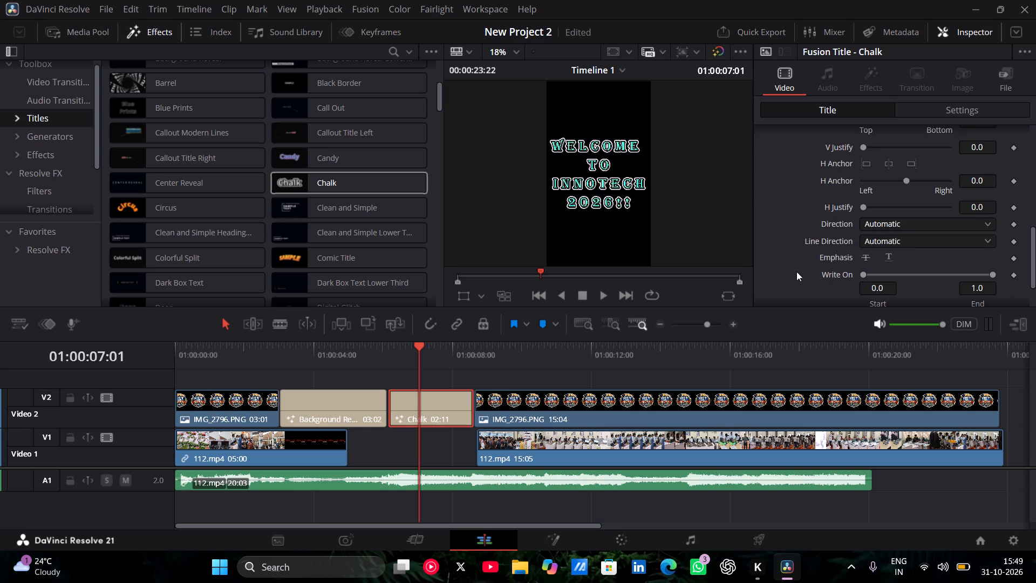
left_click(798, 284)
scroll(798, 284, "down", 1)
left_click(795, 294)
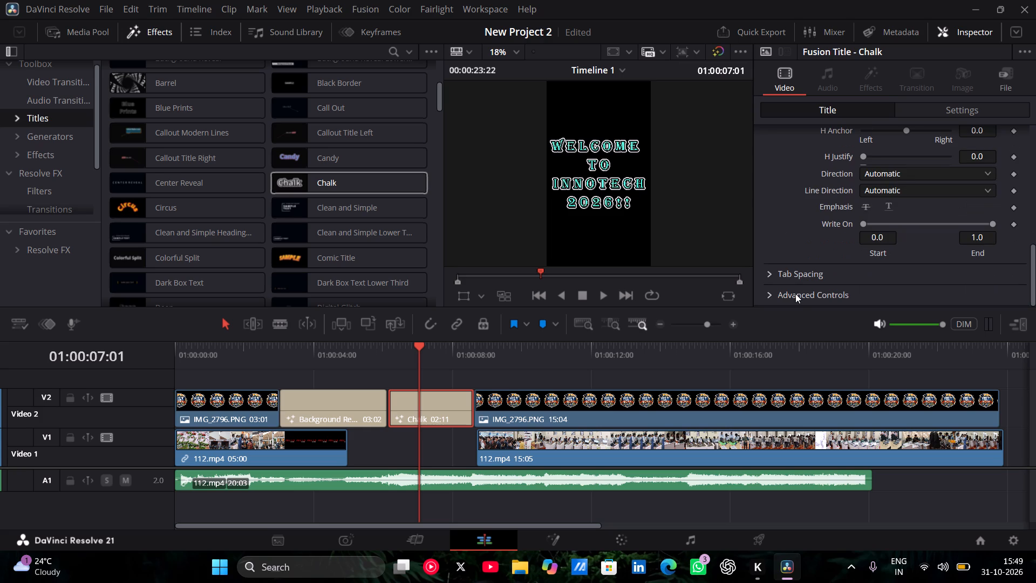
scroll(795, 294, "down", 2)
left_click(769, 293)
scroll(769, 293, "down", 1)
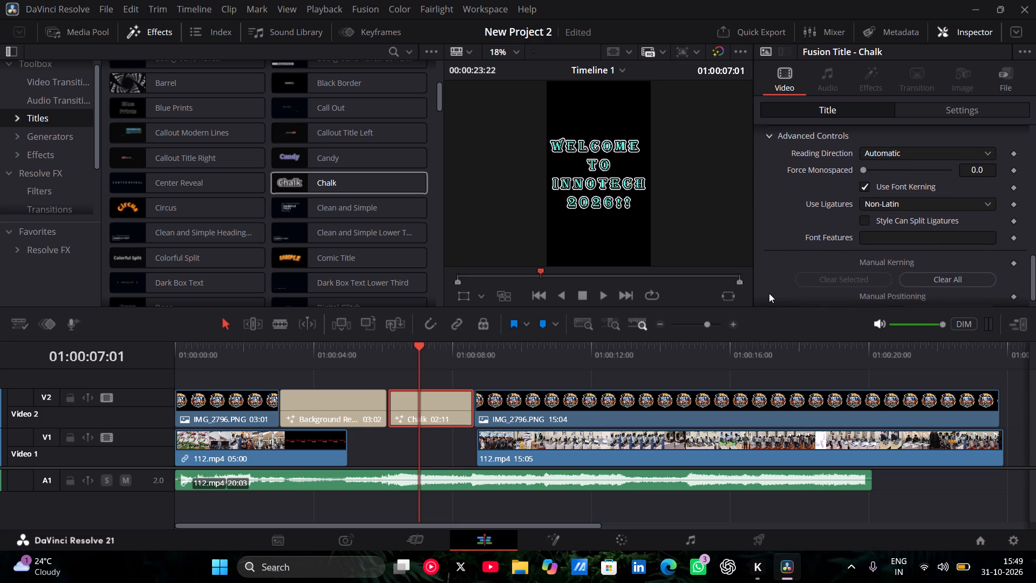
scroll(769, 293, "down", 2)
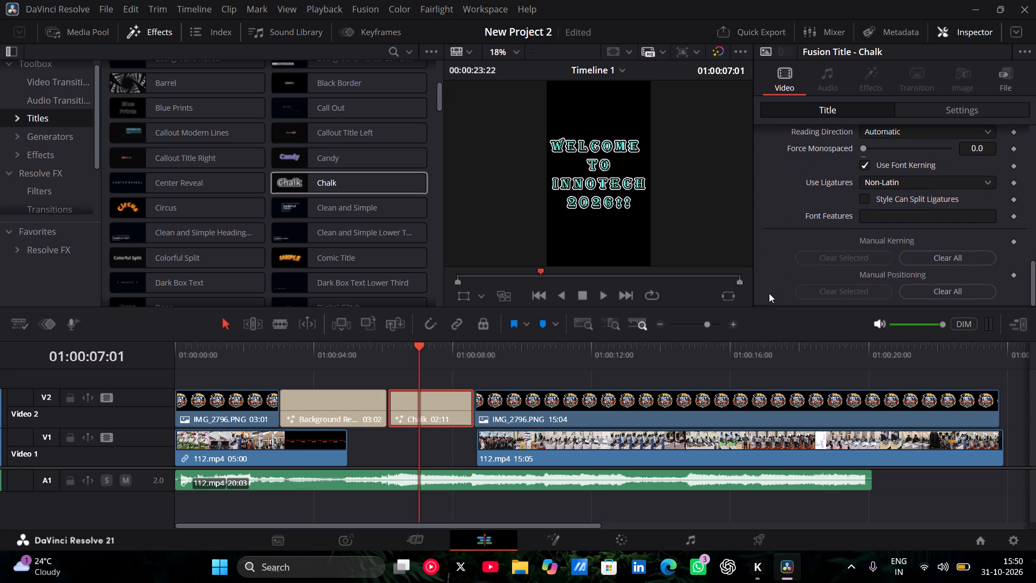
scroll(769, 293, "up", 2)
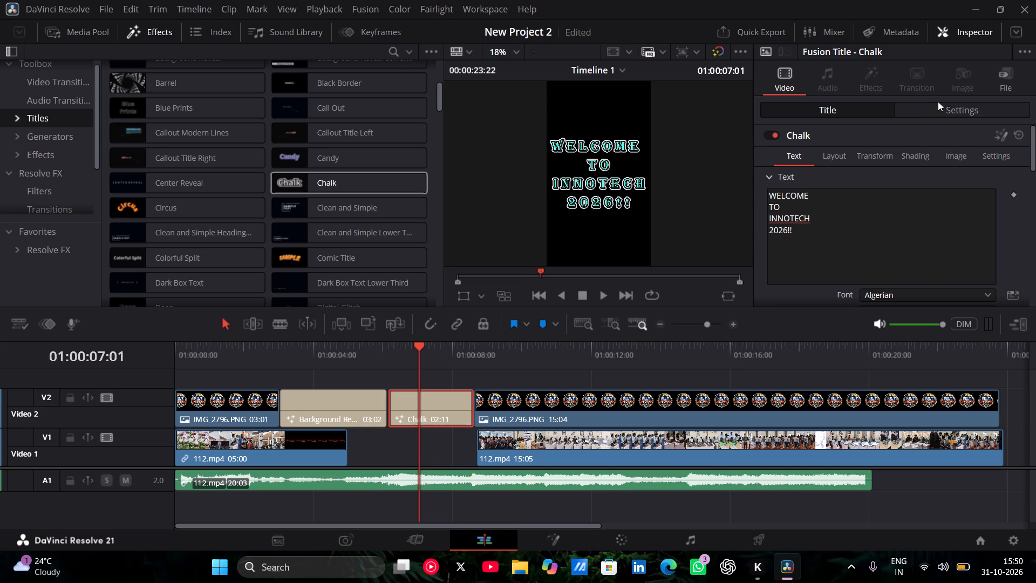
left_click(938, 101)
left_click(932, 110)
scroll(864, 229, "down", 1)
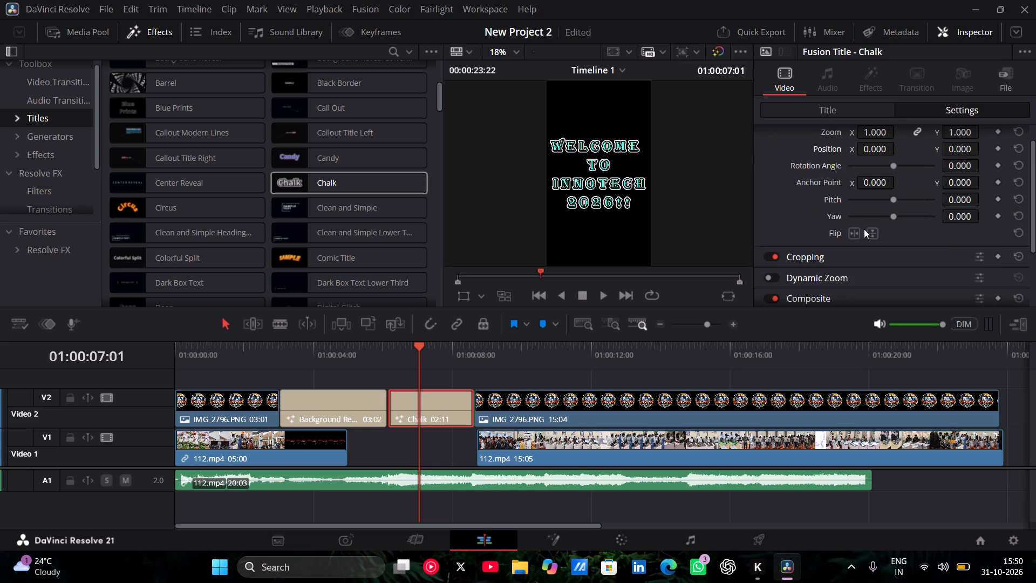
scroll(864, 229, "down", 1)
scroll(864, 229, "up", 3)
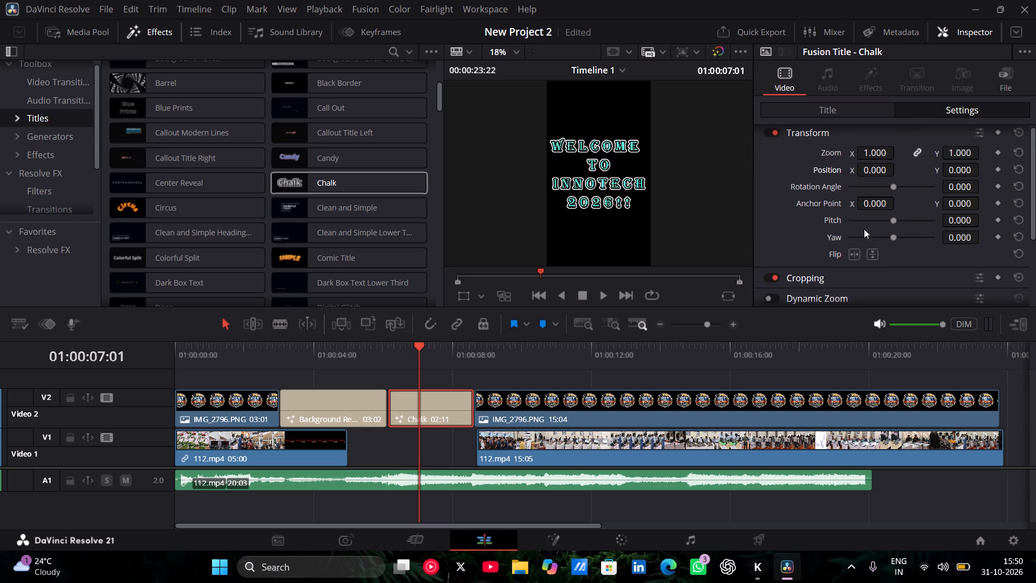
scroll(864, 229, "up", 3)
left_click(836, 107)
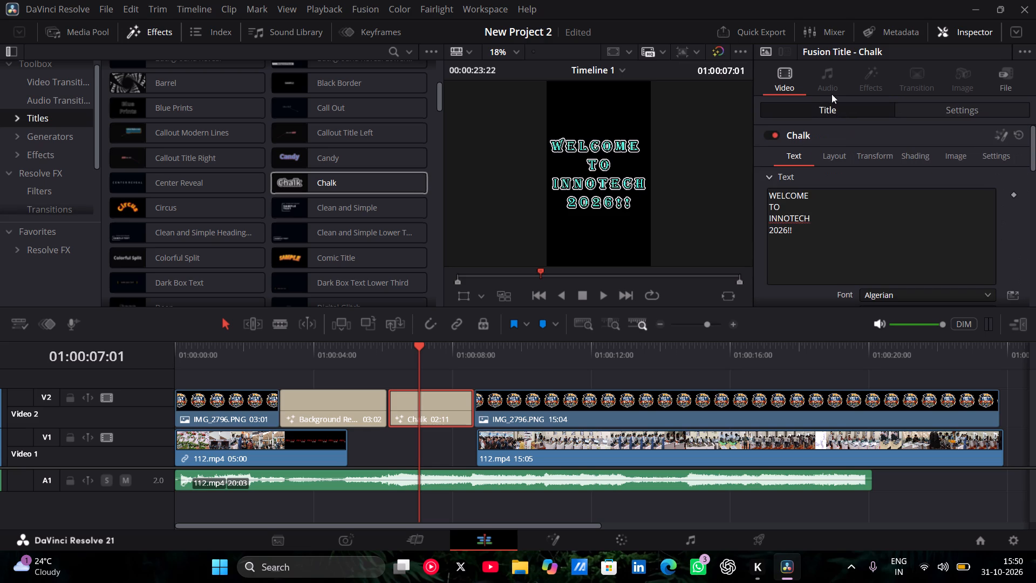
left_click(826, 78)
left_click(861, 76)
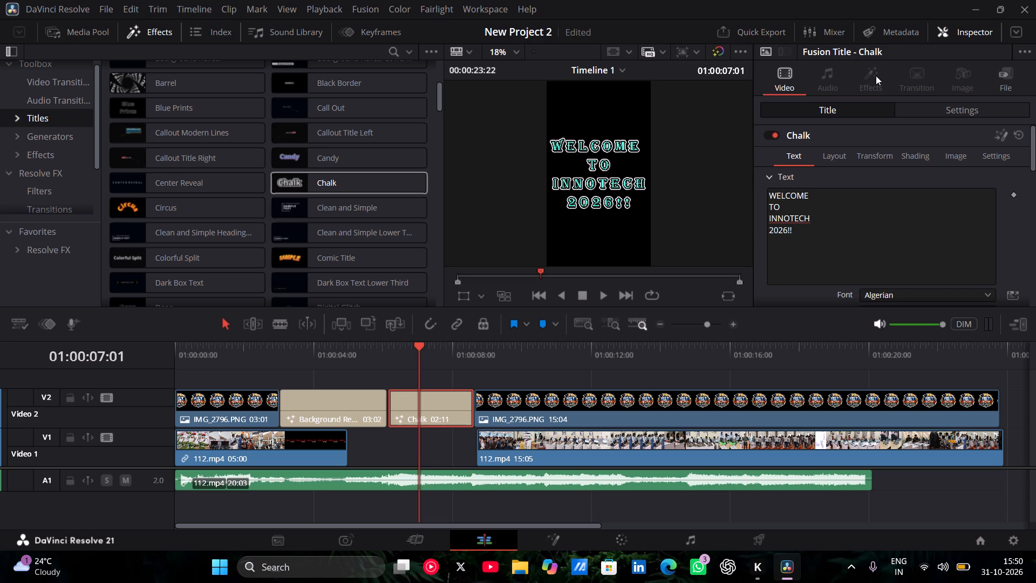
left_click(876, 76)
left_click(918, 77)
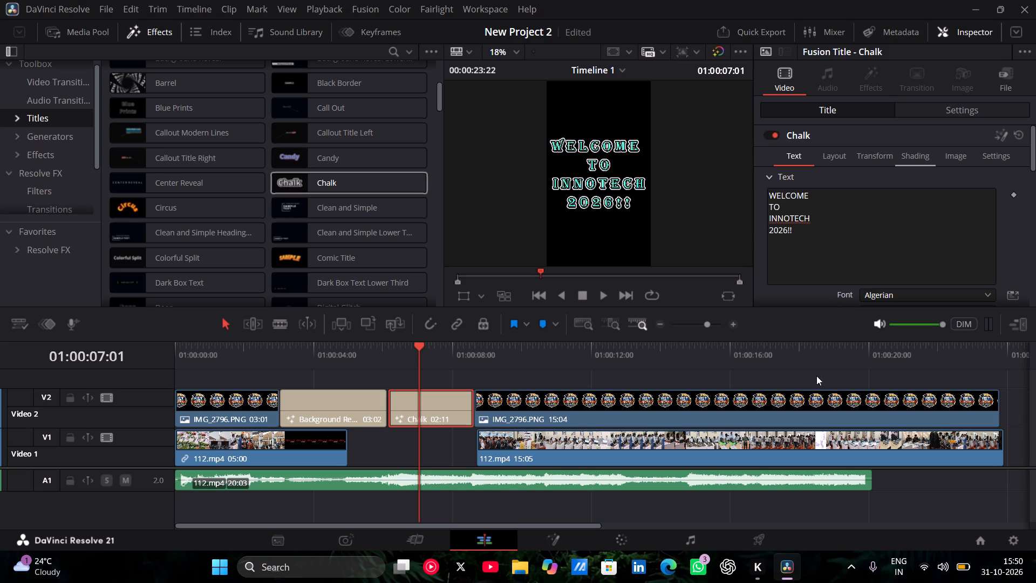
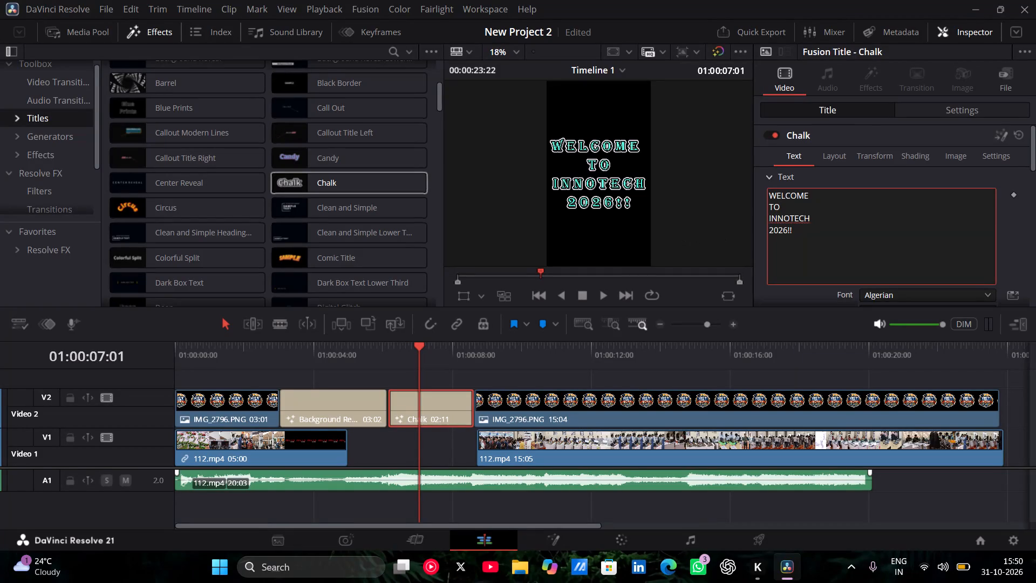
Try the Text Box and Circle layout types on the Chalk title and set its layout type to Path.
scroll(833, 198, "down", 1)
scroll(833, 198, "up", 2)
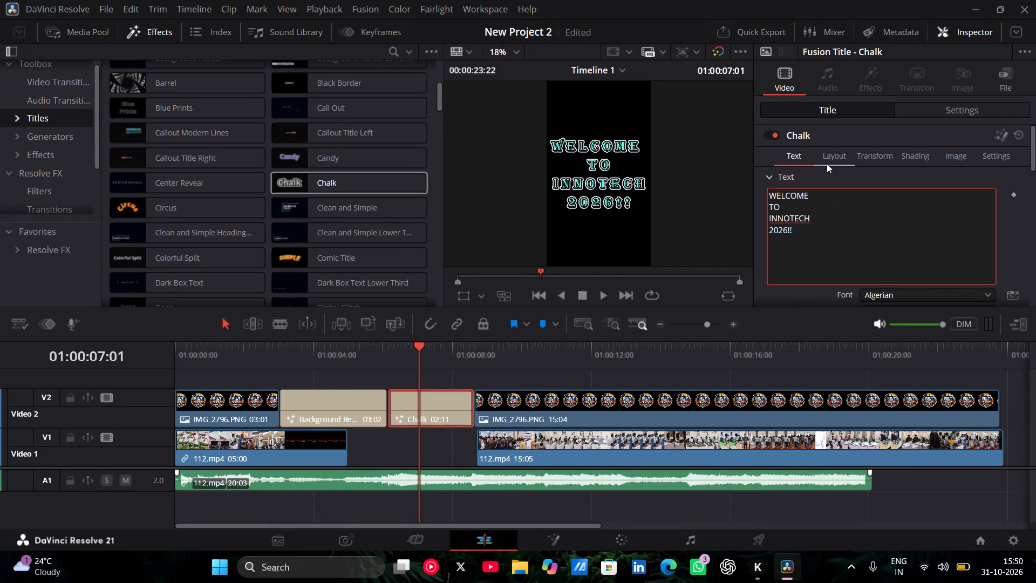
left_click(827, 164)
left_click(886, 192)
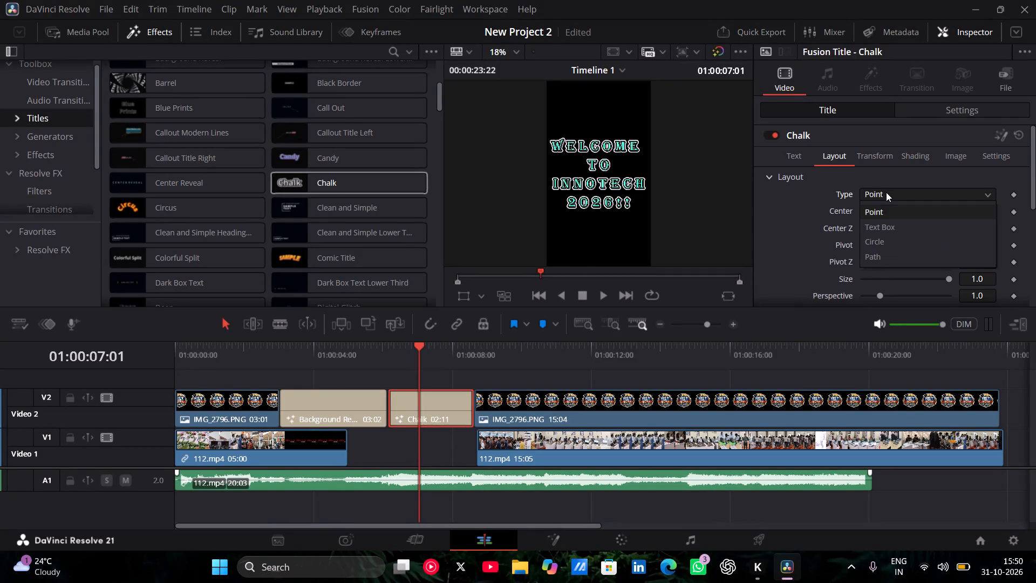
left_click(885, 229)
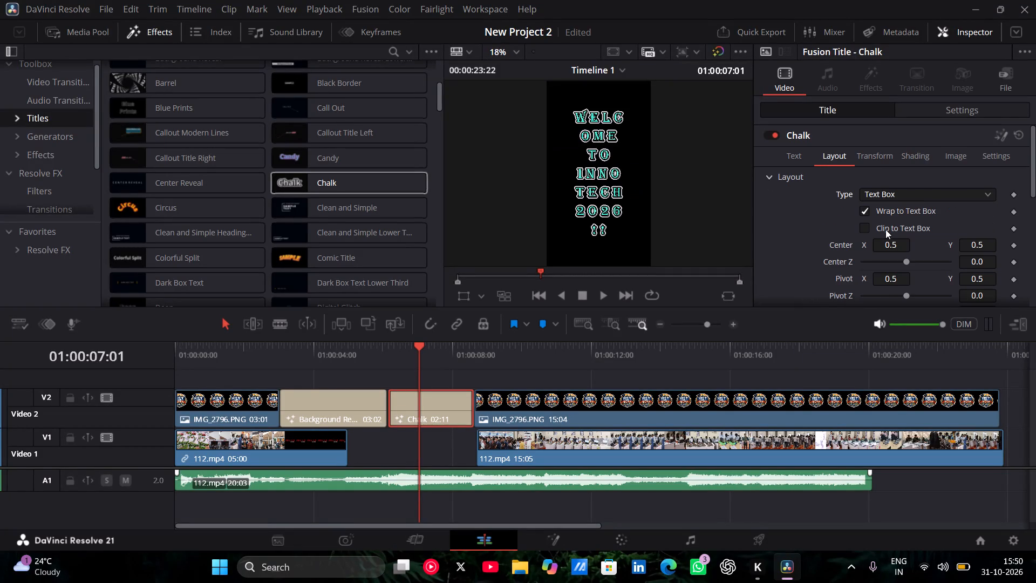
left_click(887, 189)
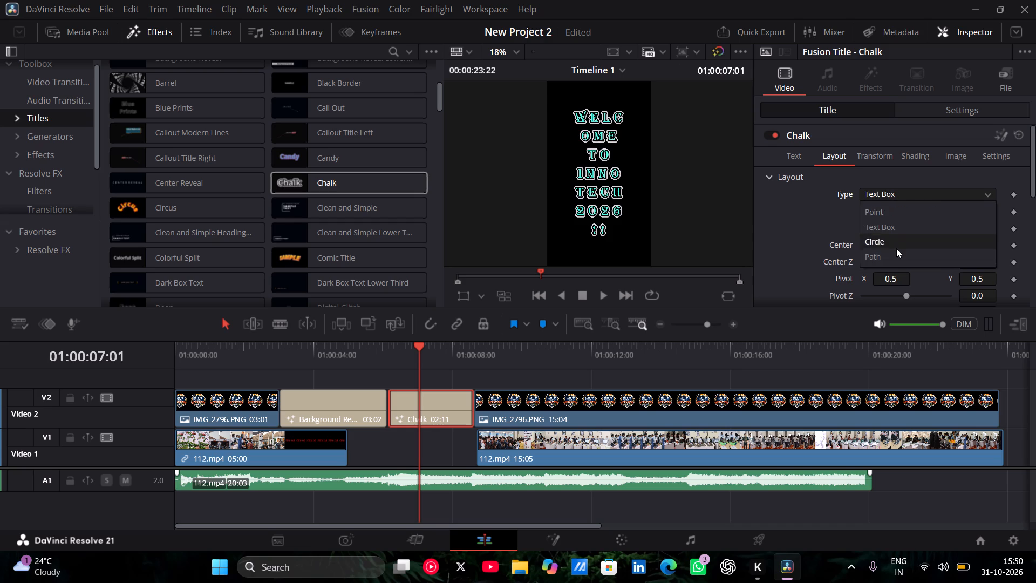
left_click(896, 243)
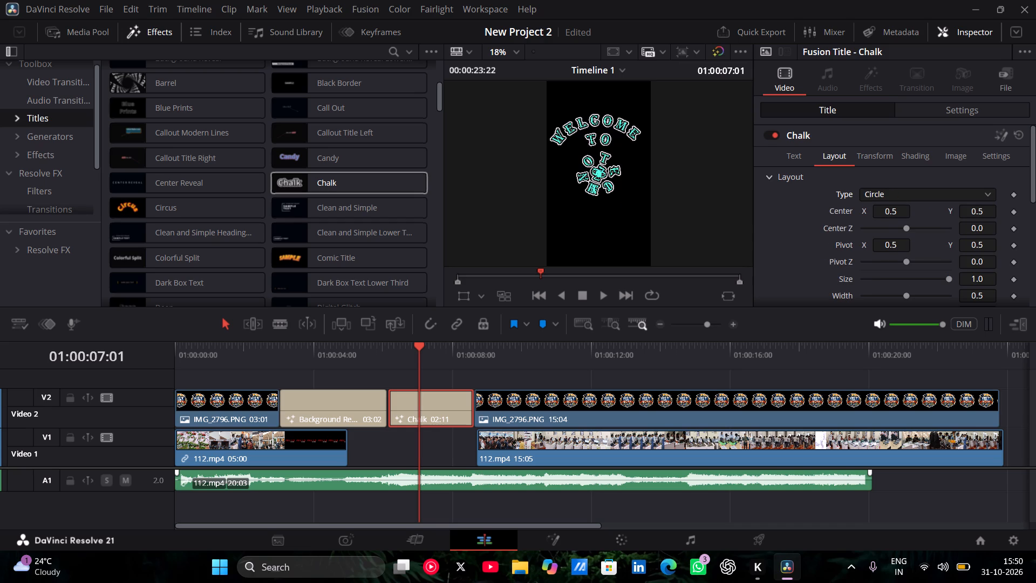
left_click(896, 197)
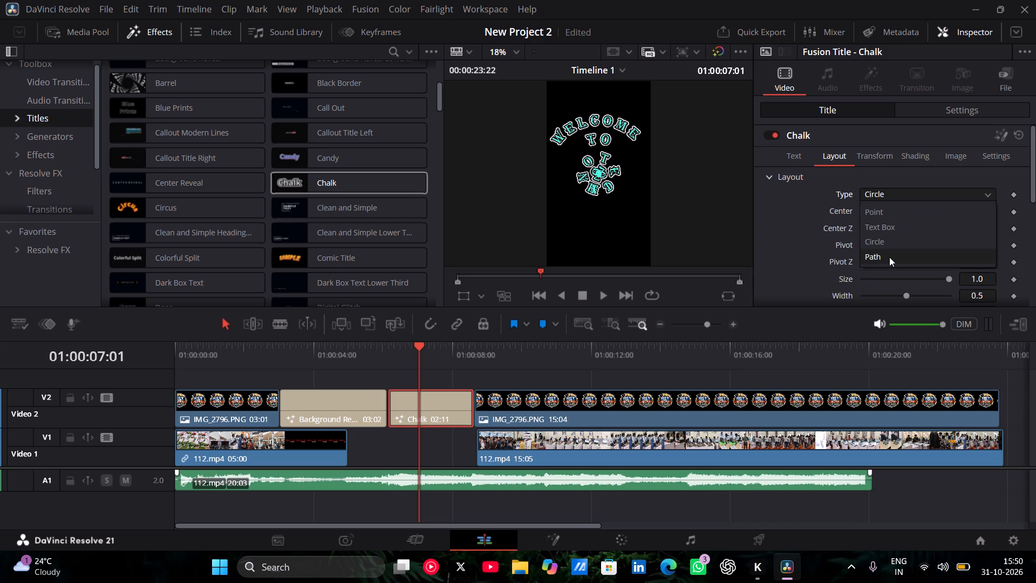
left_click(889, 257)
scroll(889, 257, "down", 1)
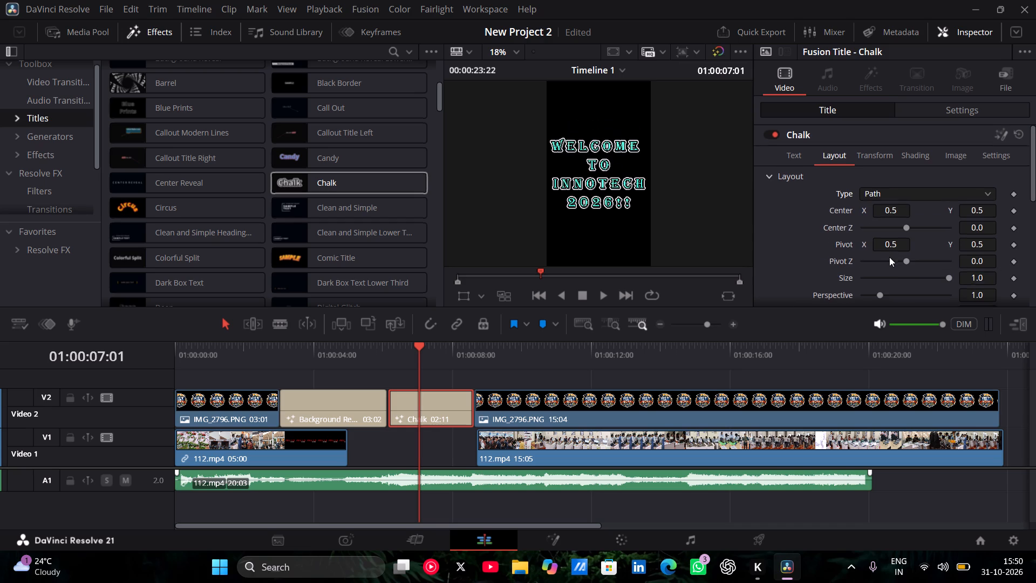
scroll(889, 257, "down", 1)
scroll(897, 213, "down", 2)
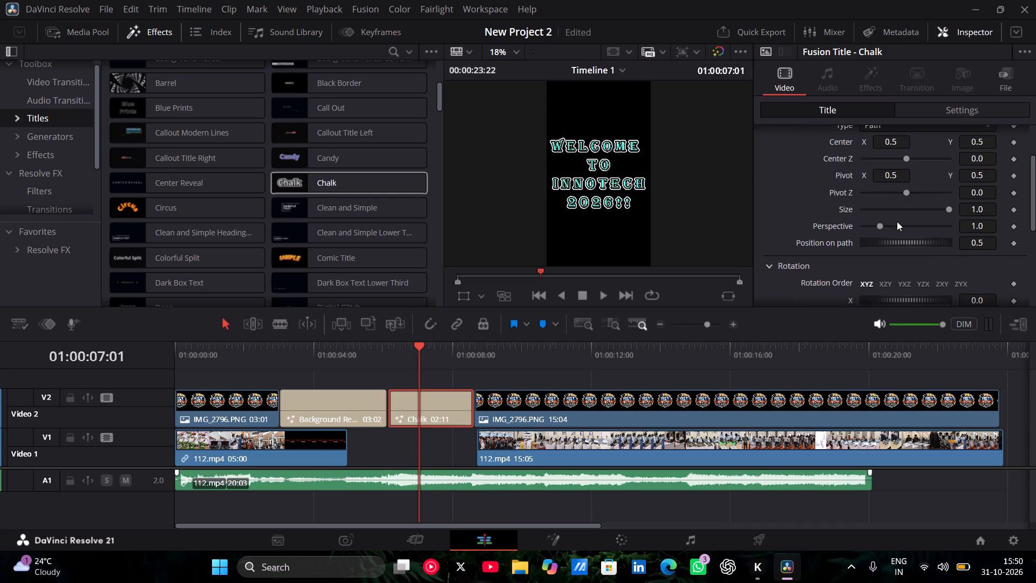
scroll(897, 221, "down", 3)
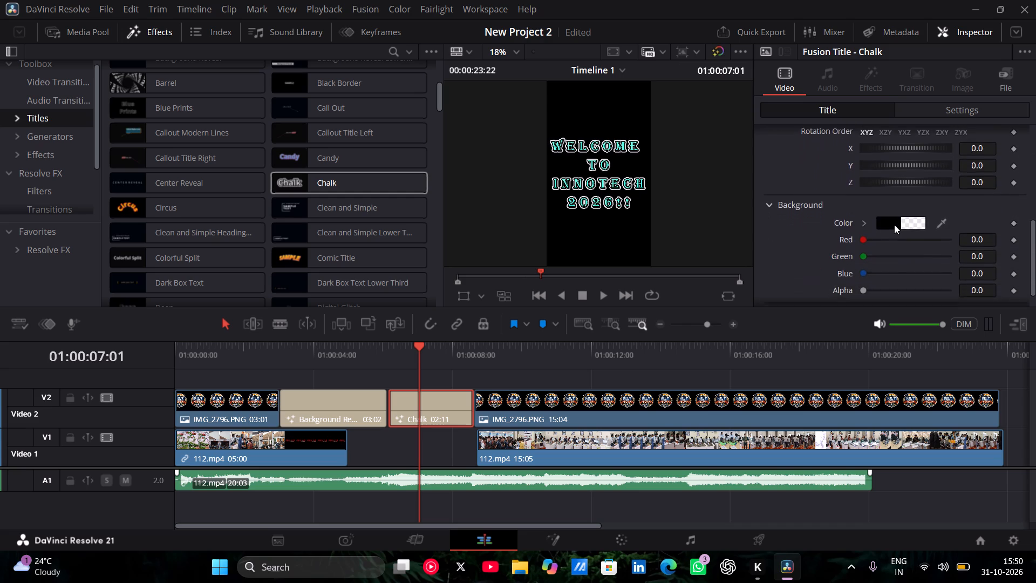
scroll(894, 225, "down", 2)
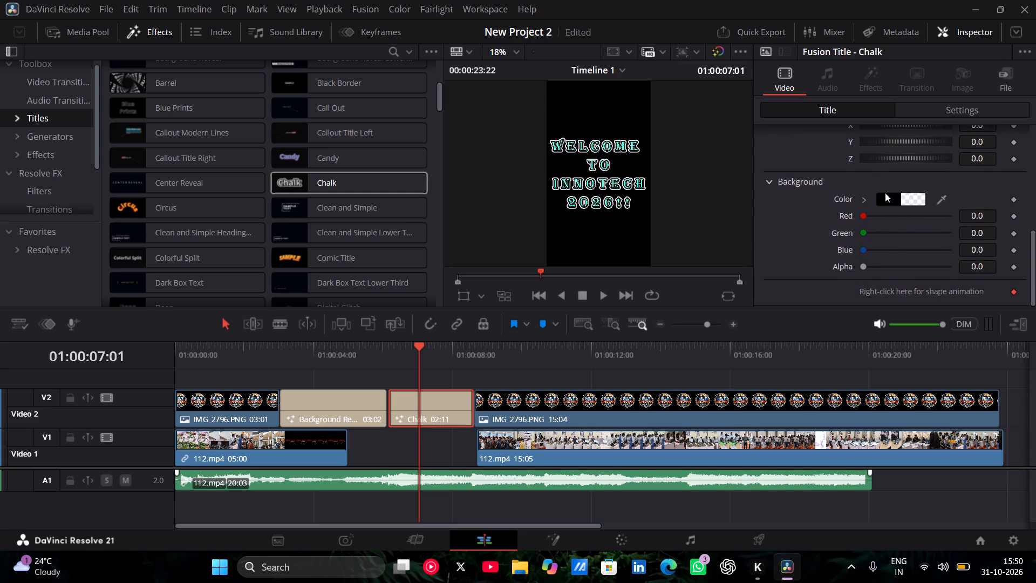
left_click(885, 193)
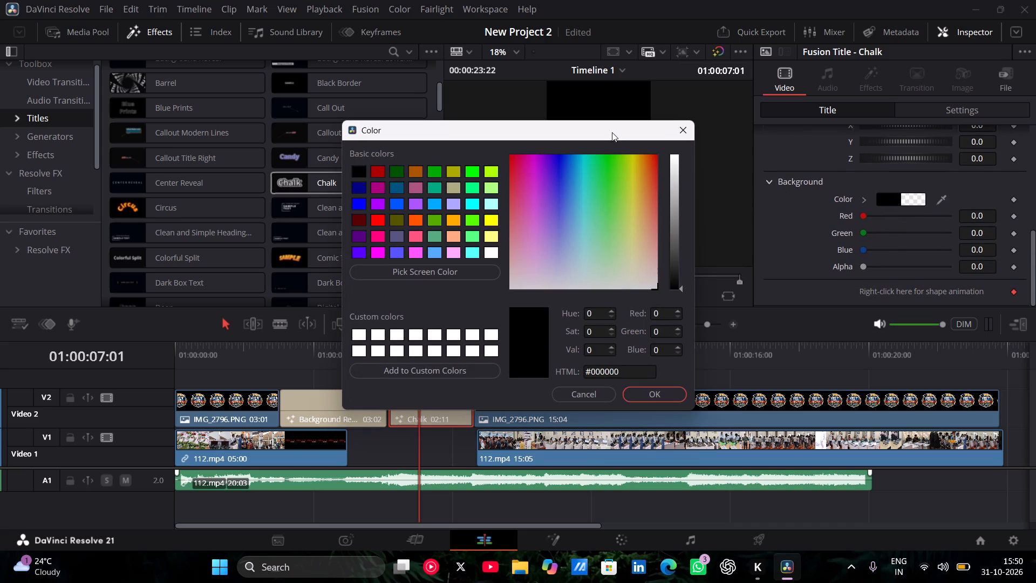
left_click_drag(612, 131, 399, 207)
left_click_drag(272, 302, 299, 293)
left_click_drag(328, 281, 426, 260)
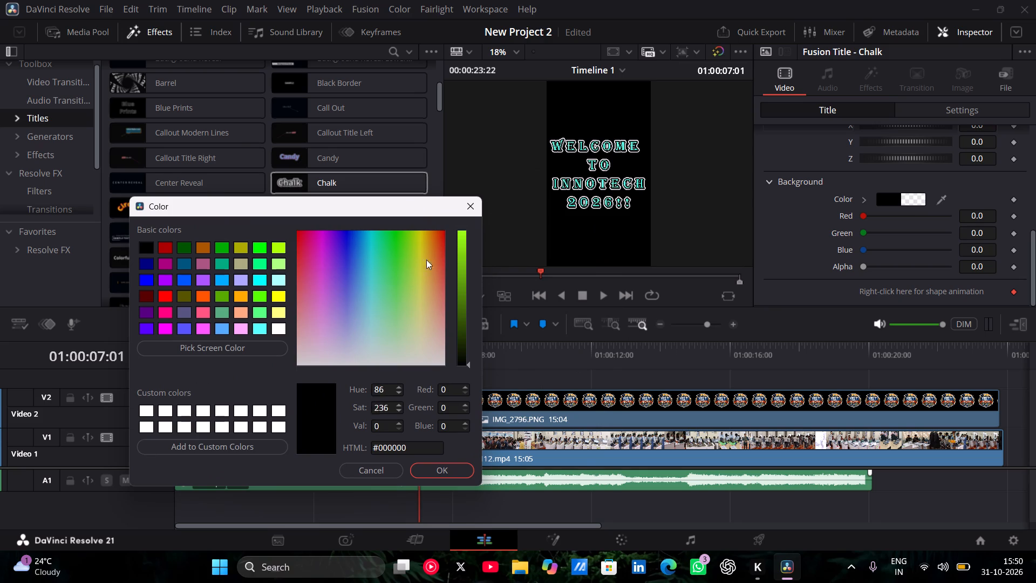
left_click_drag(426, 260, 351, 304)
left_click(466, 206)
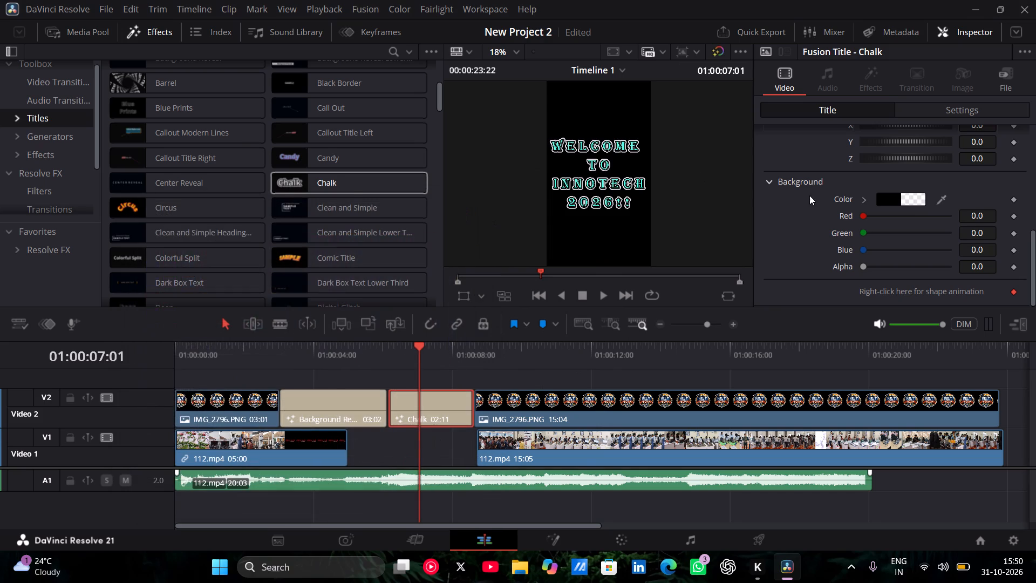
Turn on Dynamic Zoom for the Chalk title.
scroll(852, 196, "down", 3)
scroll(852, 196, "up", 1)
left_click(927, 116)
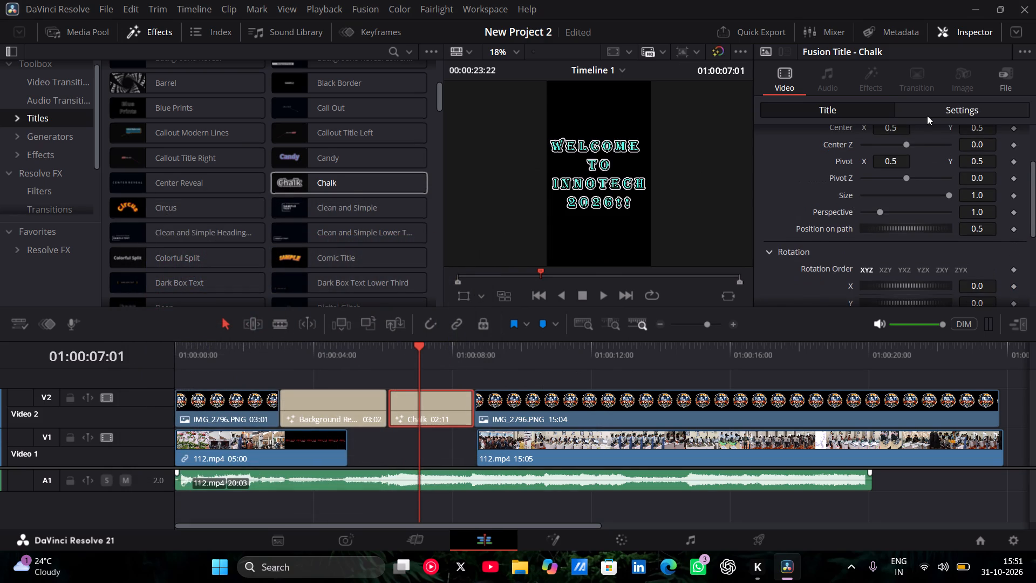
scroll(871, 200, "down", 1)
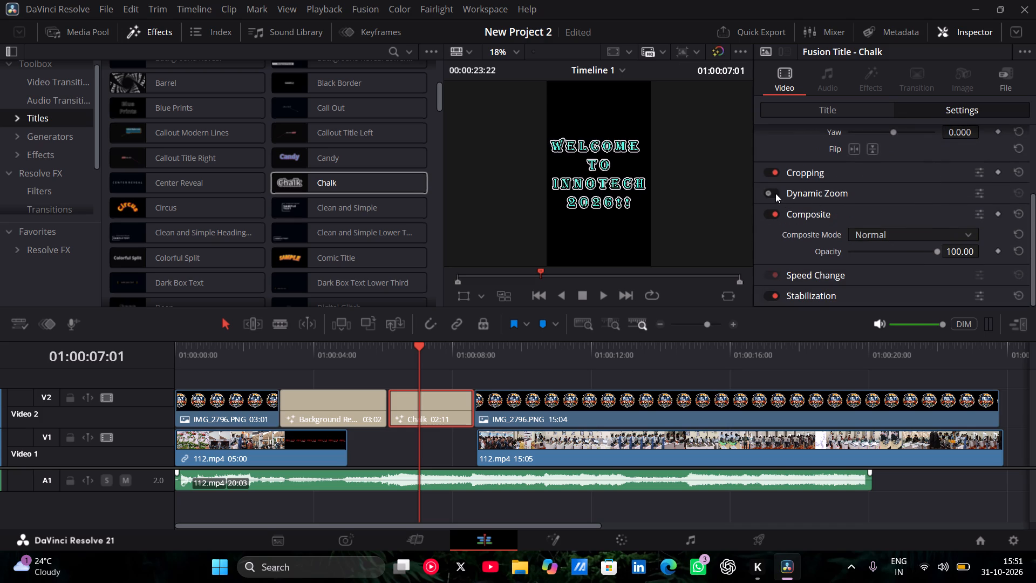
left_click(774, 192)
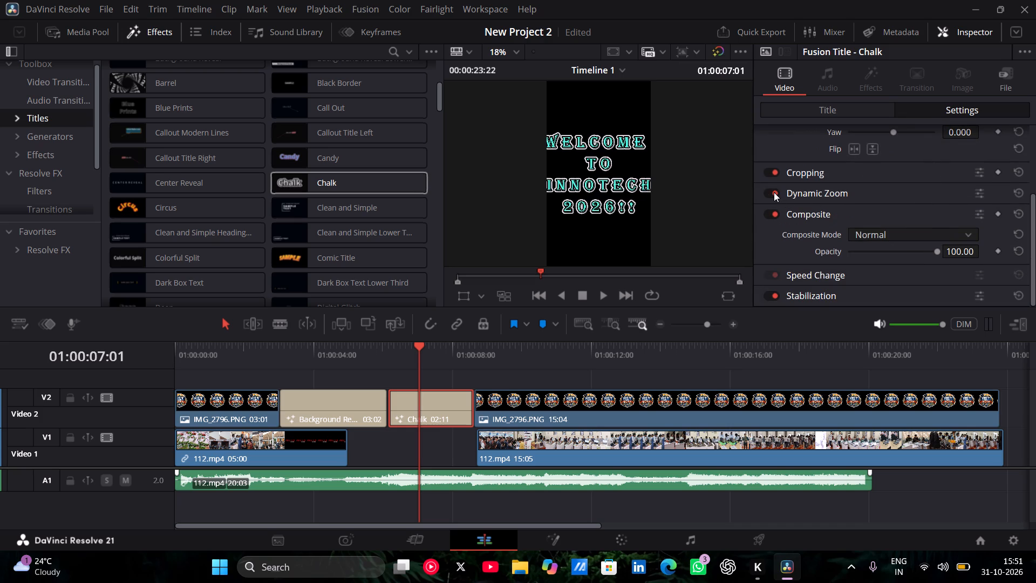
Reduce the Chalk title's zoom to 0.890 and add a zoom keyframe at 01:00:07:01.
scroll(887, 191, "up", 1)
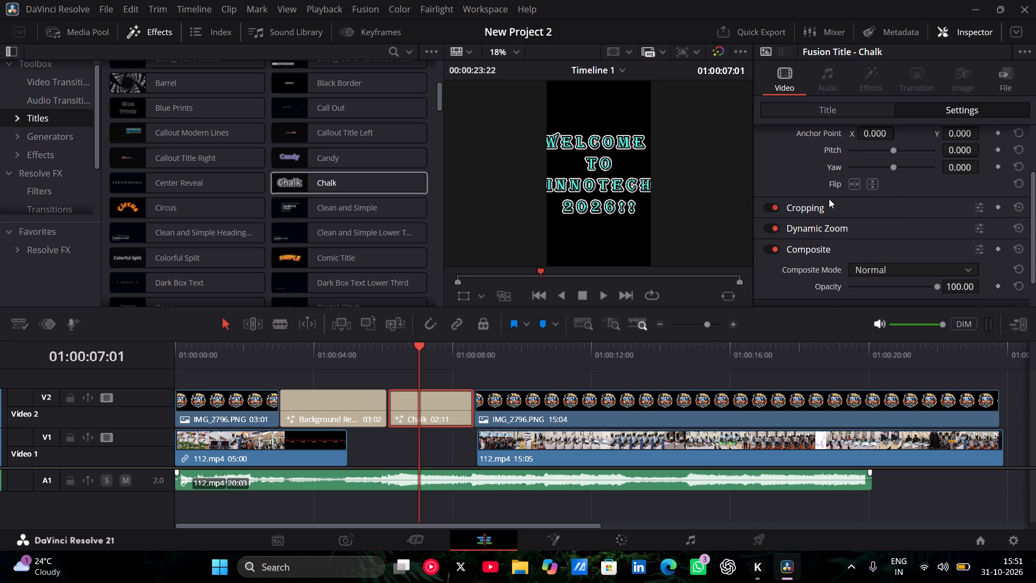
scroll(829, 199, "up", 1)
left_click_drag(881, 157, 877, 157)
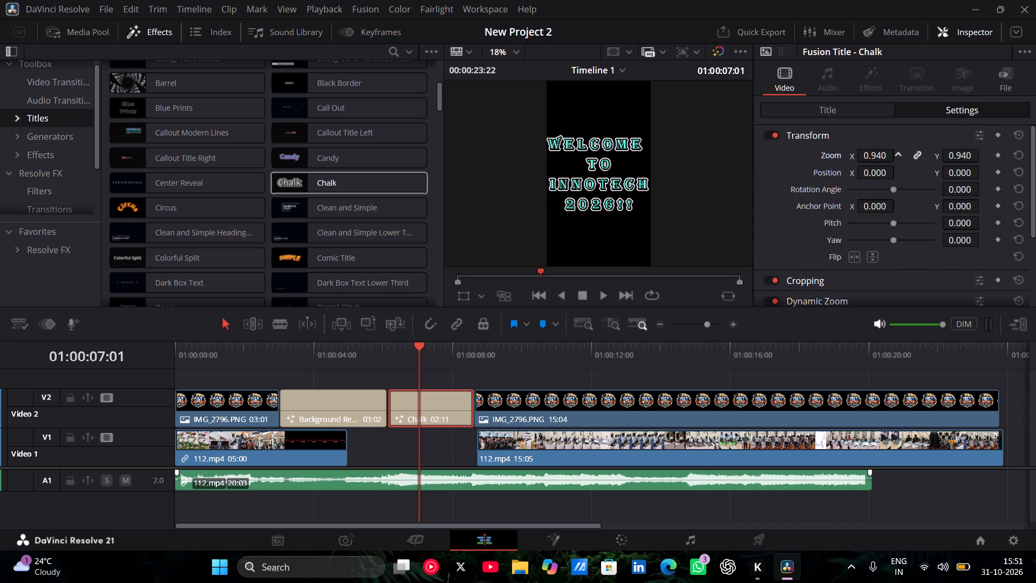
left_click_drag(877, 157, 874, 158)
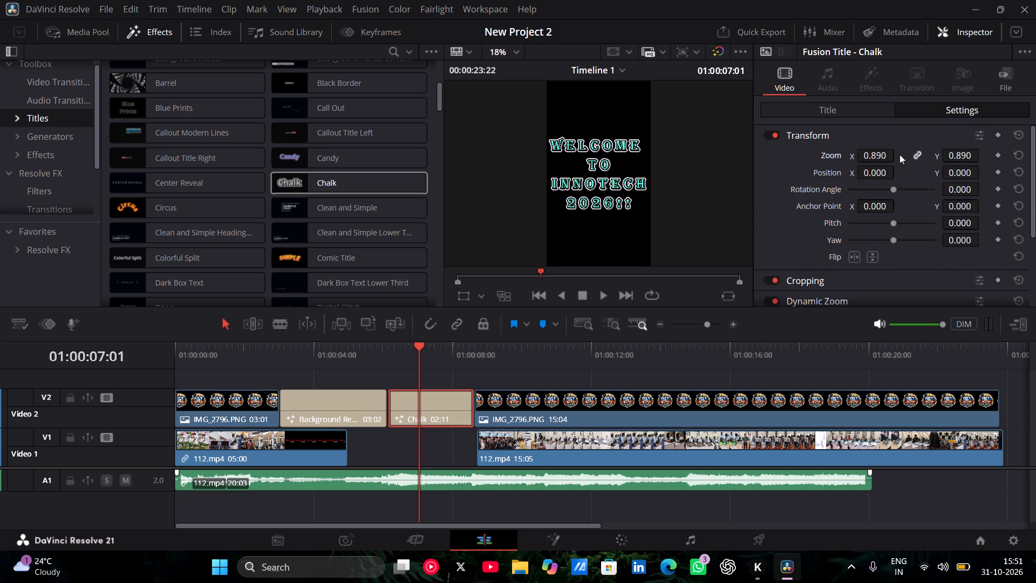
left_click(997, 155)
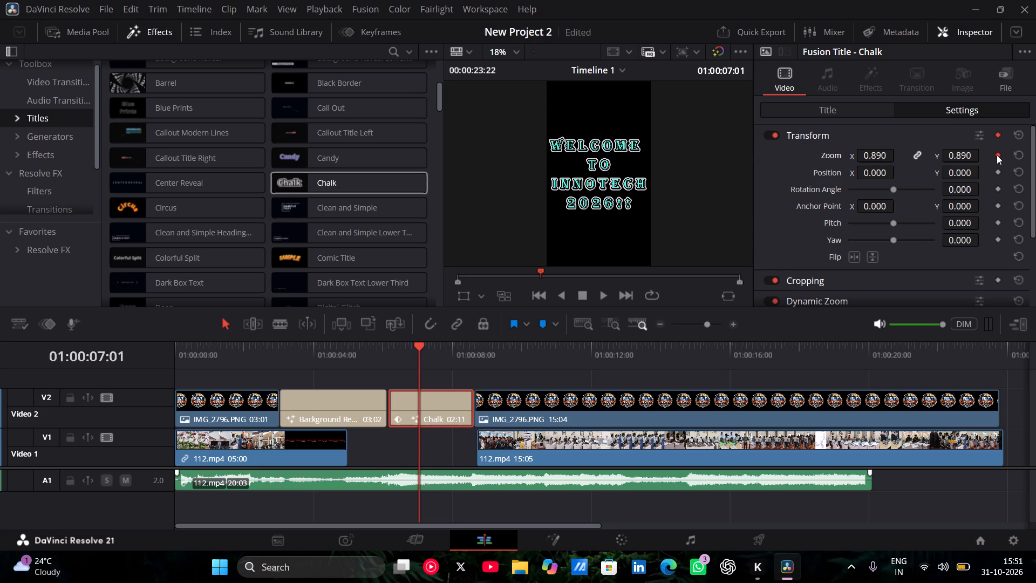
Play back the Chalk title and add another zoom keyframe for it at 01:00:05:09.
left_click(381, 356)
key("space")
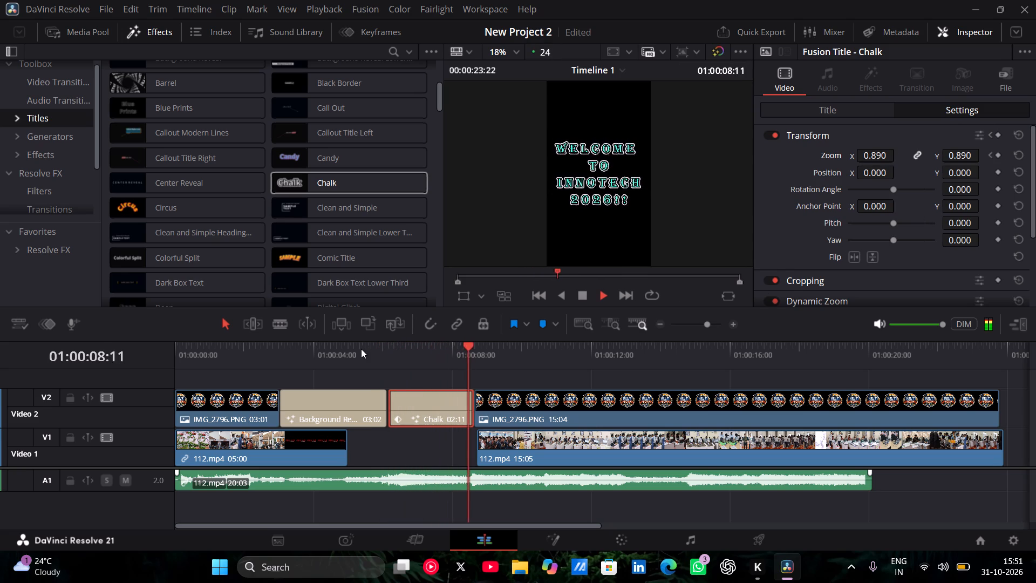
key("space")
left_click(362, 349)
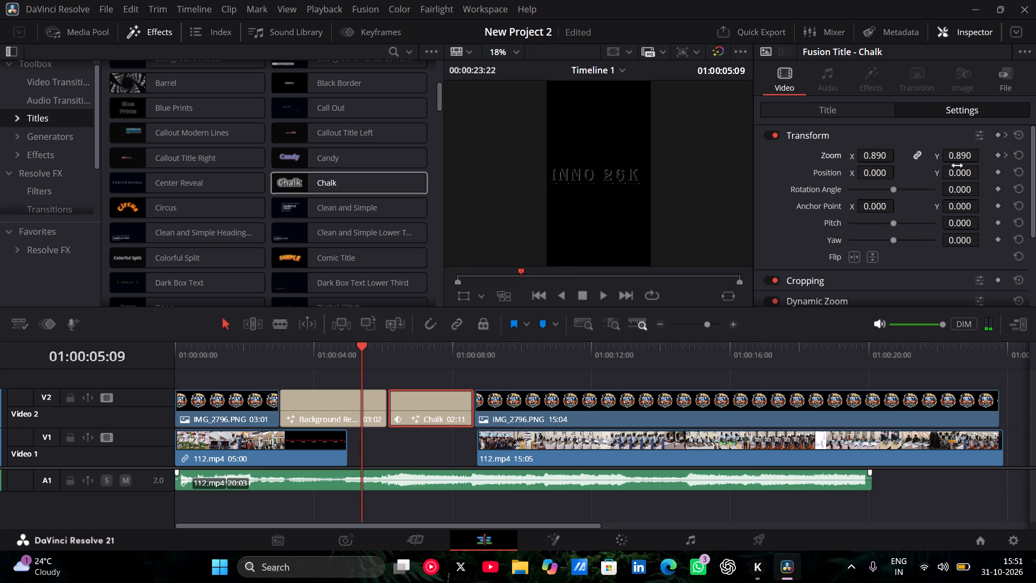
left_click(998, 154)
Play back into the Chalk title and examine its Dynamic Zoom and Cropping preset options.
key("space")
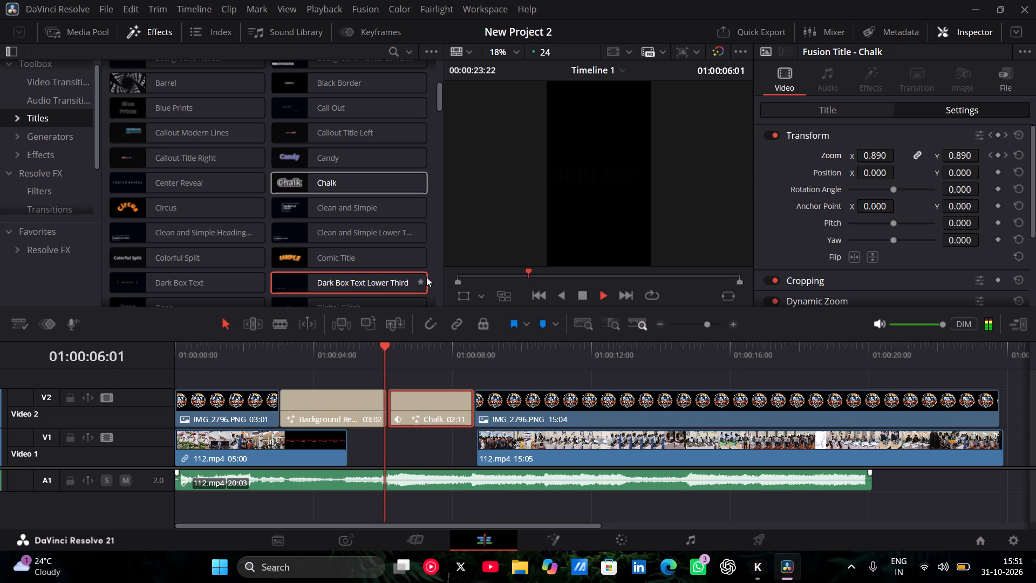
key("space")
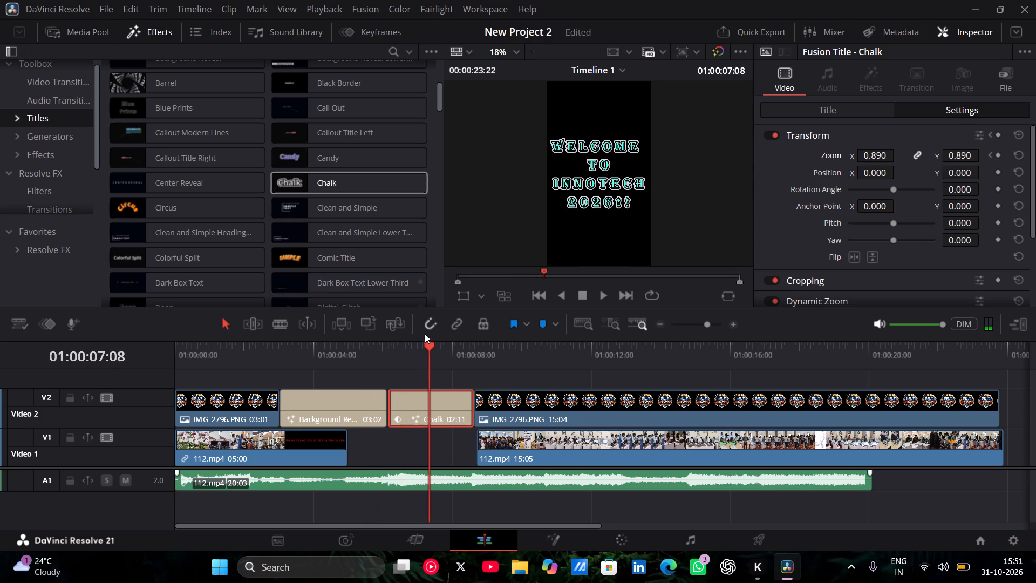
scroll(867, 240, "down", 1)
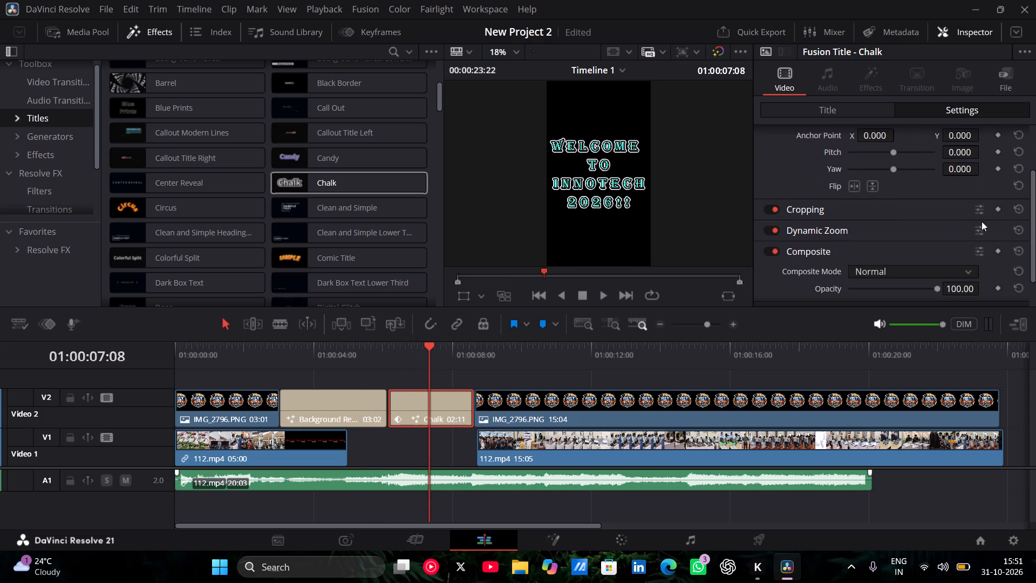
left_click(980, 227)
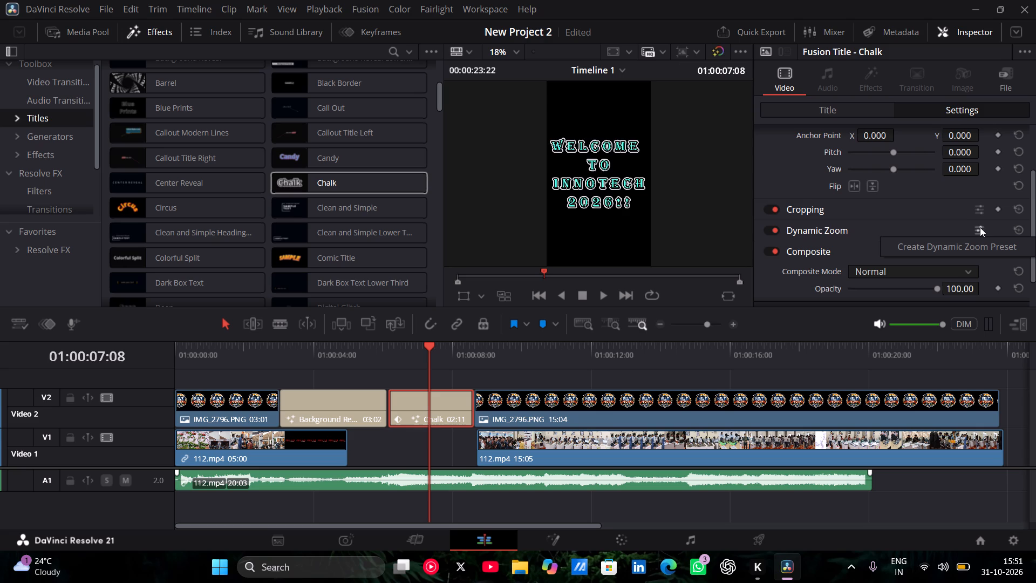
left_click(980, 208)
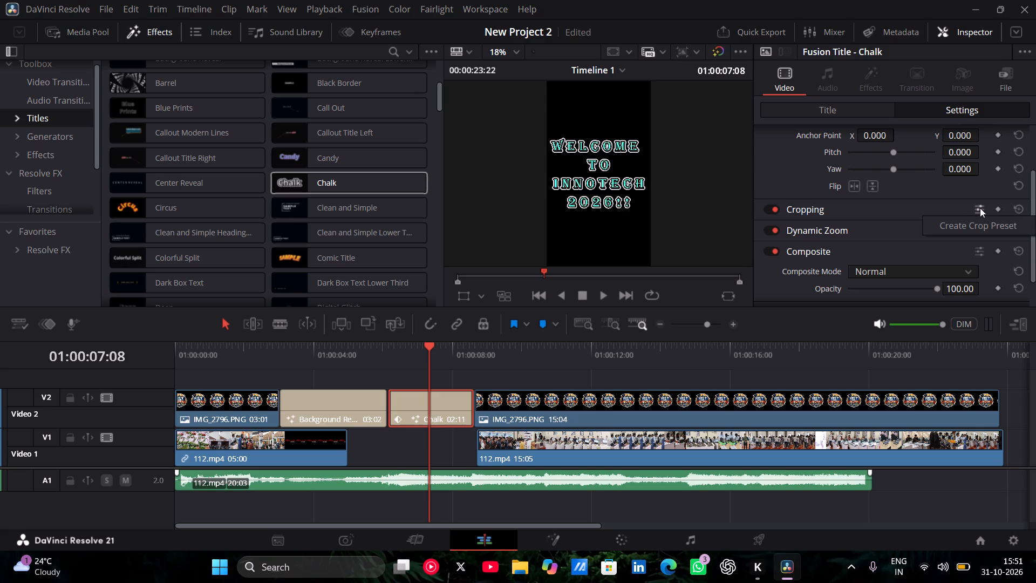
scroll(926, 258, "down", 1)
scroll(926, 258, "up", 2)
left_click(910, 184)
scroll(910, 184, "up", 1)
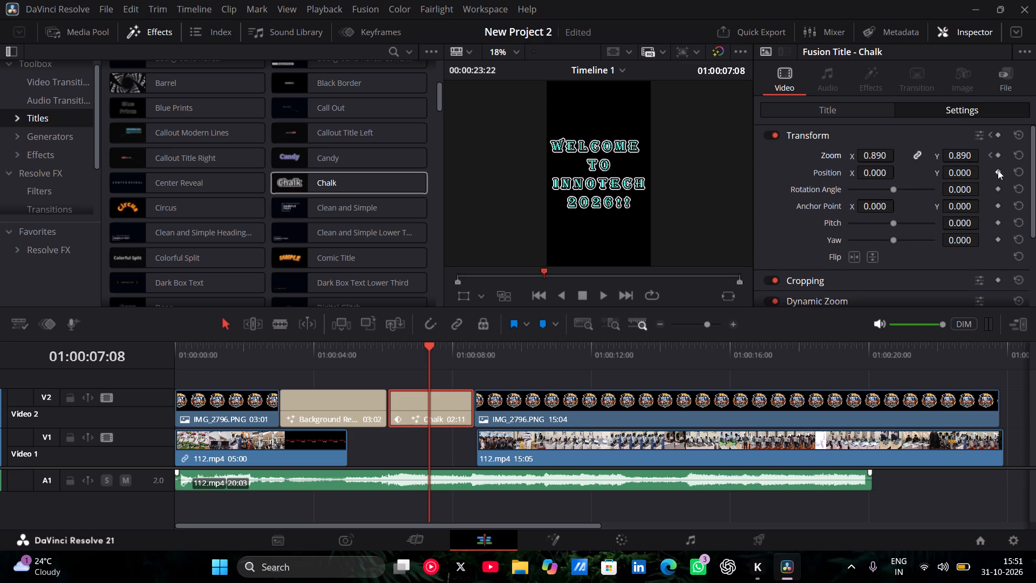
Try several zoom values on the Chalk title at 01:00:07:08 and set the keyframed zoom to 0.940.
left_click(966, 154)
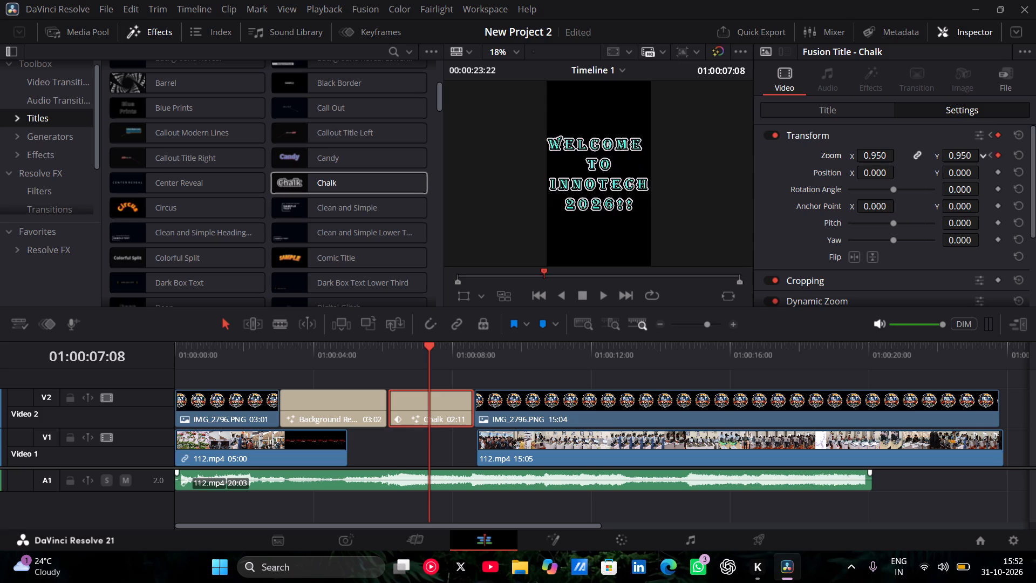
left_click(881, 154)
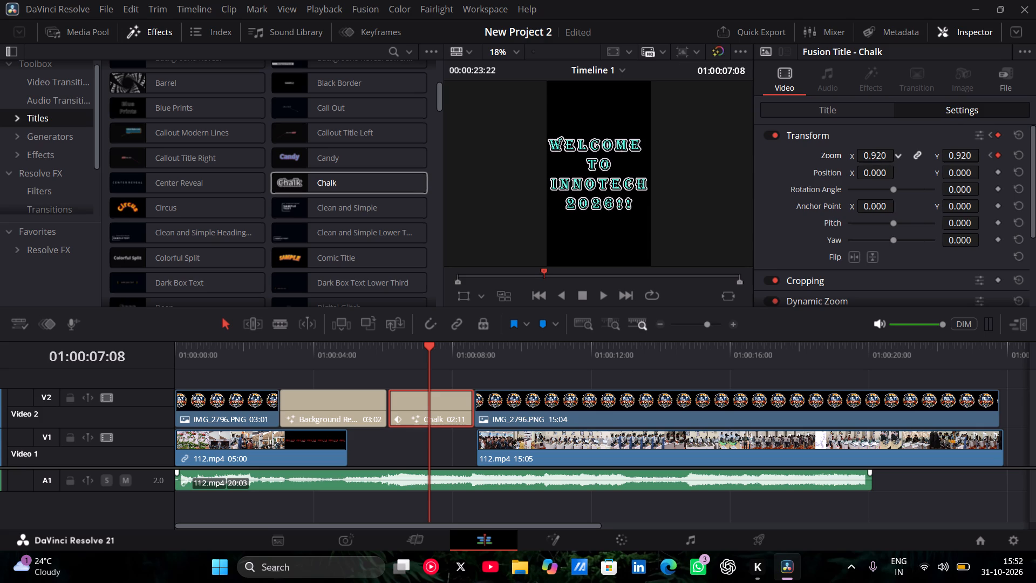
left_click(955, 154)
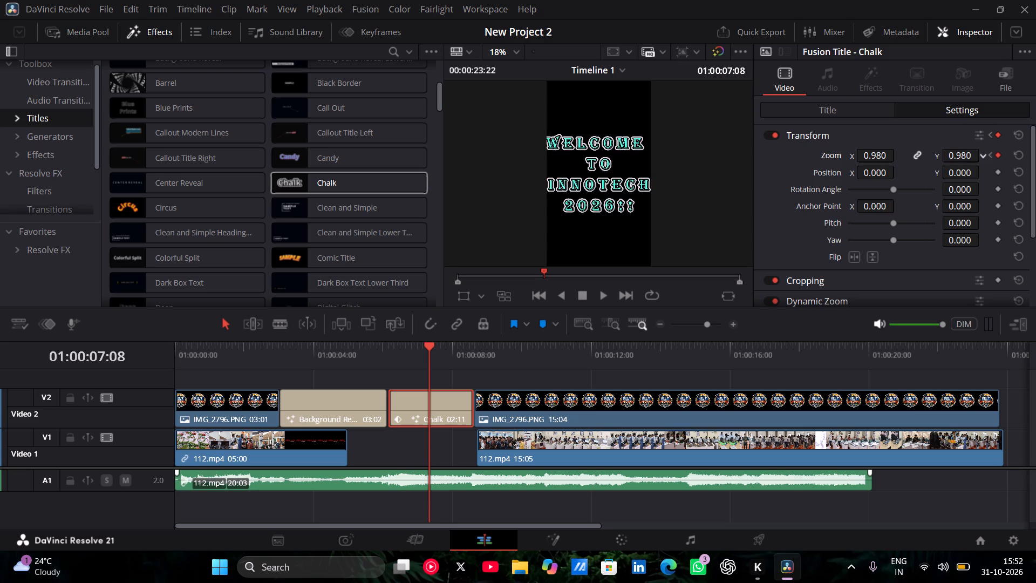
Step through the Chalk title's zoom keyframes and play back its zoom animation several times to check it.
left_click(993, 154)
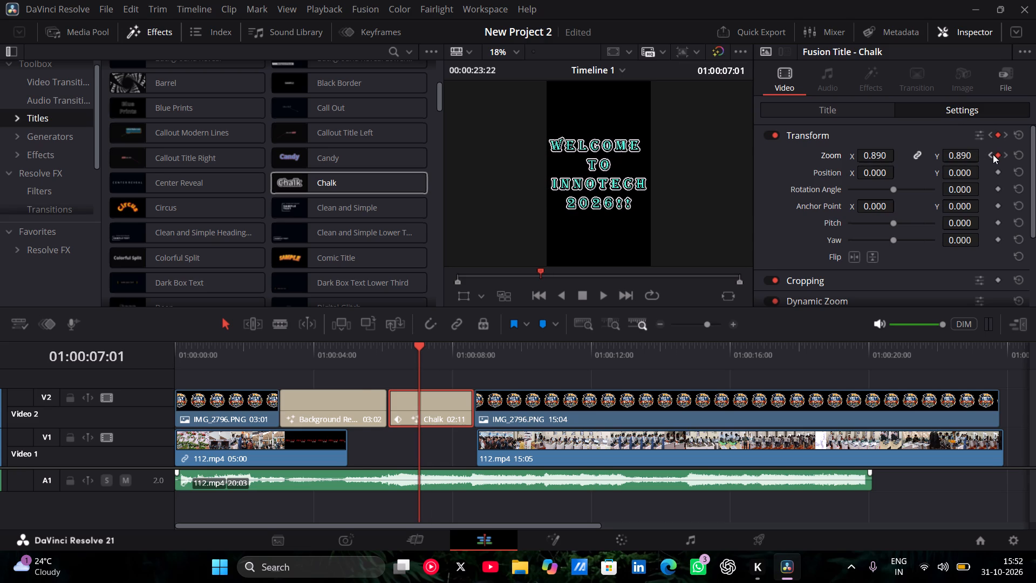
left_click(993, 154)
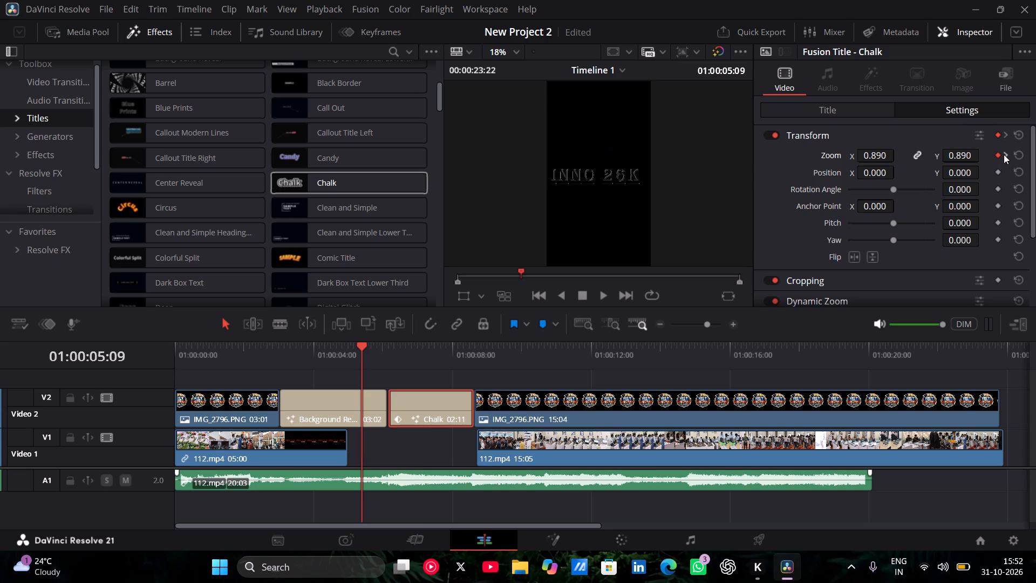
left_click(1004, 154)
left_click(992, 155)
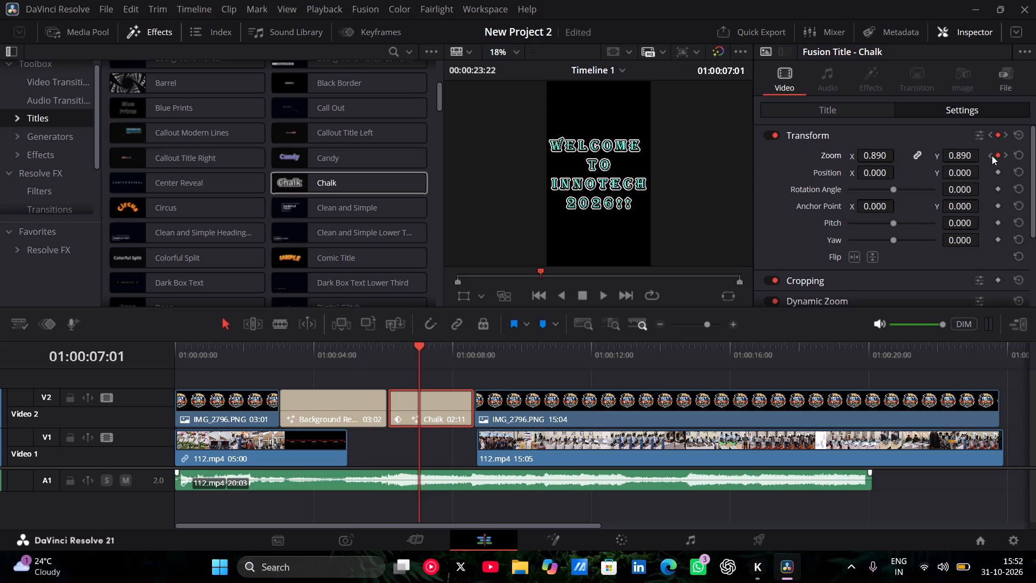
key("space")
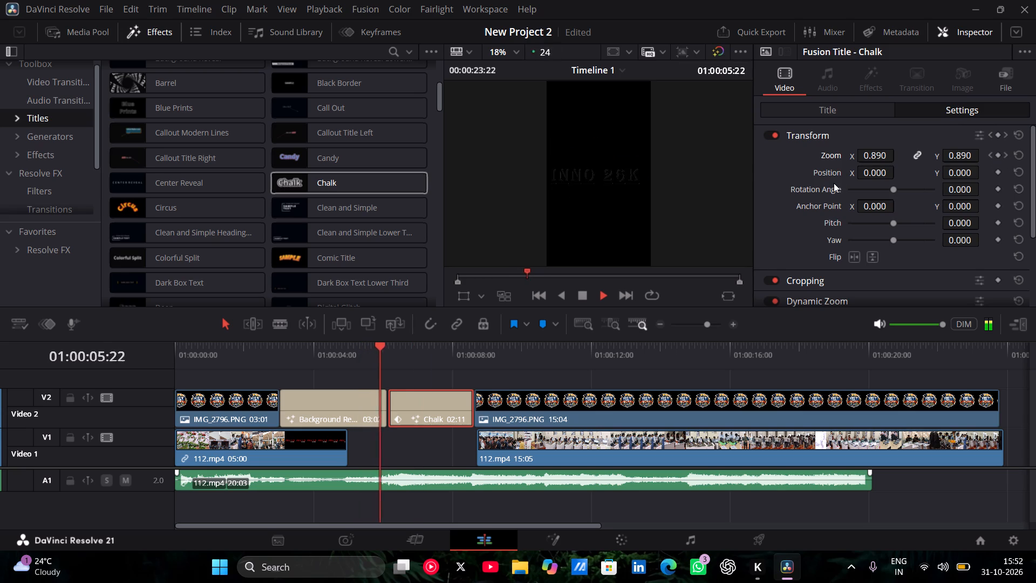
key("space")
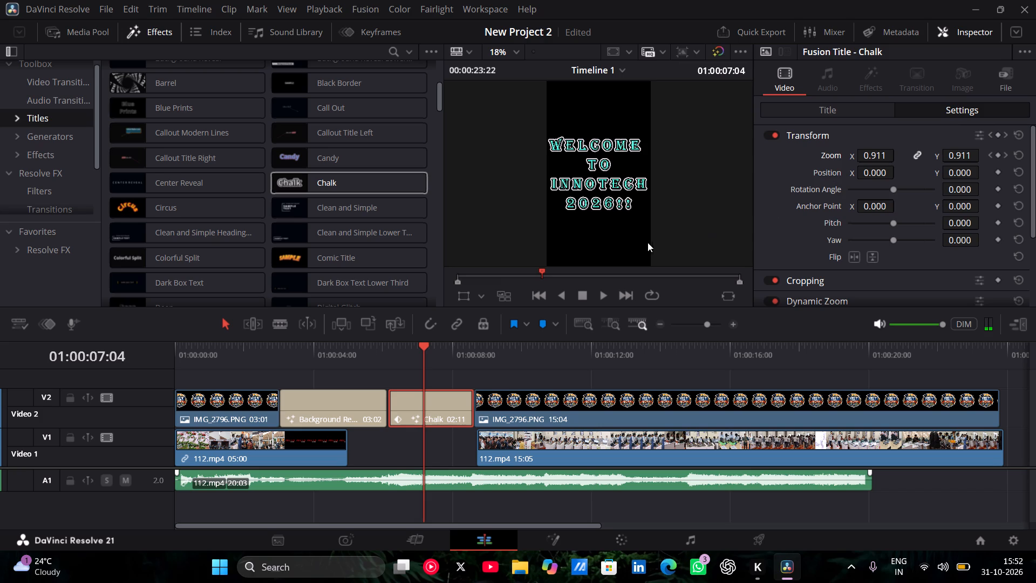
left_click(386, 345)
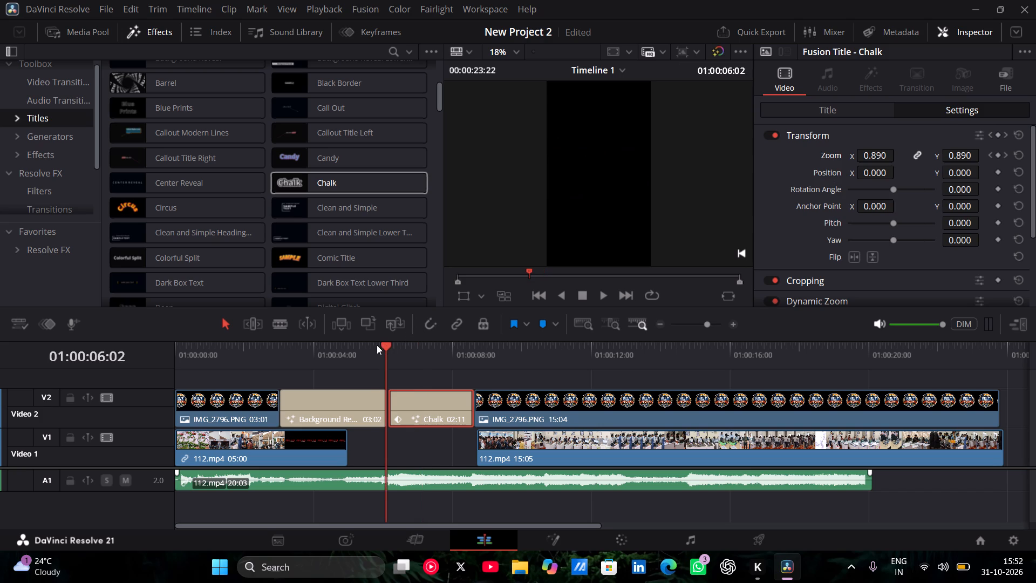
left_click(369, 345)
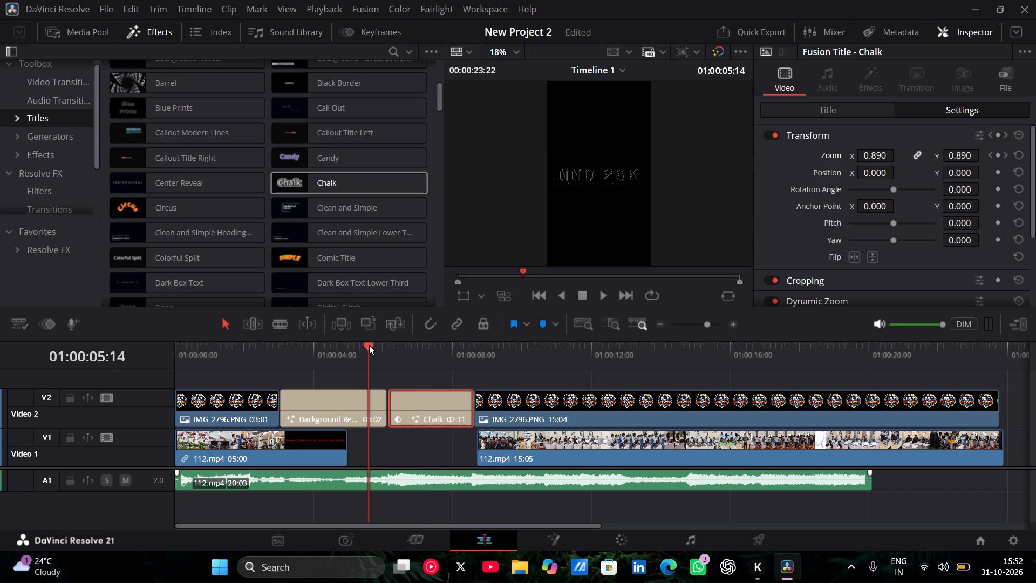
key("space")
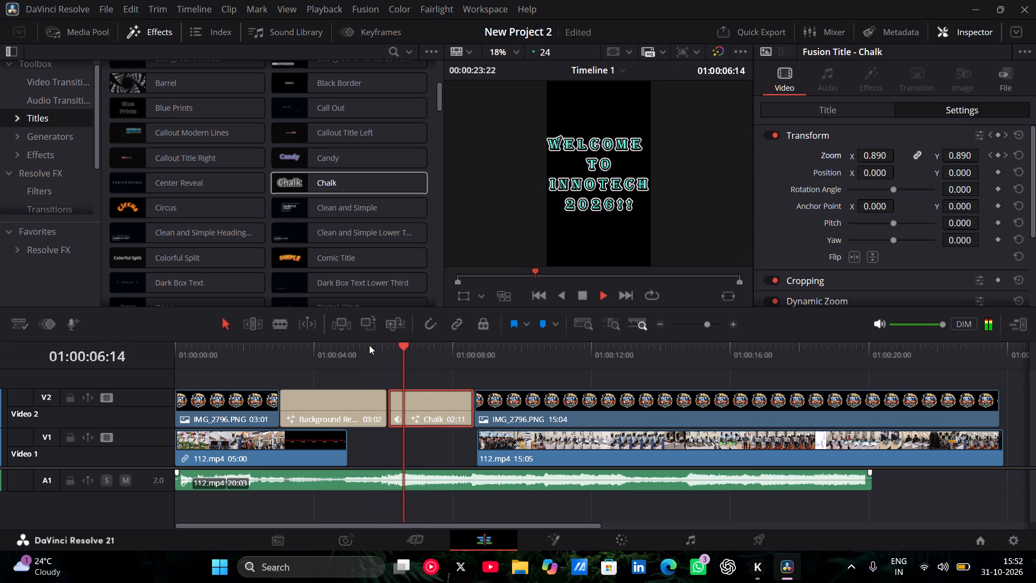
key("space")
key("space")
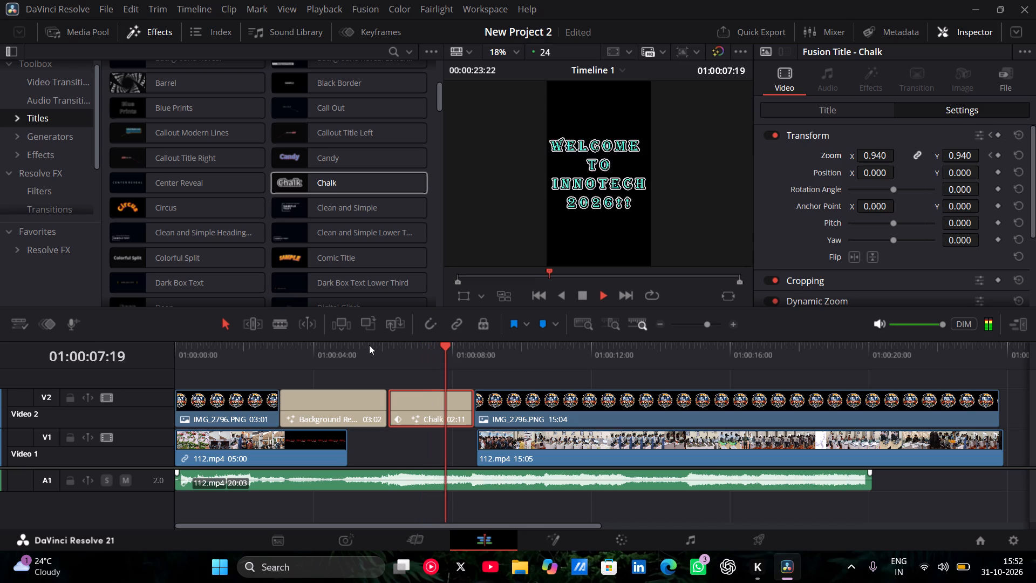
key("space")
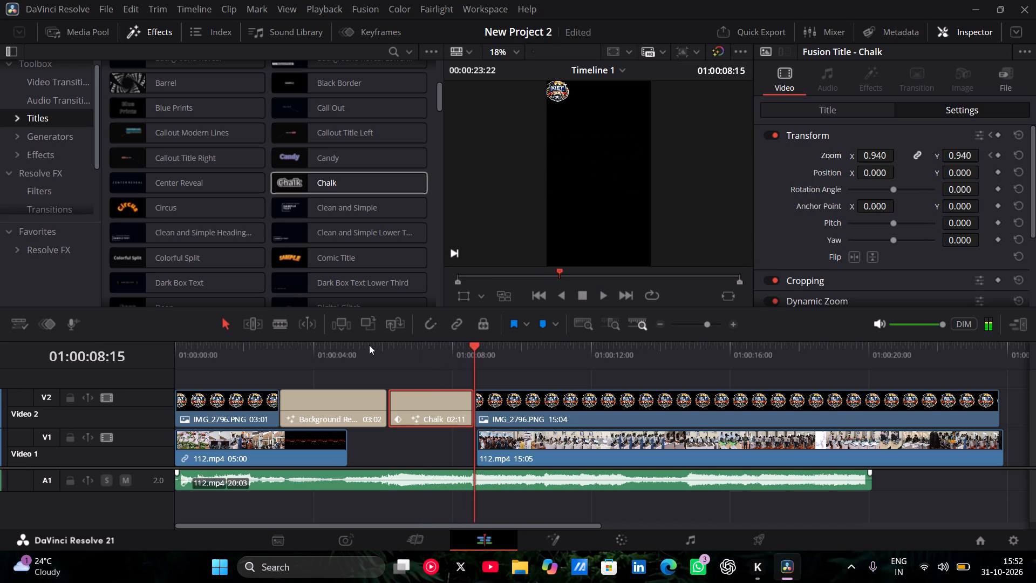
left_click(373, 348)
key("space")
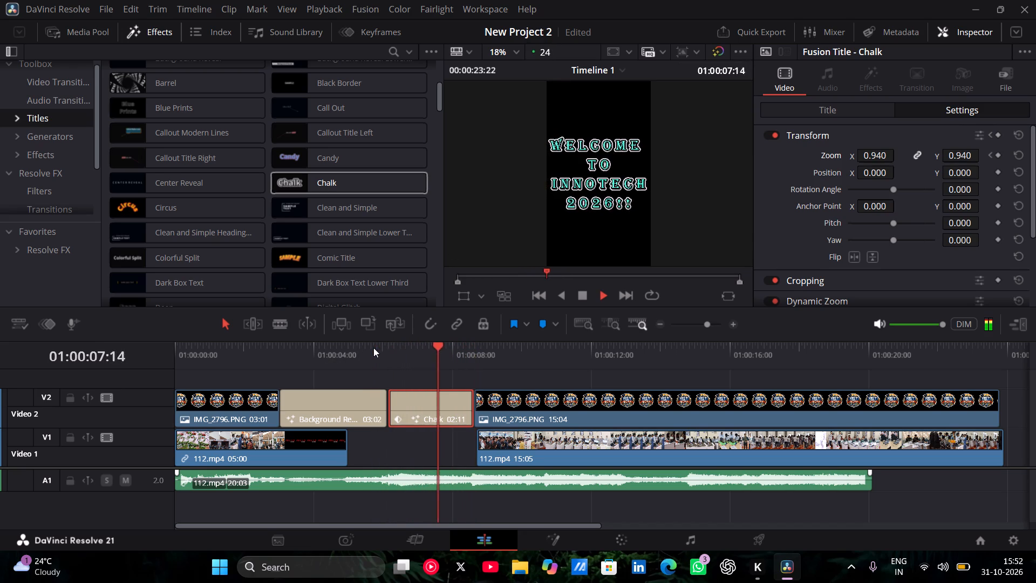
Play back through the Chalk title, stop at 01:00:08:01 and add a zoom keyframe there.
left_click(364, 343)
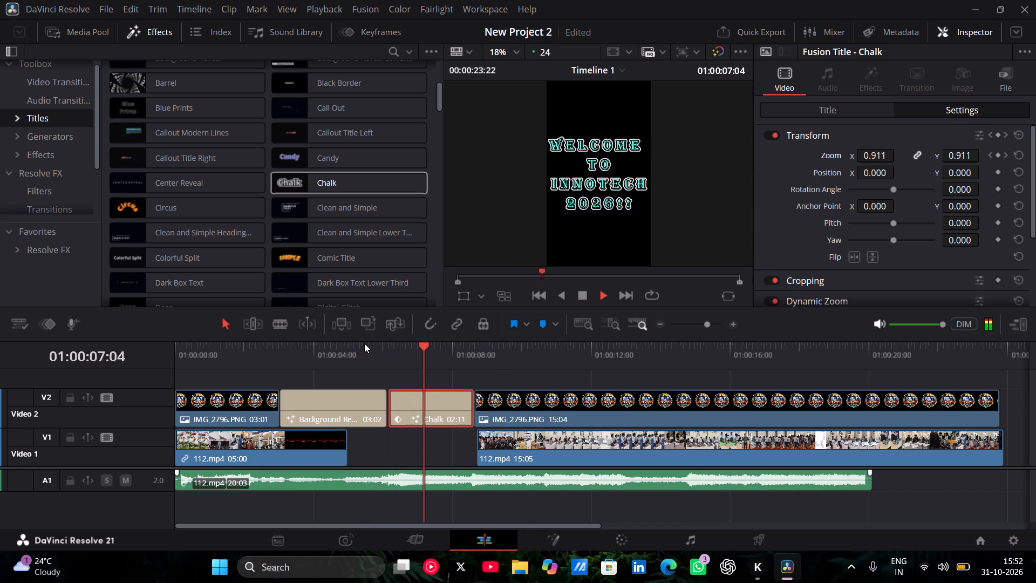
key("space")
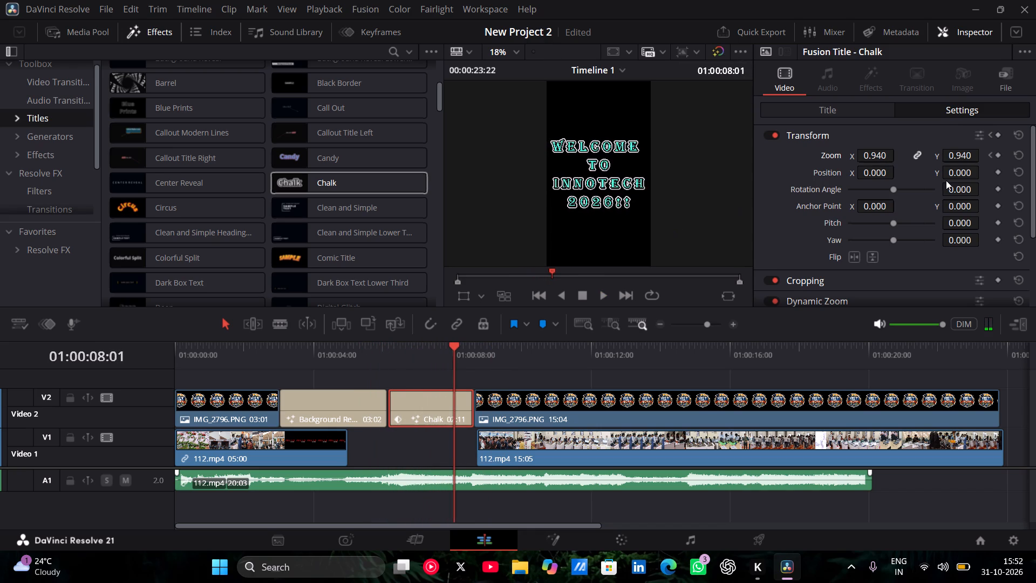
left_click(999, 158)
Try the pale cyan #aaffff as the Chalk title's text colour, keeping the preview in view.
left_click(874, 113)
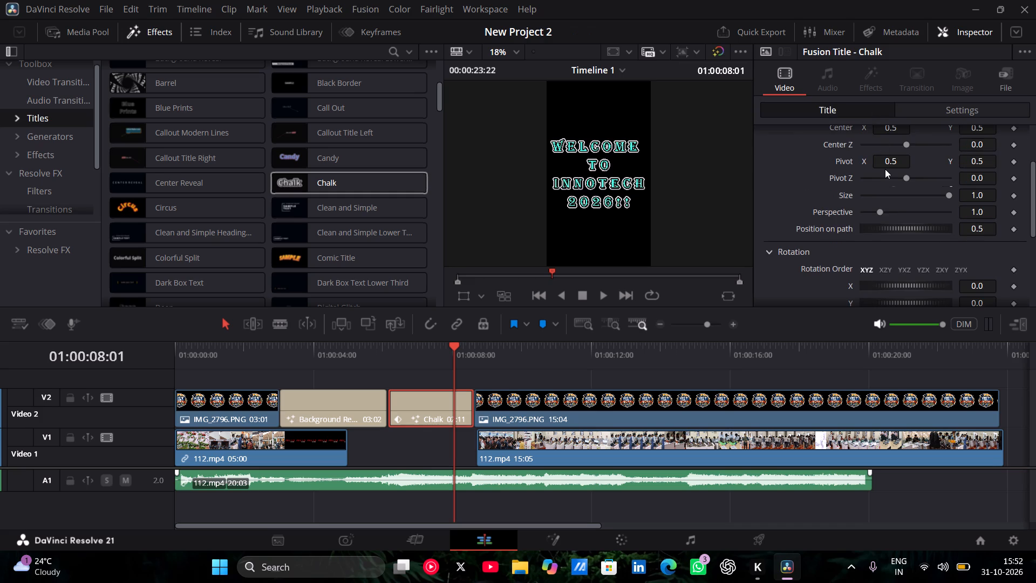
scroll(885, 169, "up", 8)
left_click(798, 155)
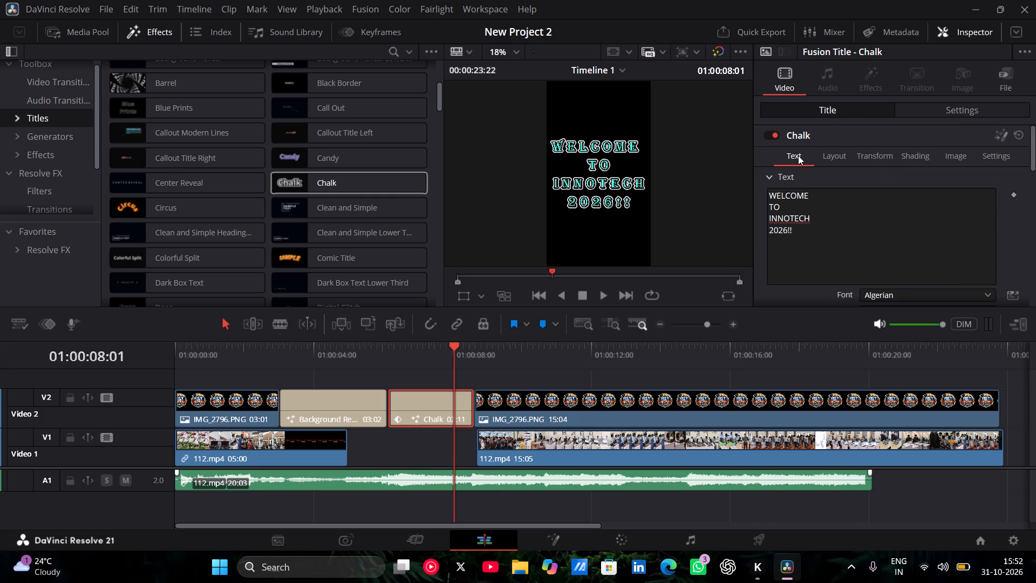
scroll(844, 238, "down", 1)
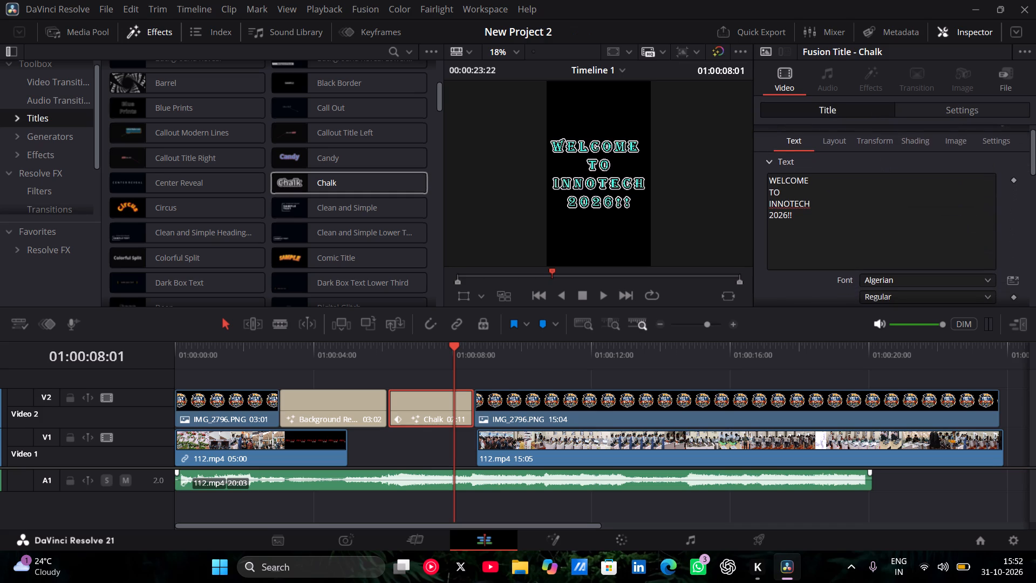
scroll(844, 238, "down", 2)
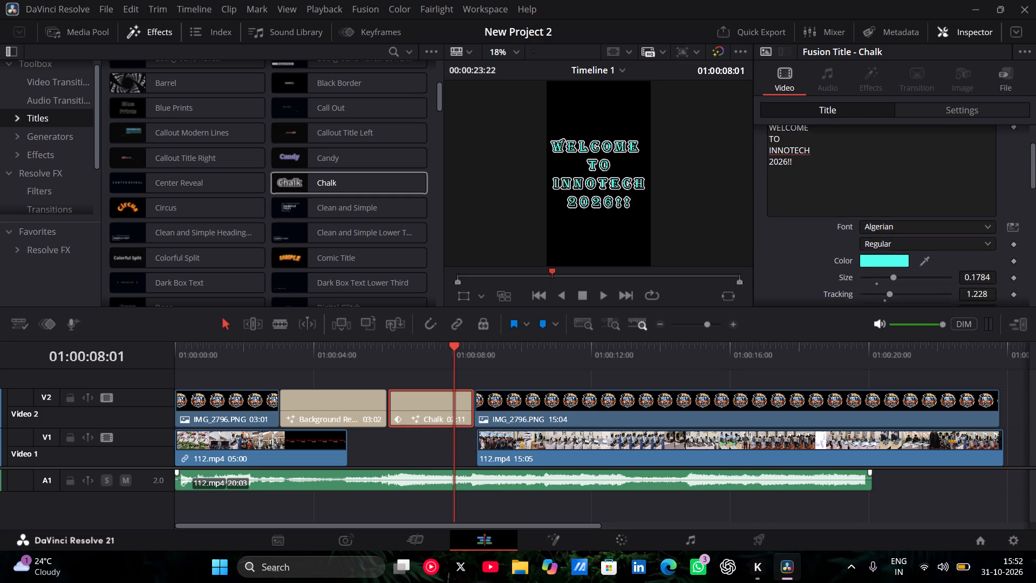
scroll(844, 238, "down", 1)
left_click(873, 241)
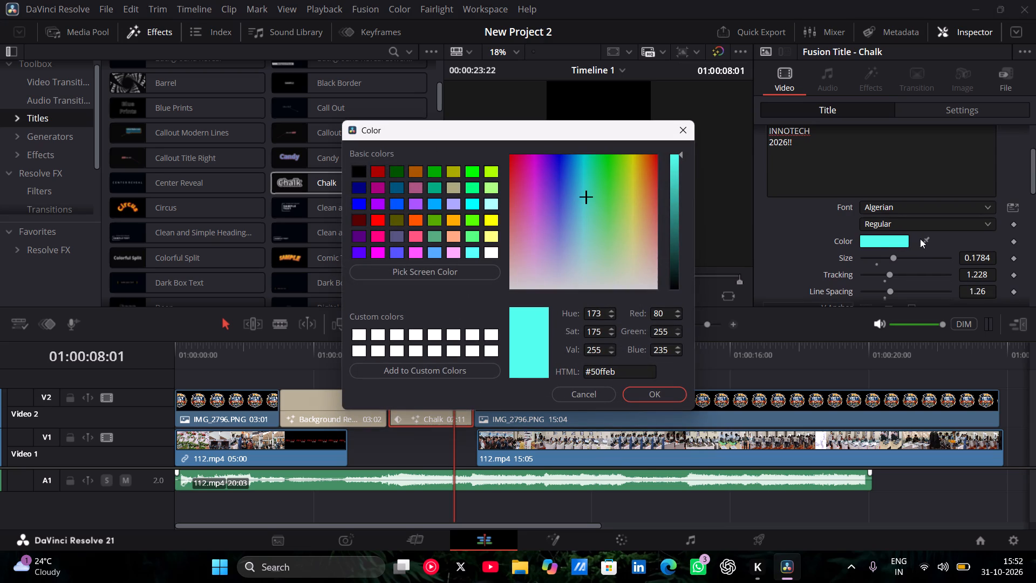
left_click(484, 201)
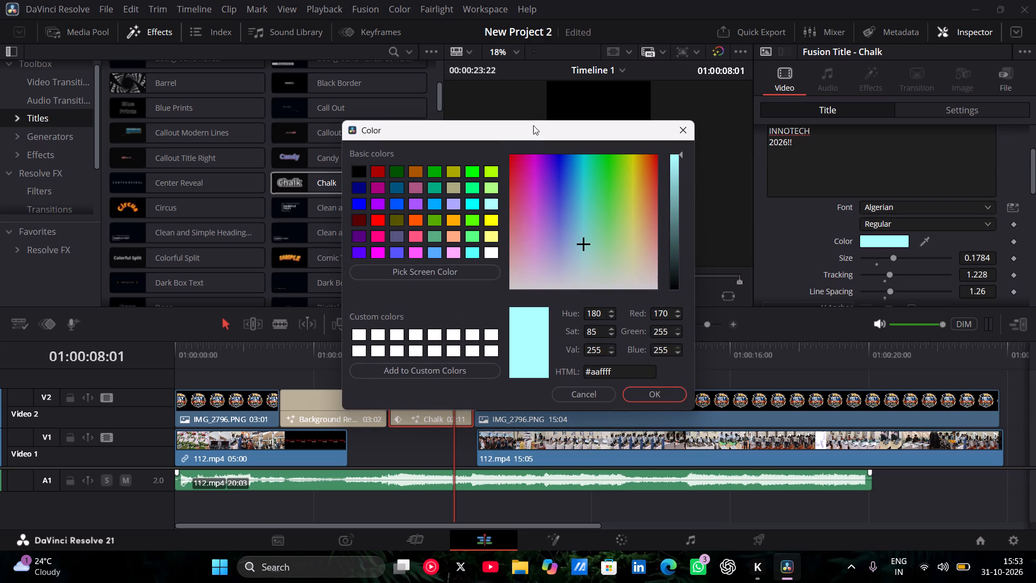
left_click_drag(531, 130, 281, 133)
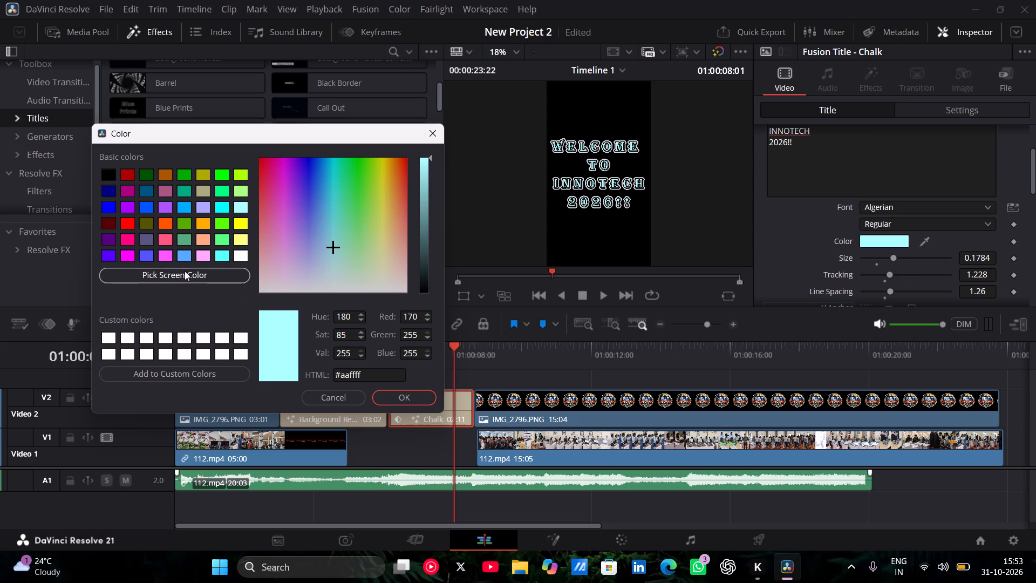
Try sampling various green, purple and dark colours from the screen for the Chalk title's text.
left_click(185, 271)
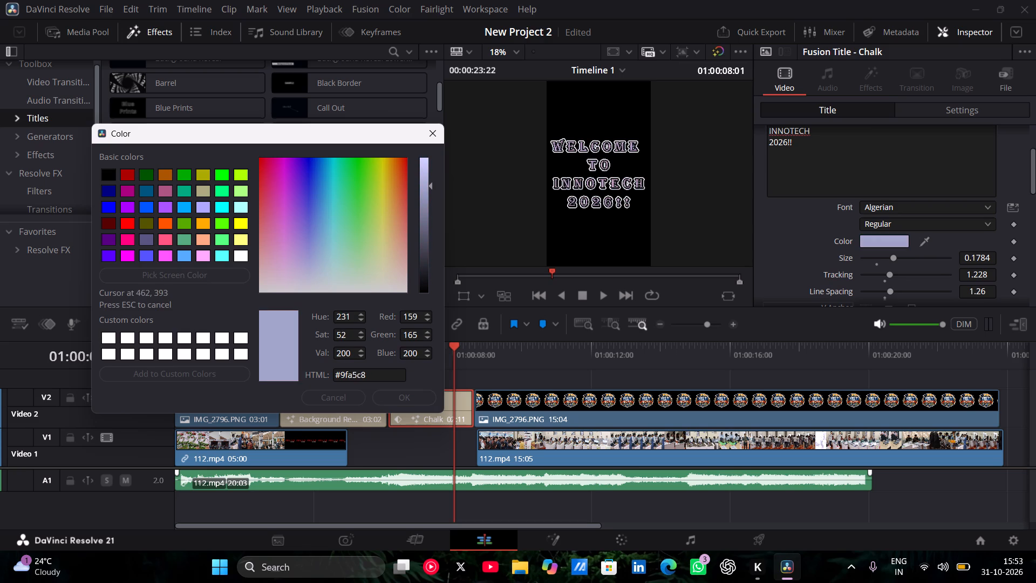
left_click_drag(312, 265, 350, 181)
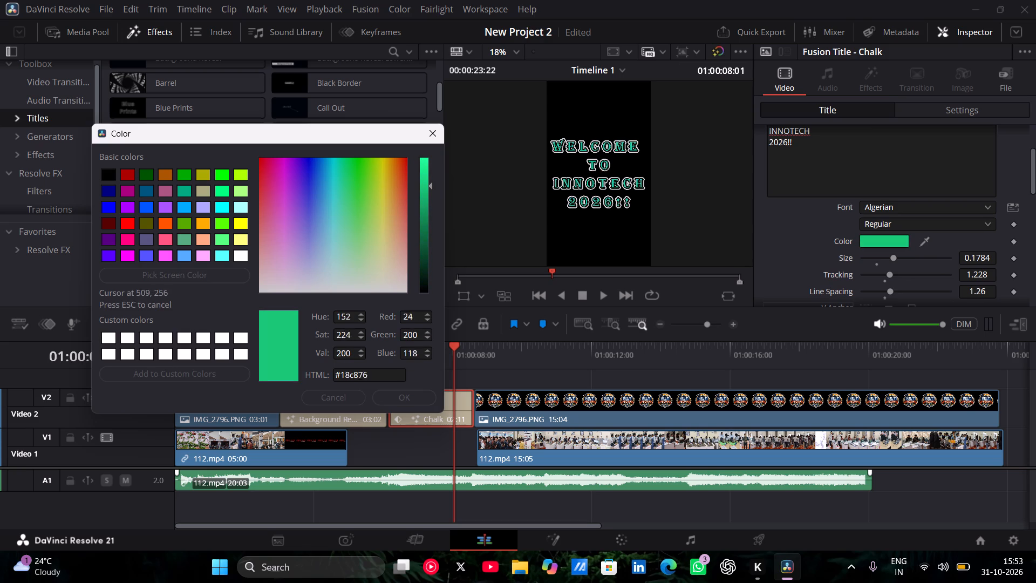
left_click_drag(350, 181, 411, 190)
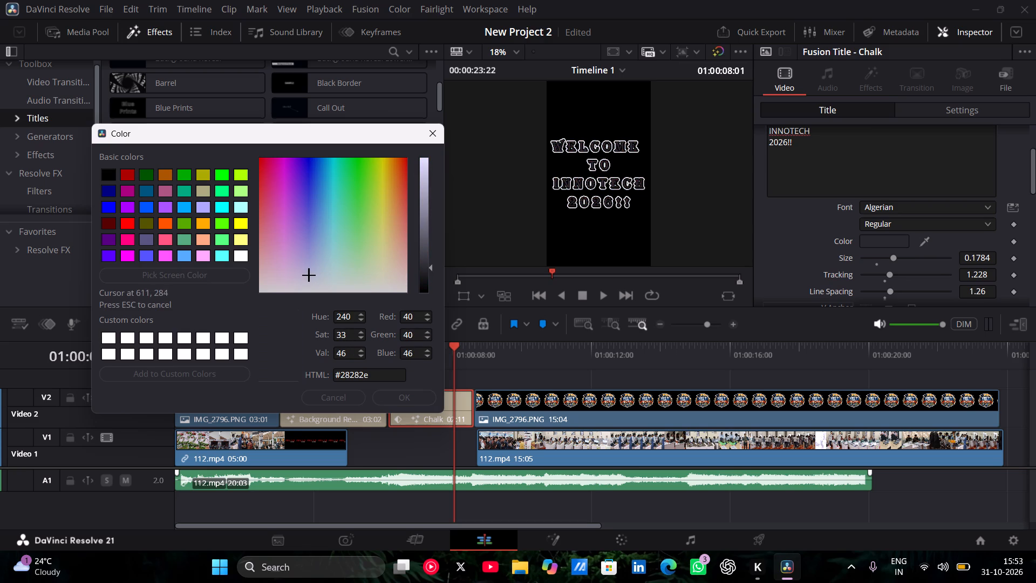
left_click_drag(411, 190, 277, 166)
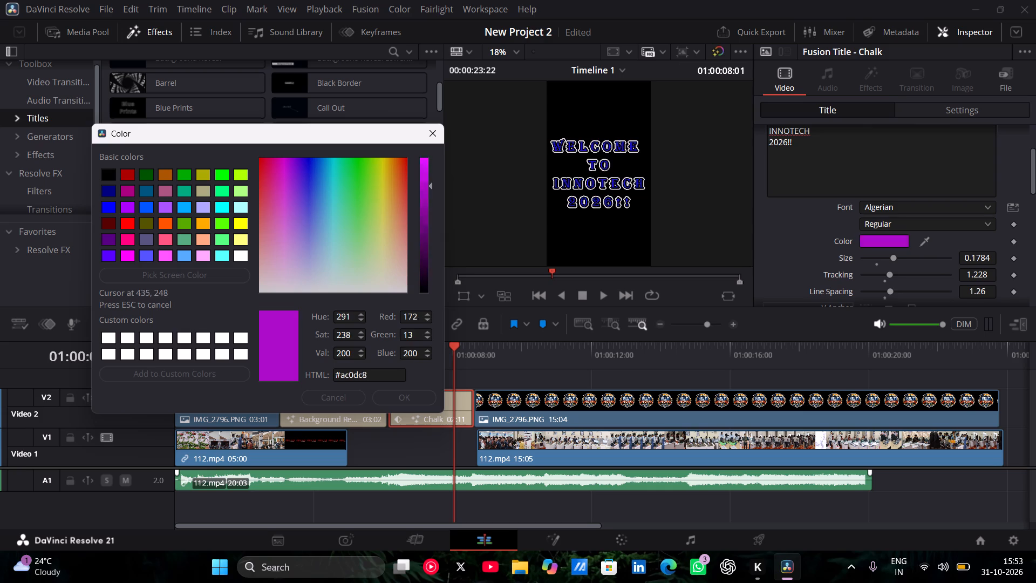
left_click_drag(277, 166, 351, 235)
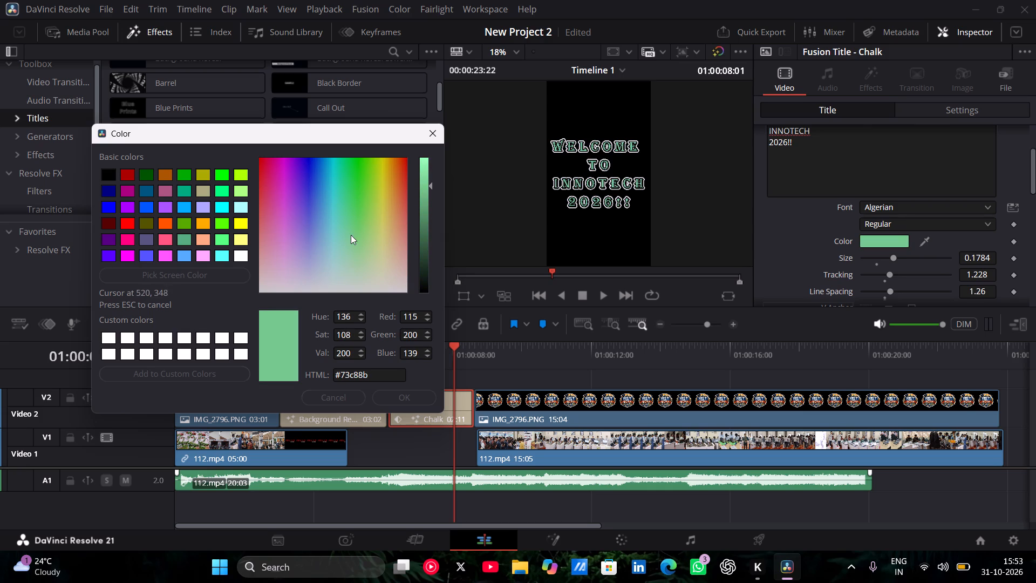
Compare yellow, pale yellow #ffff7f and orange #ffaa00 on the Chalk title's text and apply yellow #ffff00.
left_click(248, 219)
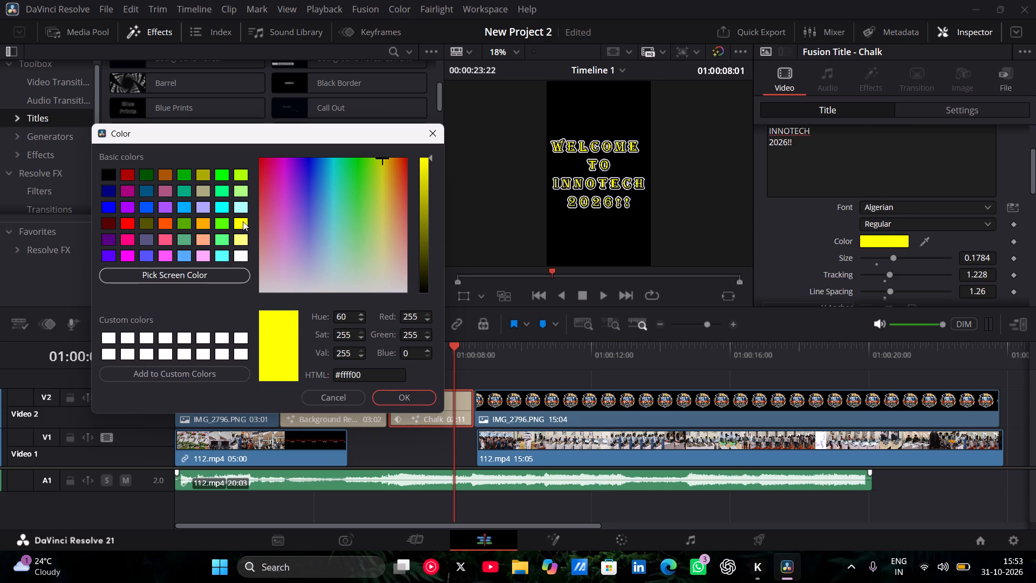
left_click(243, 221)
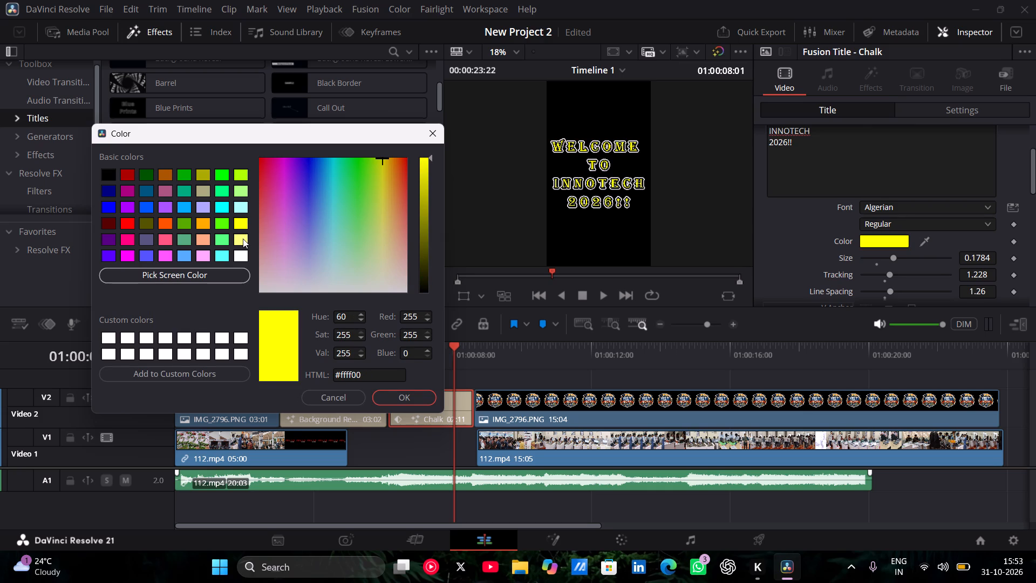
left_click(243, 239)
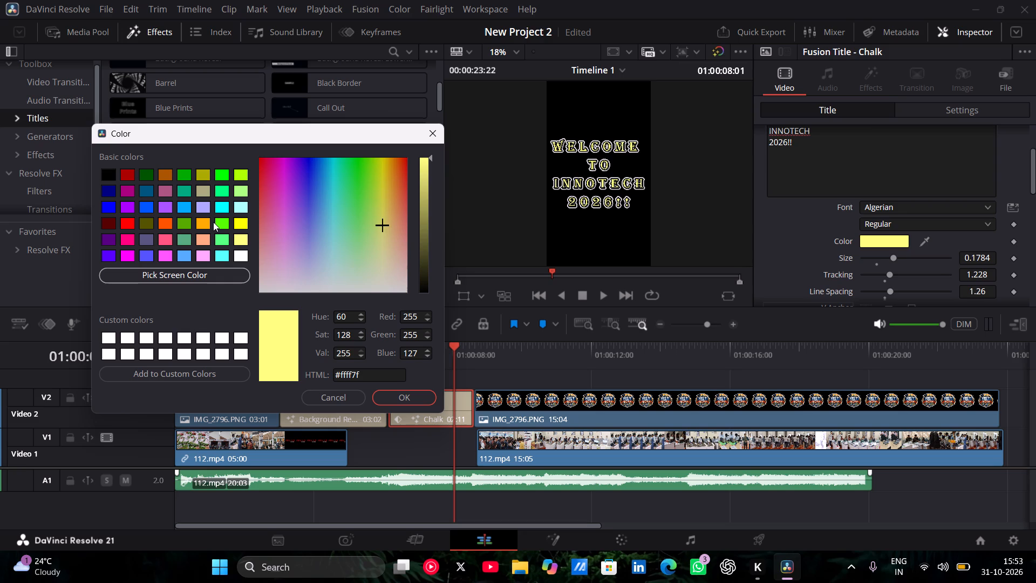
left_click(207, 221)
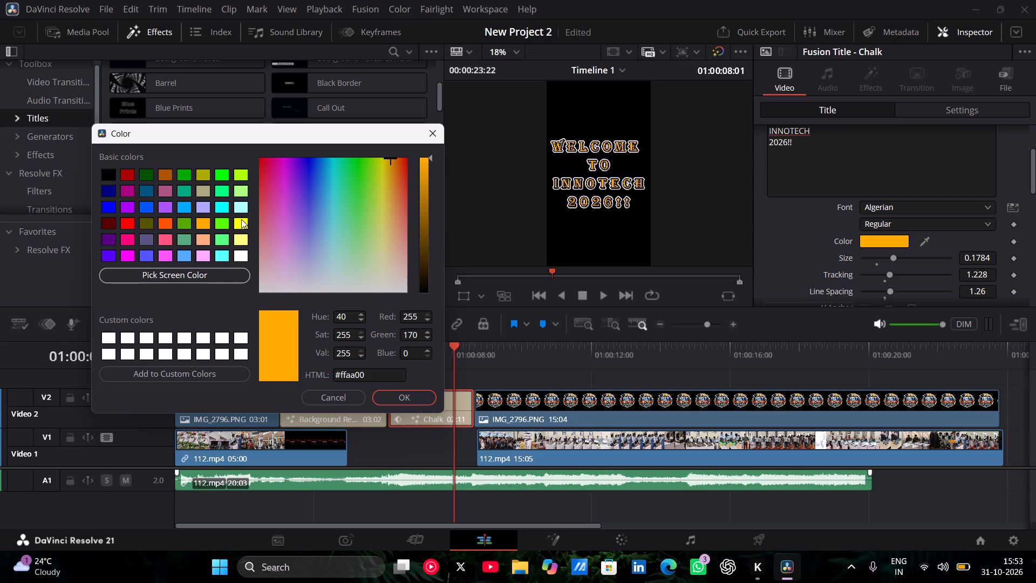
left_click(241, 219)
left_click(406, 401)
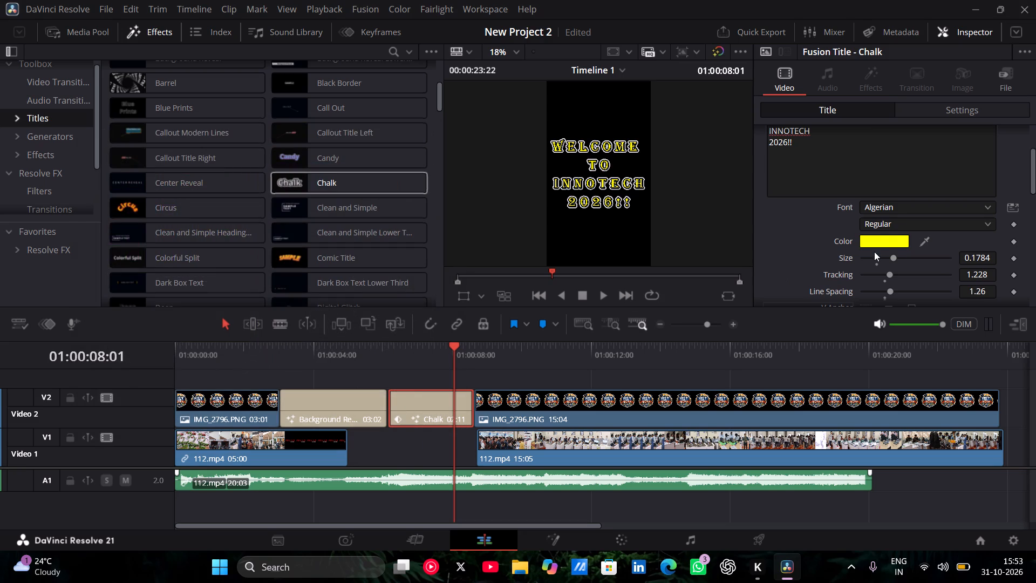
Check the available Algerian font styles and add a keyframe for the Chalk title's Regular style at 01:00:08:01.
left_click(895, 221)
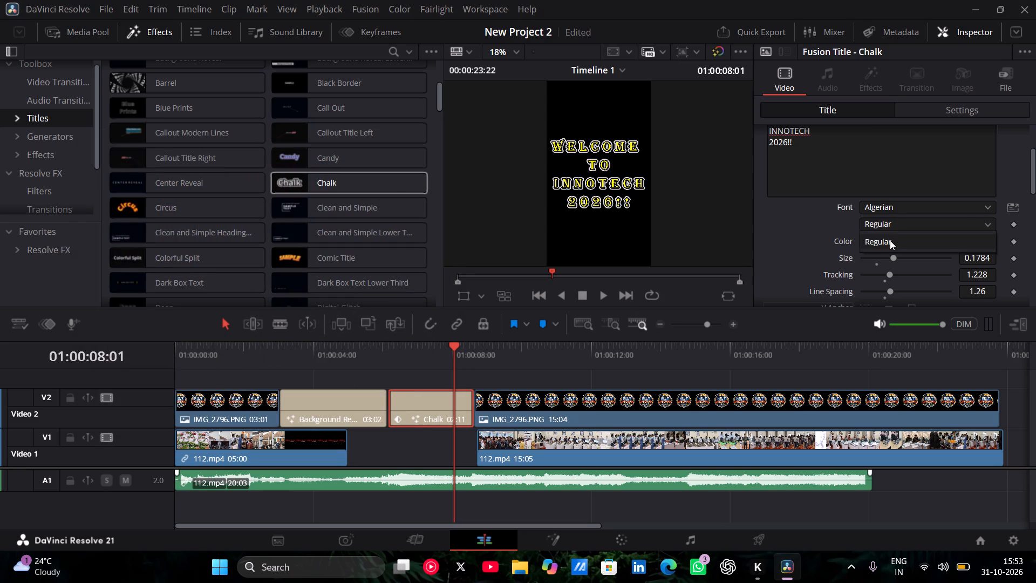
left_click(1013, 222)
left_click(989, 223)
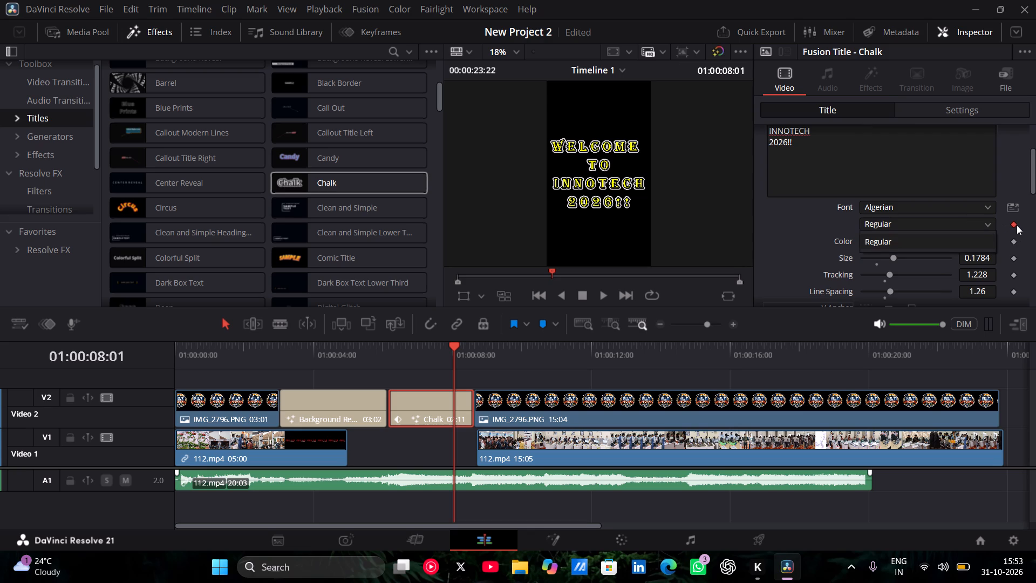
left_click(1015, 225)
left_click(1015, 225)
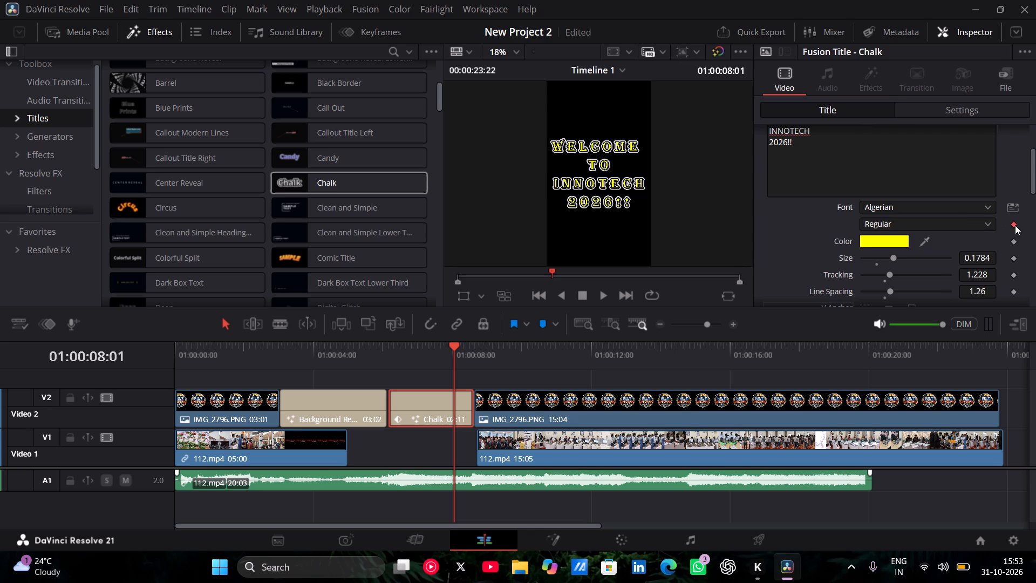
left_click(1015, 225)
left_click(1015, 225)
Set the Chalk title's text size to about 0.189 and open its Layout settings.
left_click(876, 265)
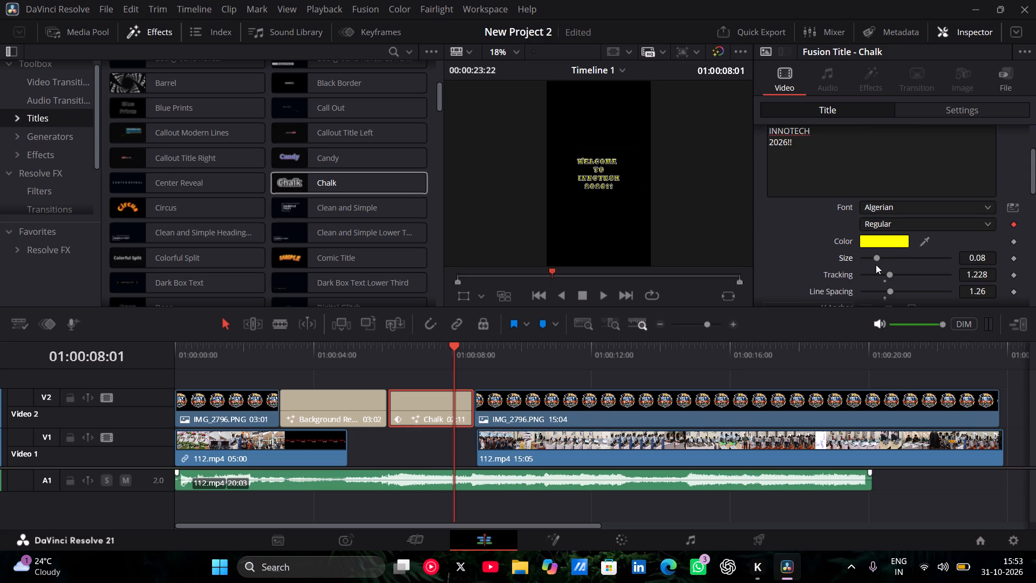
left_click(876, 254)
left_click_drag(876, 254, 893, 256)
left_click_drag(893, 256, 897, 254)
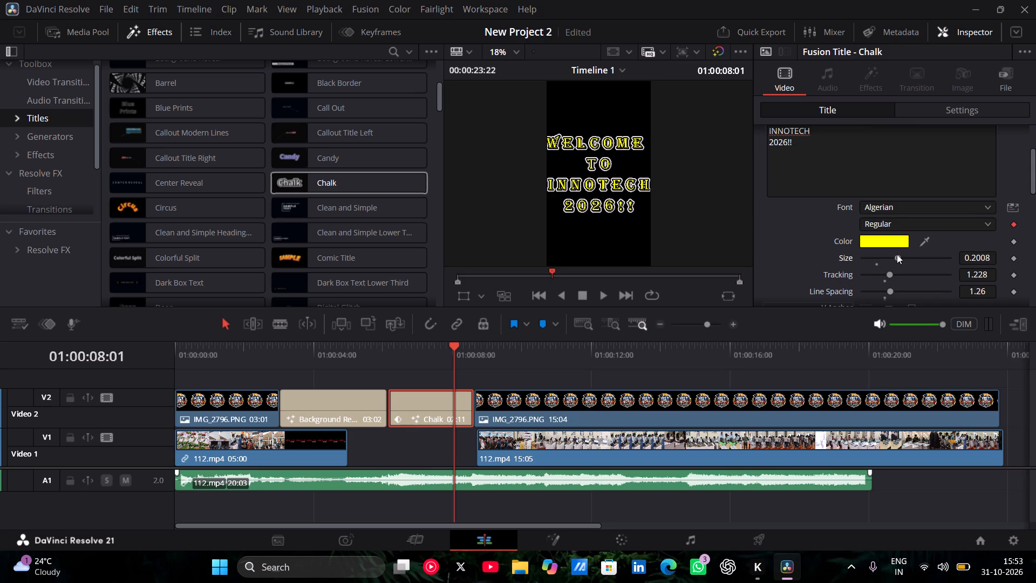
left_click_drag(897, 254, 895, 254)
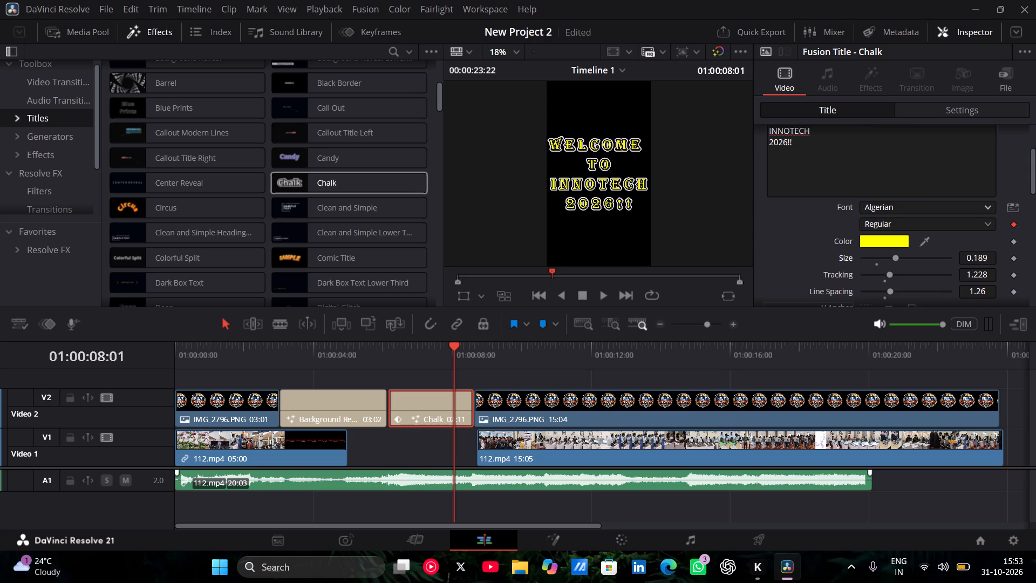
scroll(843, 149, "up", 1)
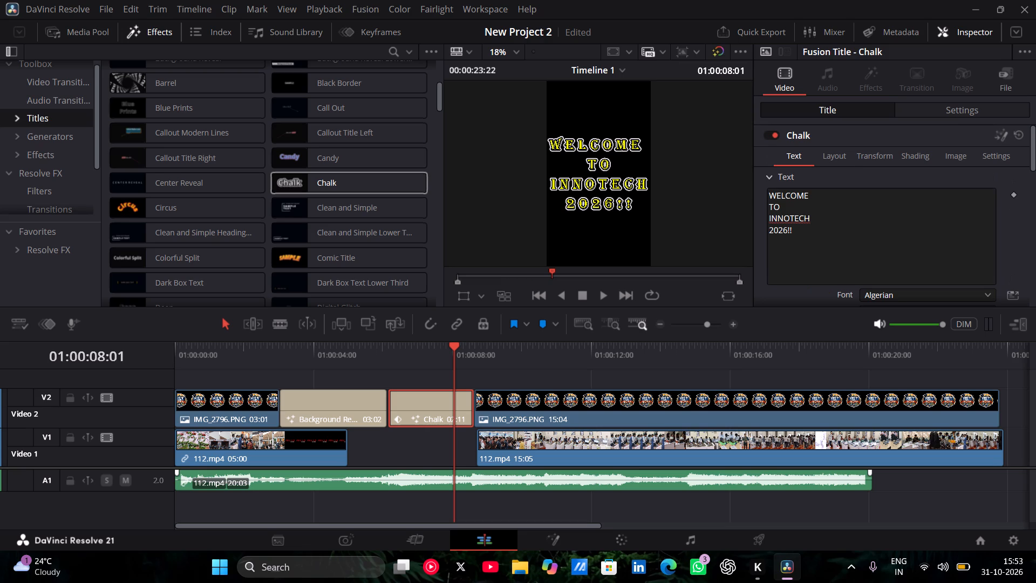
left_click(837, 154)
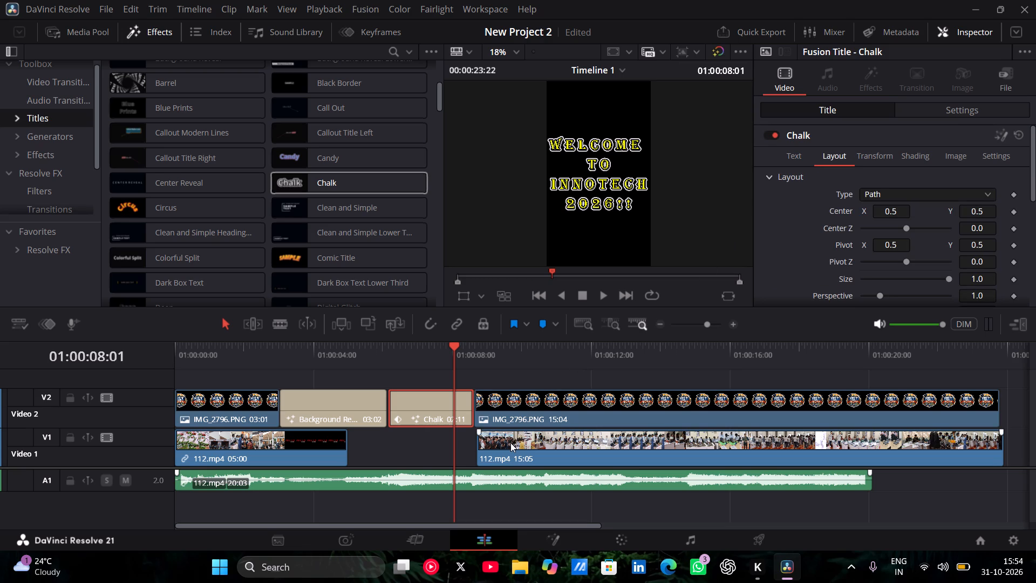
Move the second 112.mp4 clip about one second later on Video 1 and play the timeline from 01:00:05:08.
left_click_drag(510, 443, 547, 440)
left_click(360, 352)
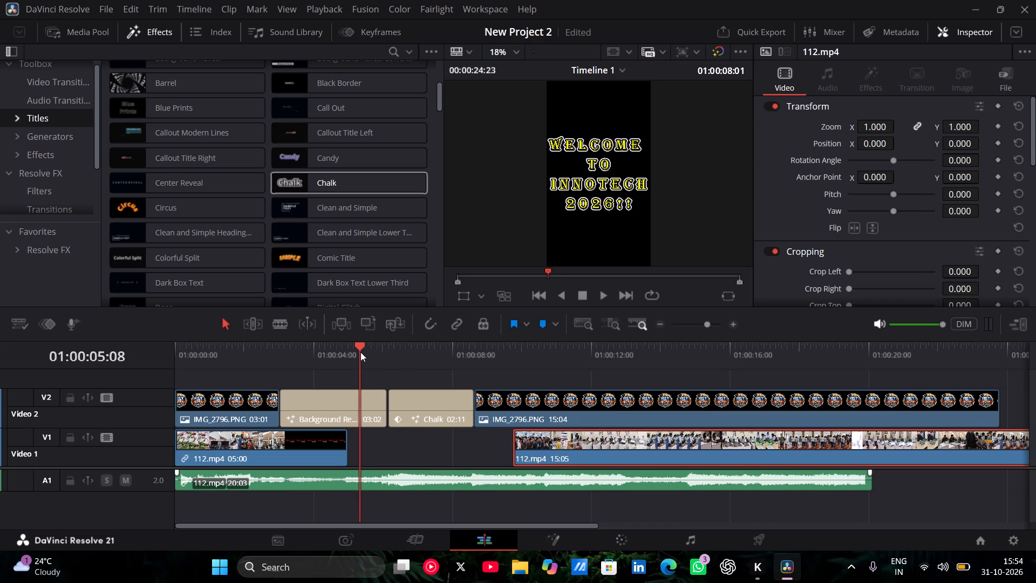
key("space")
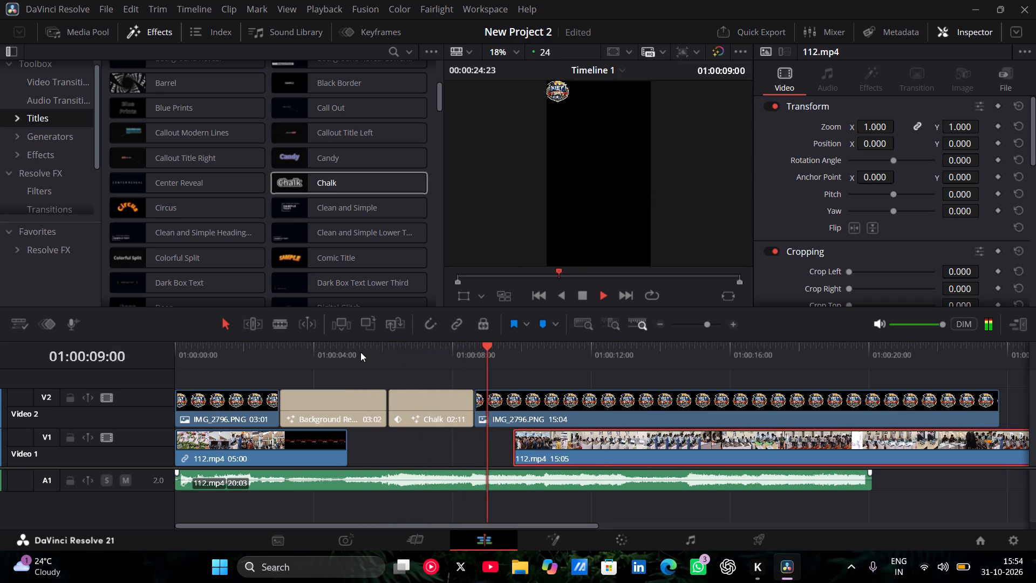
key("space")
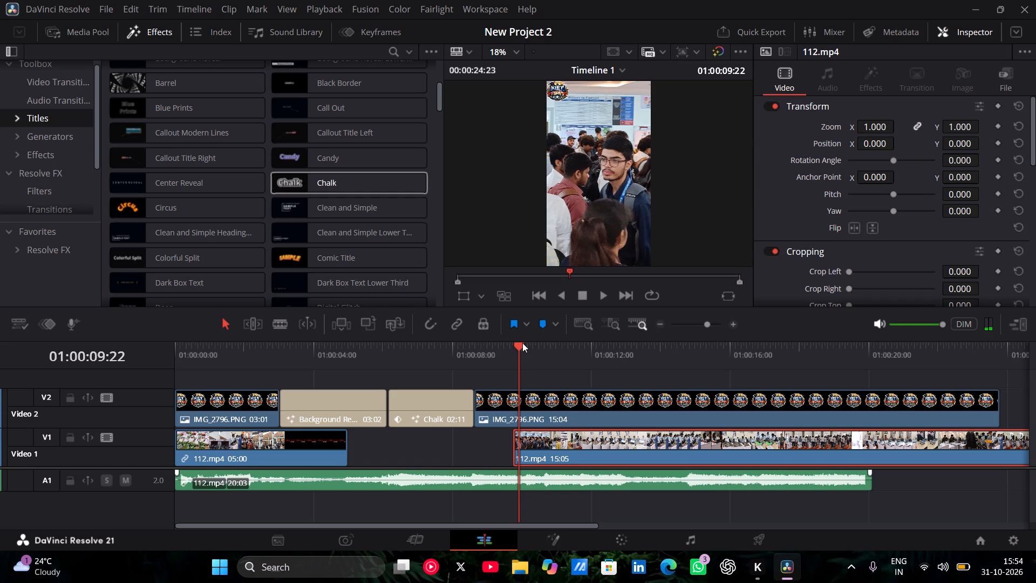
Find where the second 112.mp4 clip starts and split the IMG_2796.PNG clip above it at about 01:00:09:13.
left_click_drag(520, 343, 515, 344)
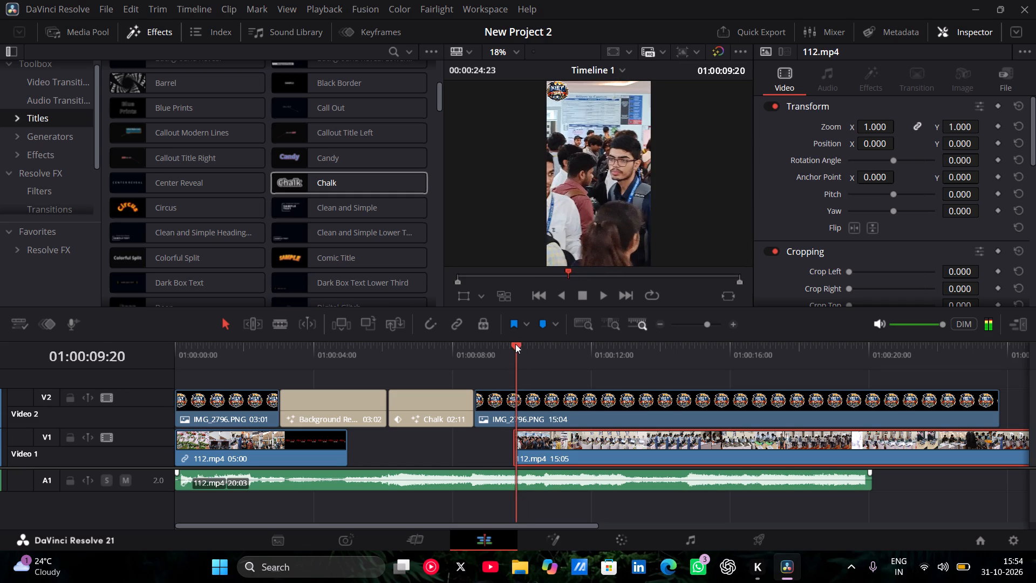
left_click_drag(515, 344, 514, 344)
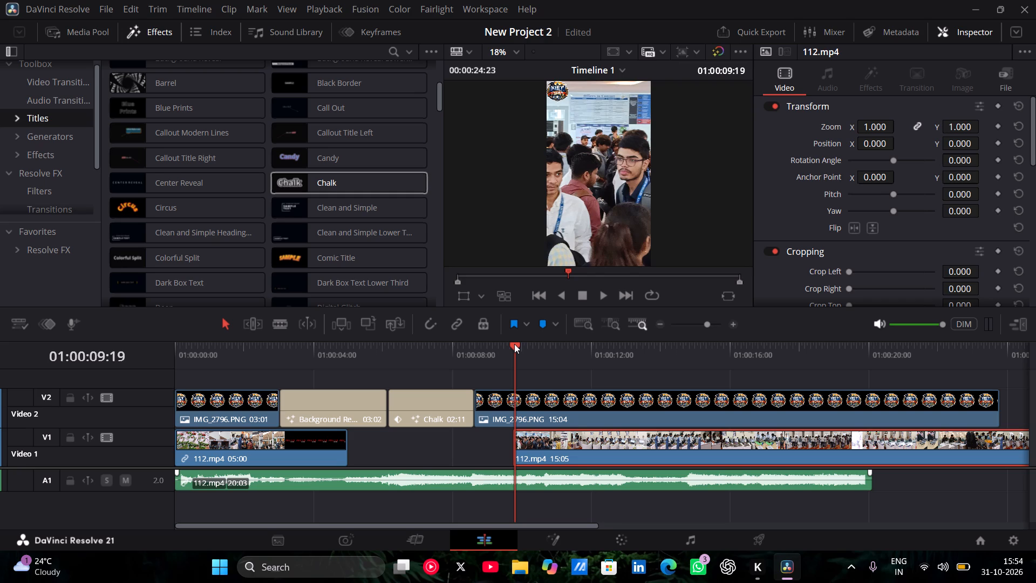
left_click(506, 344)
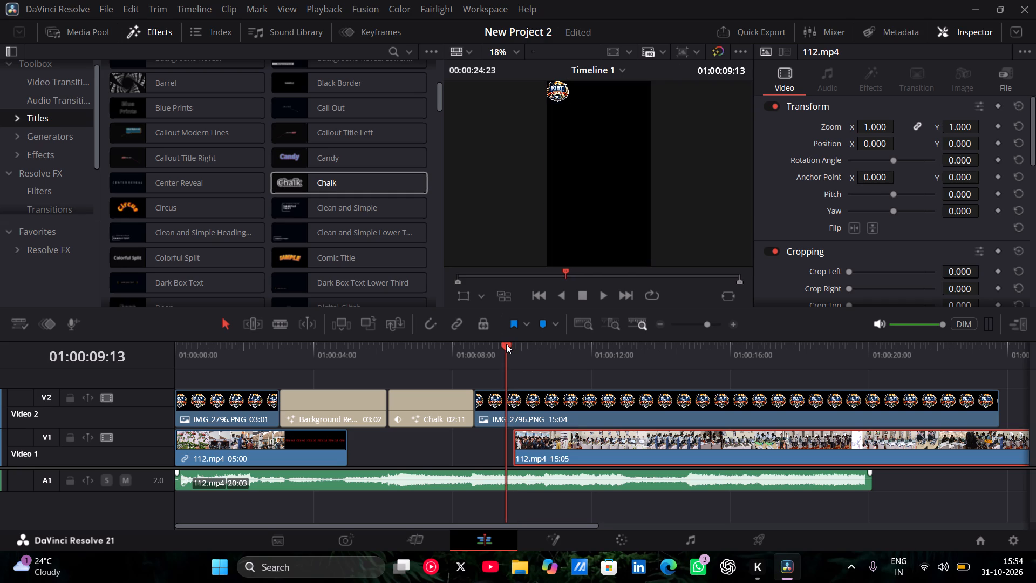
left_click(506, 343)
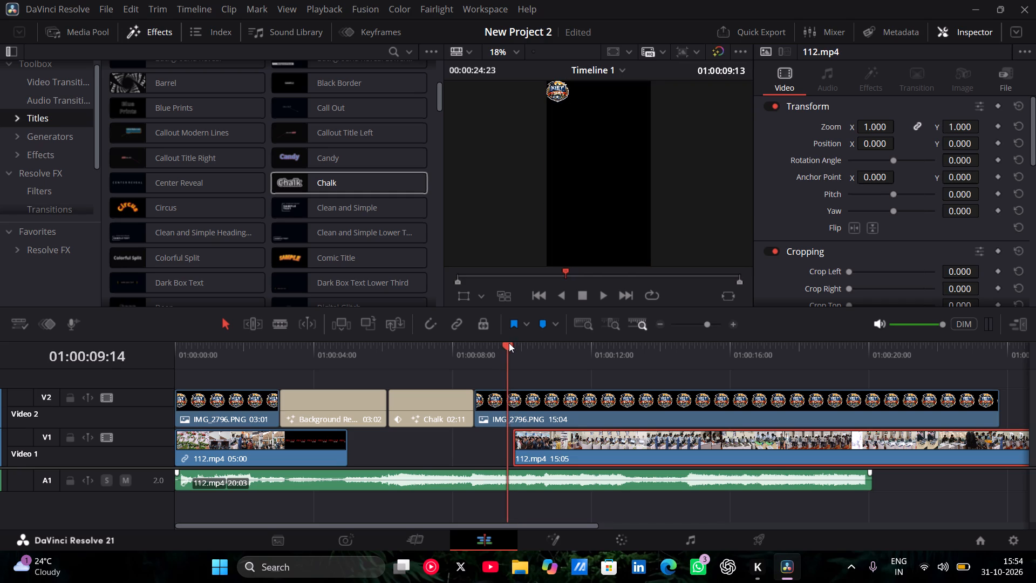
left_click(283, 324)
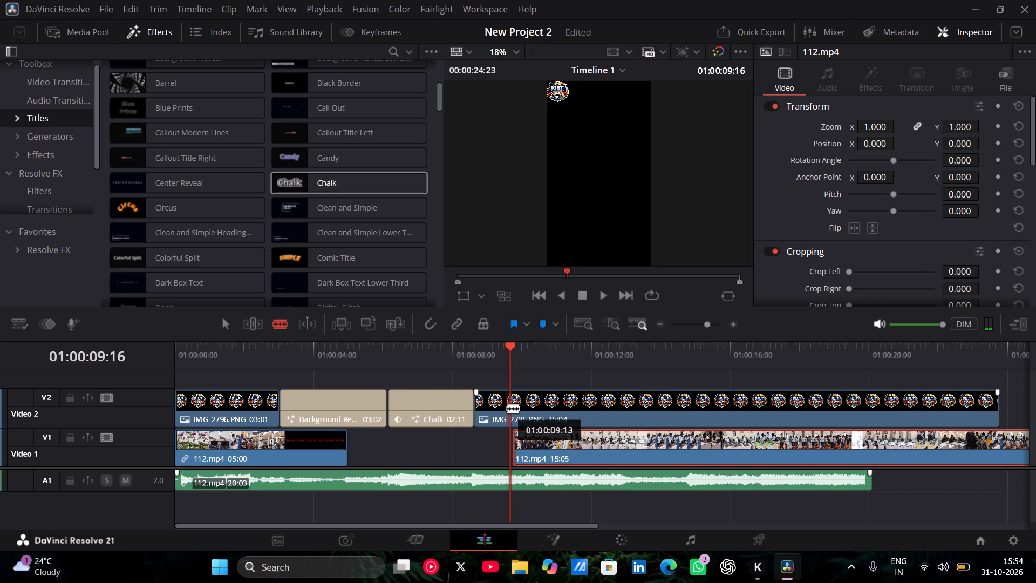
left_click(507, 408)
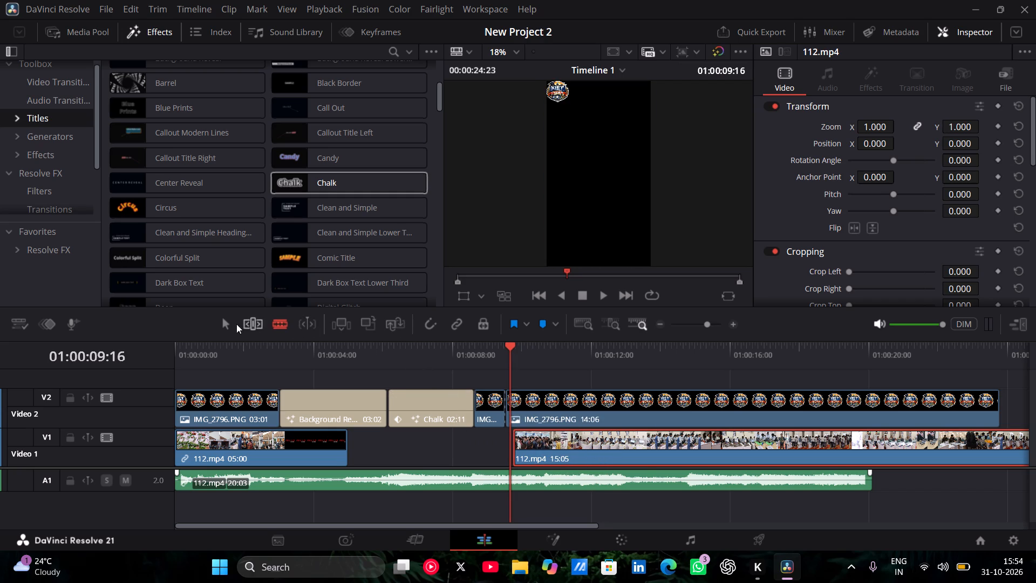
left_click(228, 321)
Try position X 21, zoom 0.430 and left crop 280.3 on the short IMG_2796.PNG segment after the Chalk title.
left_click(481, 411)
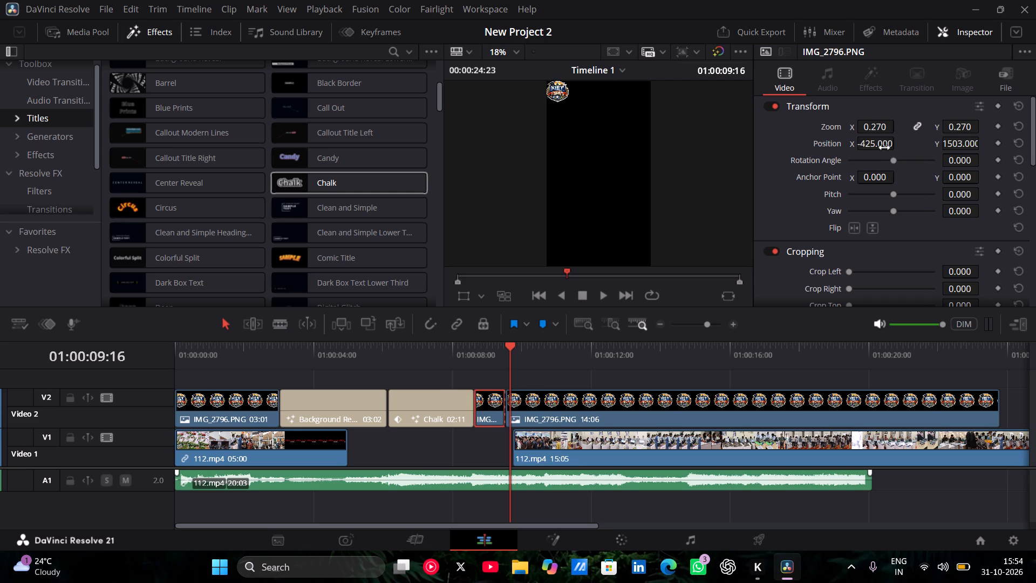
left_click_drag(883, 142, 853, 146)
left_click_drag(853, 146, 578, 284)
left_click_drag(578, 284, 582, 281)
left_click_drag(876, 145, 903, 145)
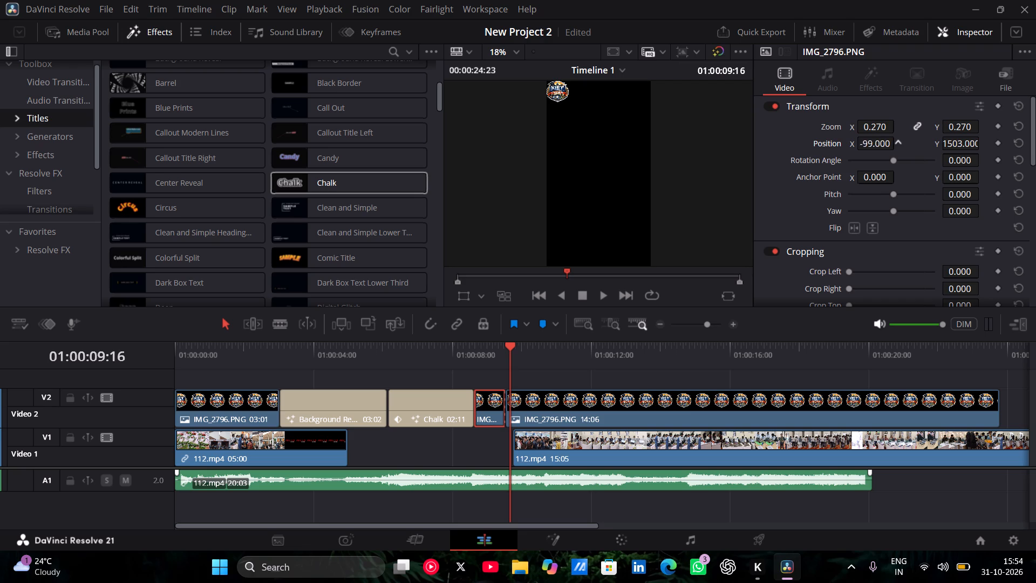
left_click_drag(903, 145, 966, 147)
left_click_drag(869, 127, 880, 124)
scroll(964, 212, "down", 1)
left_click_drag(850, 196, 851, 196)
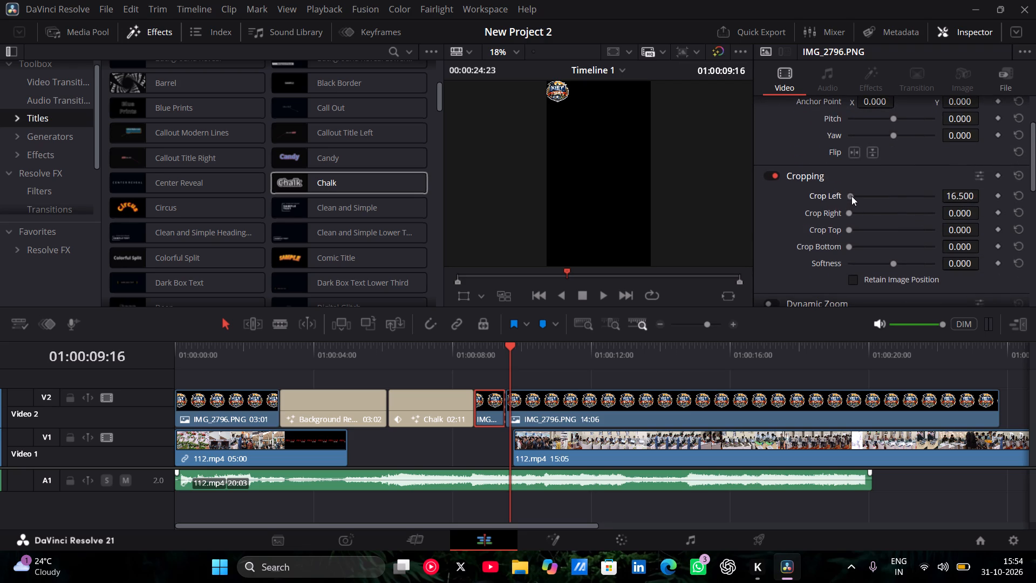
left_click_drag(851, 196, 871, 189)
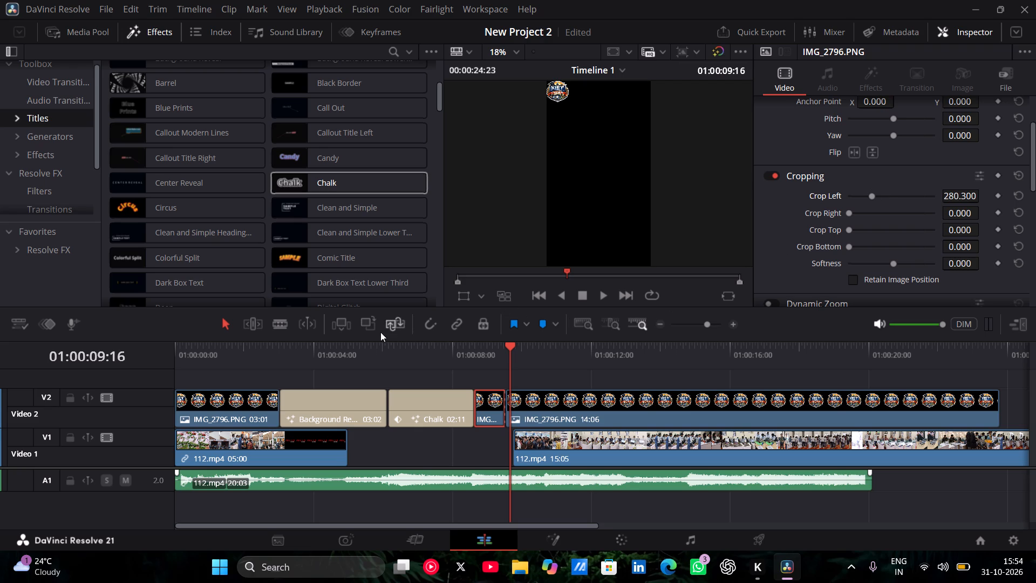
Delete the short IMG_2796.PNG segment and move the remaining logo clip to start together with the second 112.mp4 clip.
left_click(487, 413)
key("Delete")
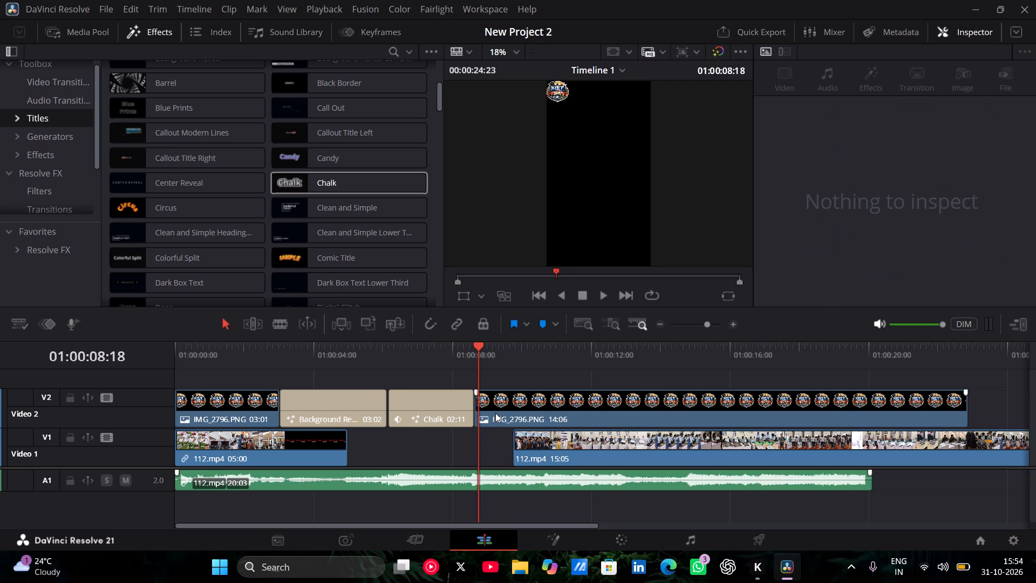
left_click_drag(495, 413, 537, 413)
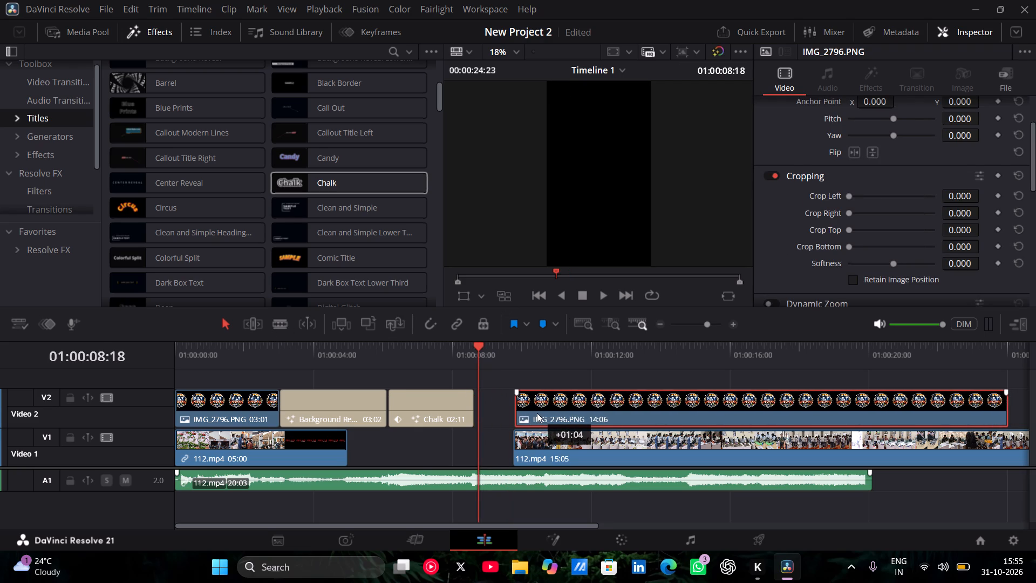
left_click_drag(537, 413, 536, 411)
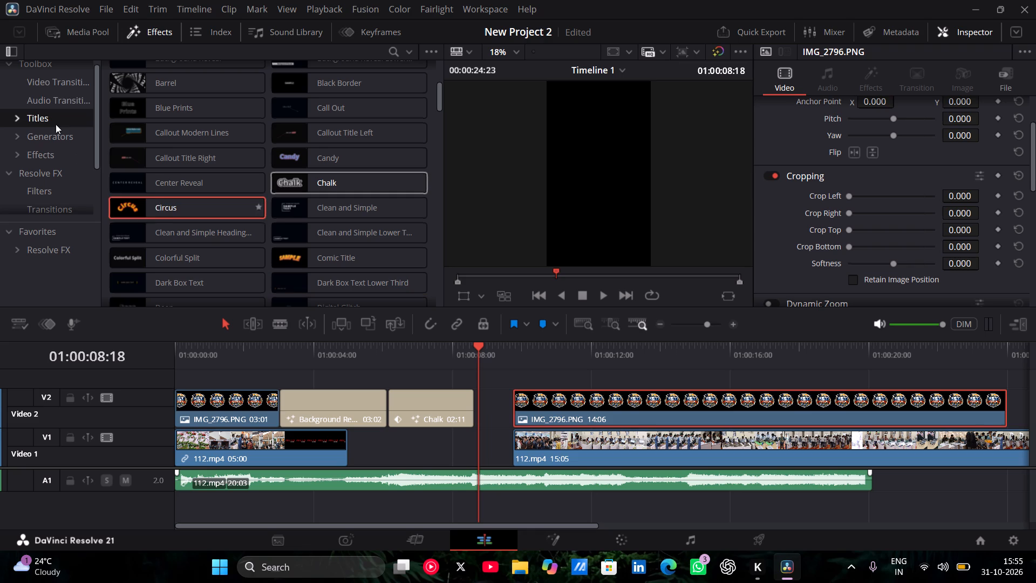
Add another IMG_2796.PNG from the project media to Video 2, starting directly at the end of the Chalk title.
left_click(84, 29)
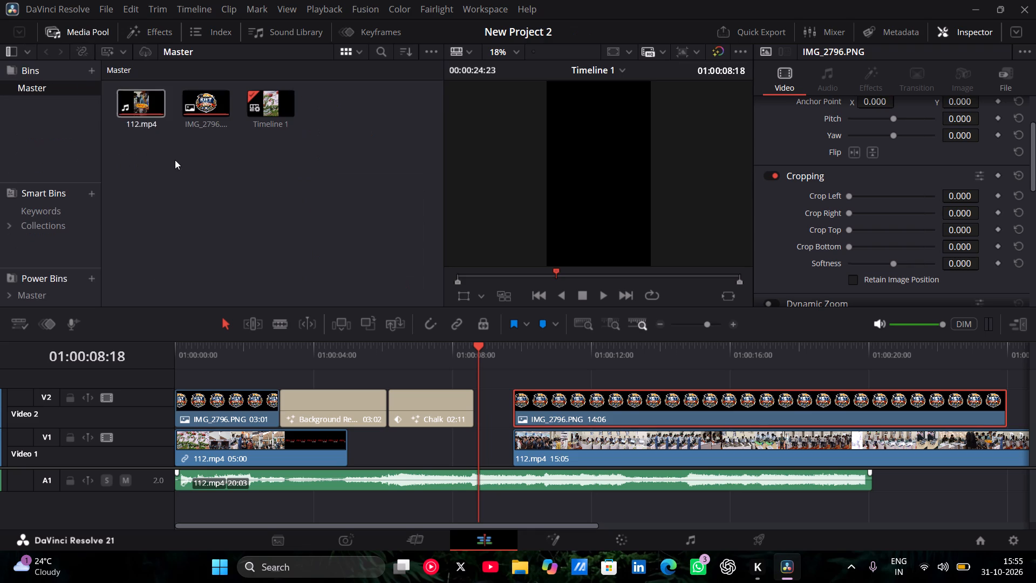
left_click_drag(200, 114, 464, 377)
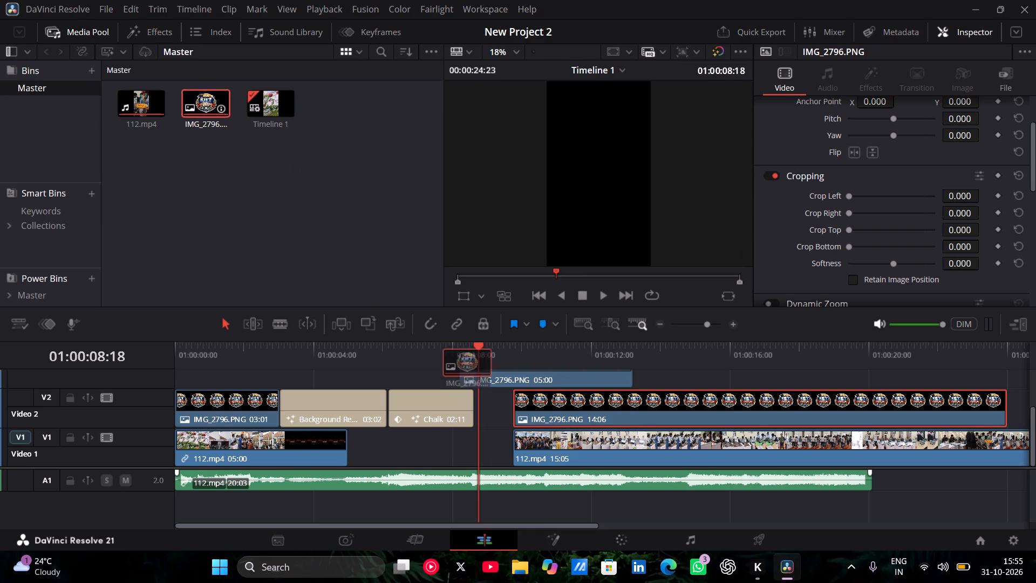
left_click_drag(464, 377, 475, 400)
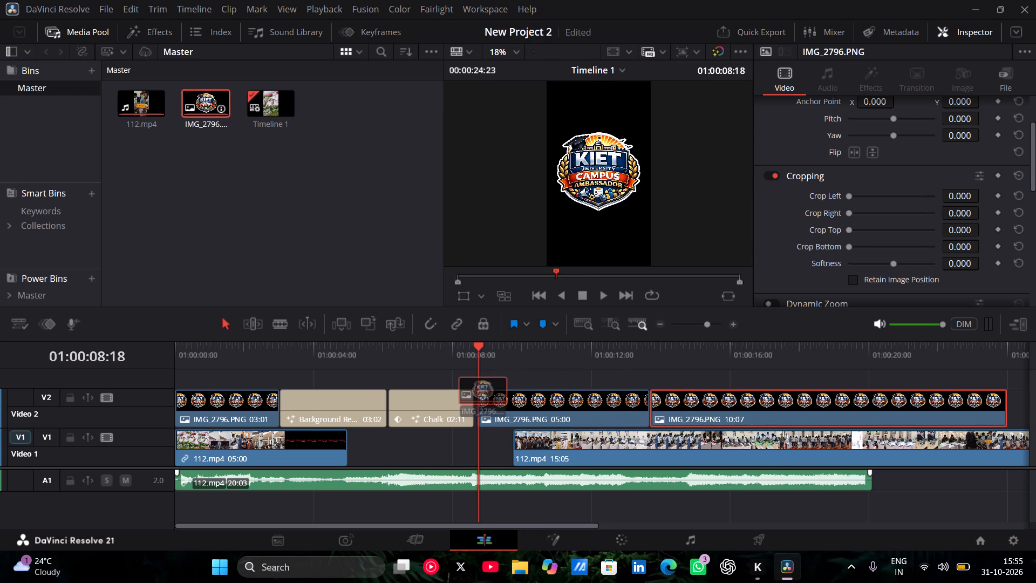
left_click_drag(475, 400, 473, 401)
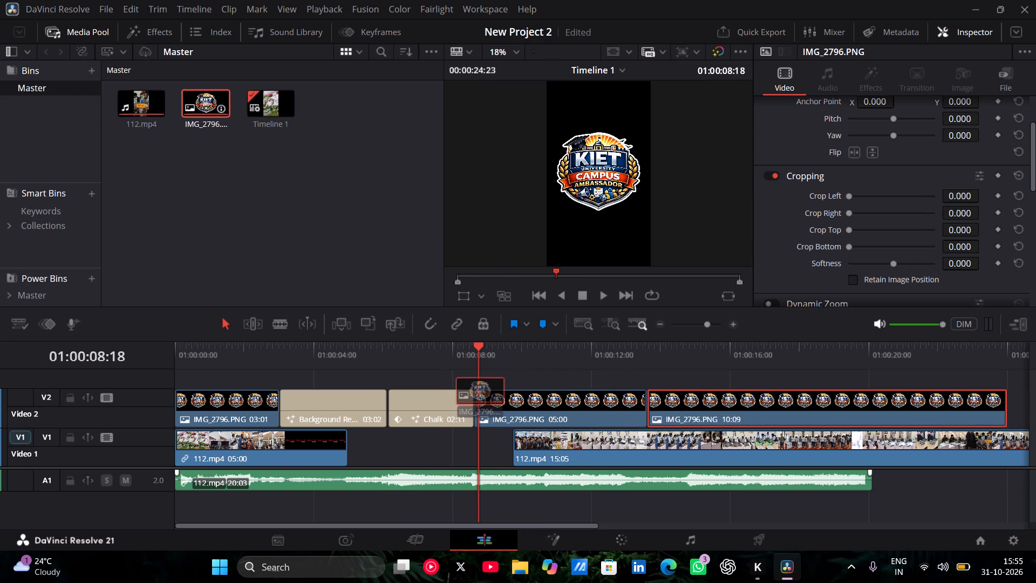
left_click_drag(473, 401, 472, 401)
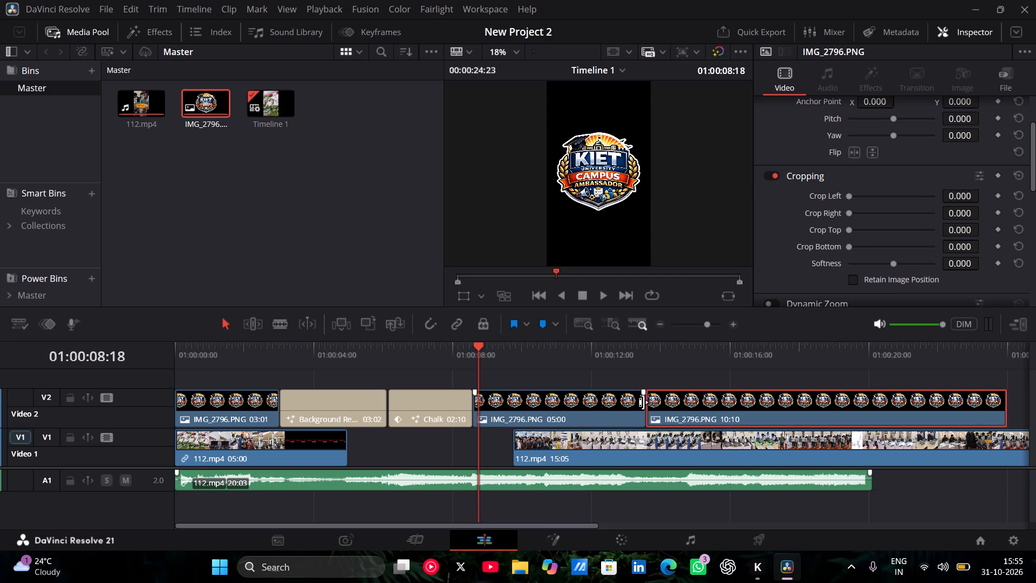
Shorten the new IMG_2796.PNG clip to about one second by rolling its end back to the second 112.mp4 clip's start.
left_click_drag(644, 402, 496, 412)
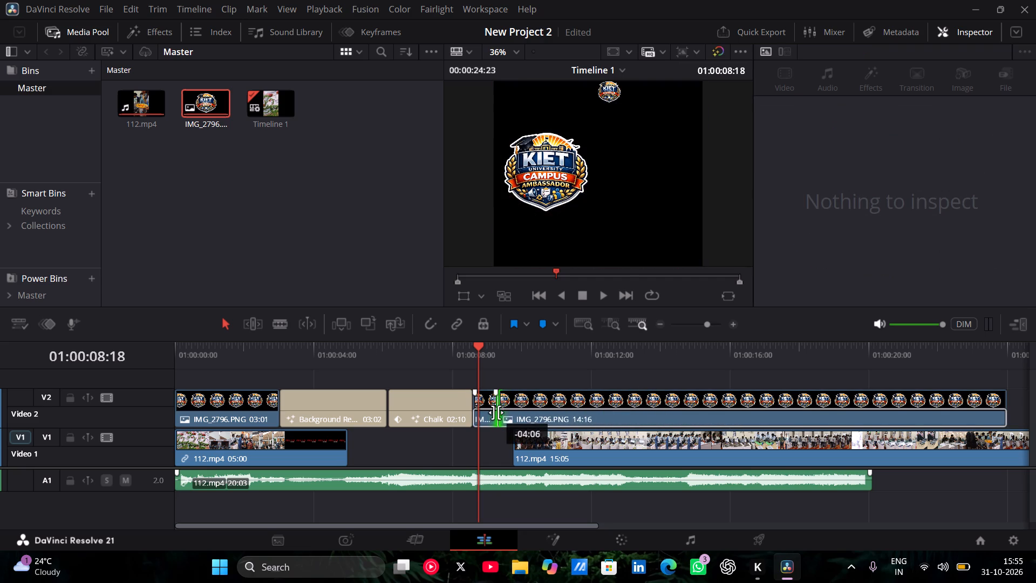
left_click_drag(496, 412, 513, 414)
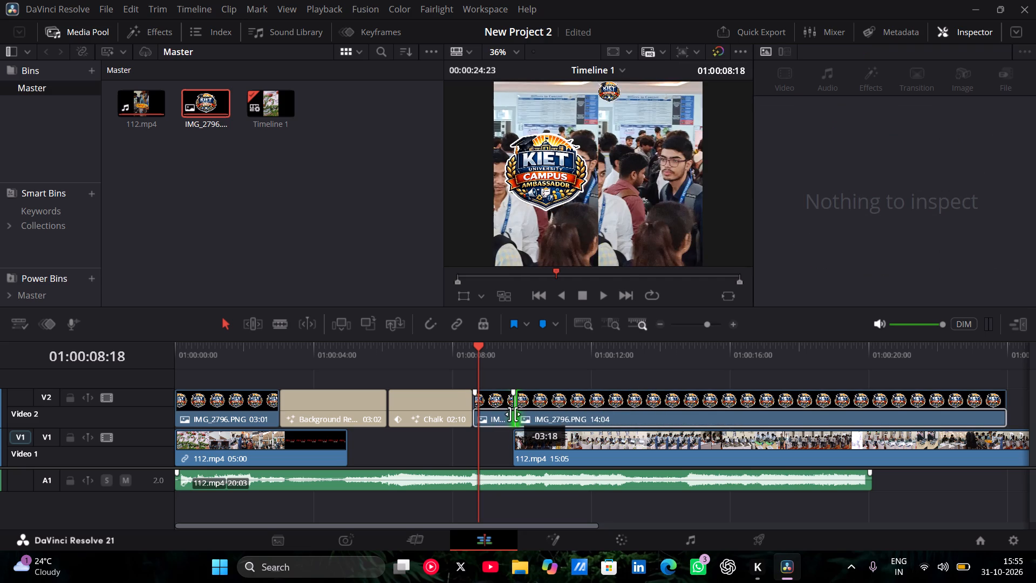
left_click_drag(513, 414, 510, 415)
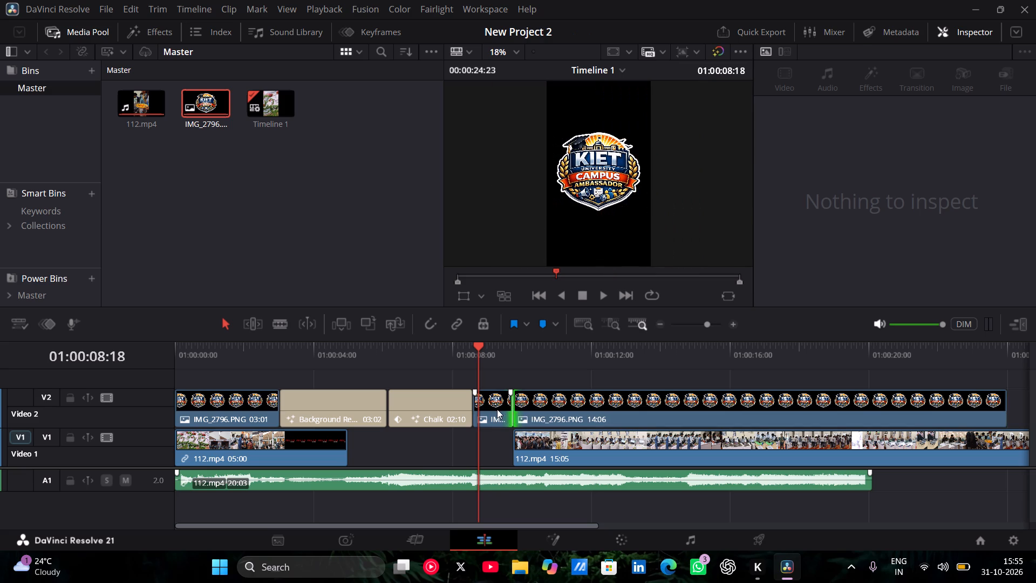
Play back the section from the Chalk title through the short IMG_2796.PNG clip into the second 112.mp4 clip to check the flow.
left_click(497, 409)
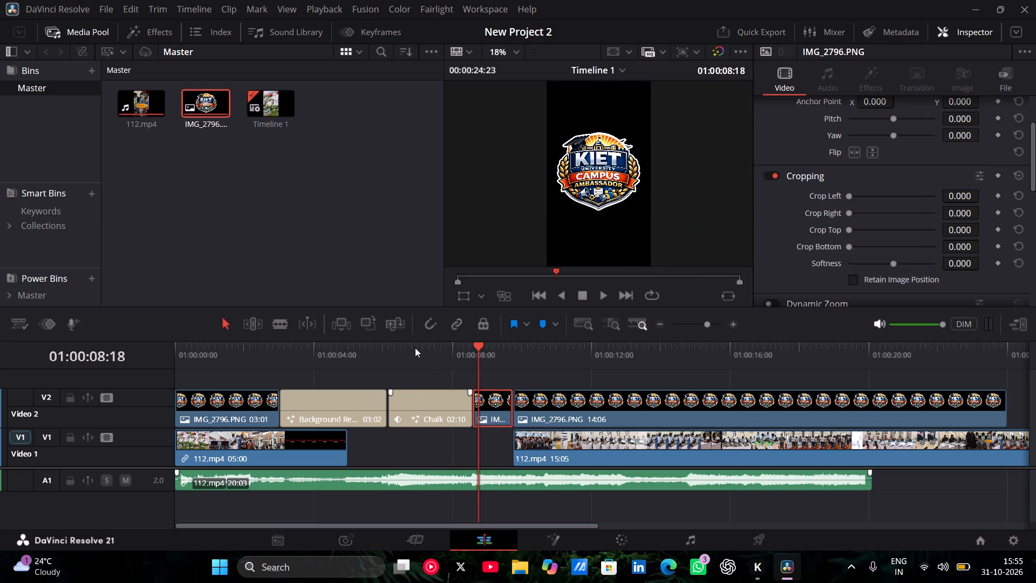
left_click(415, 348)
key("space")
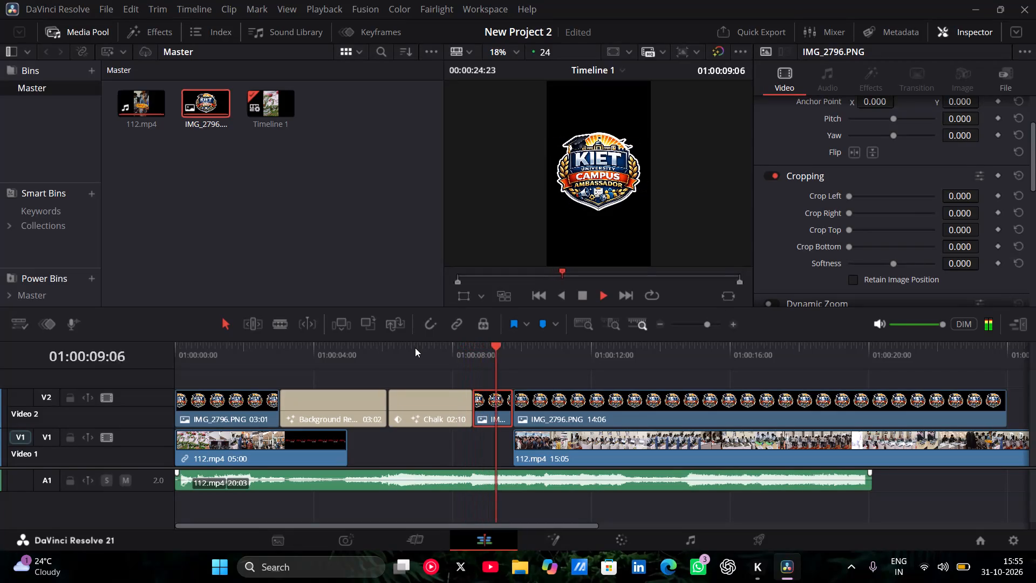
key("space")
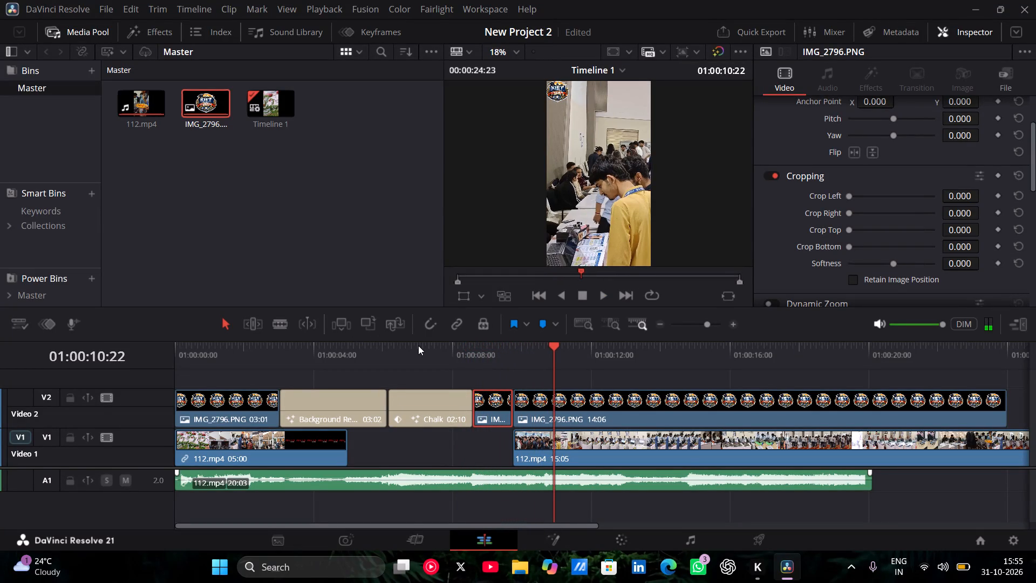
left_click(418, 345)
key("space")
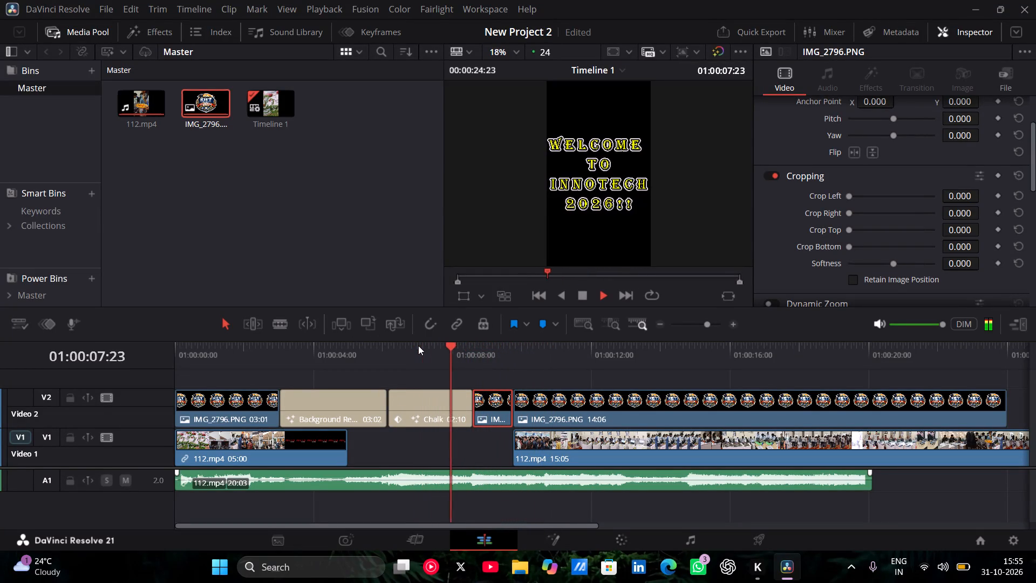
key("space")
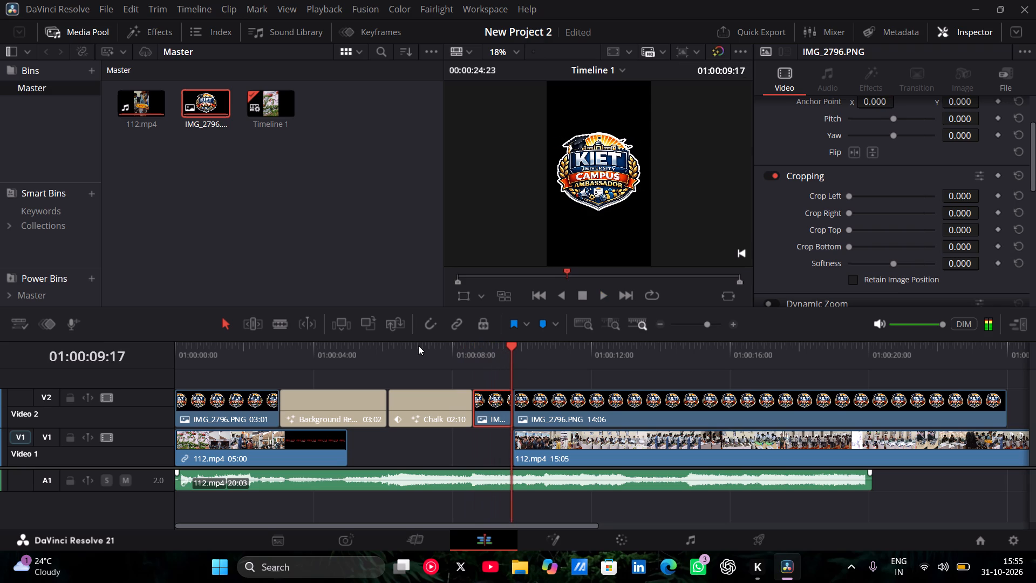
key("space")
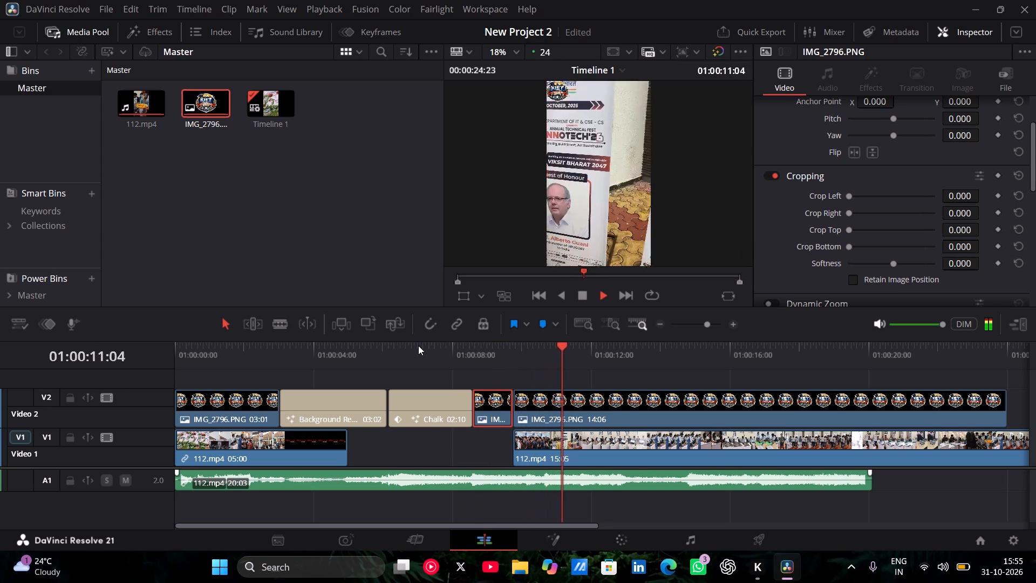
key("space")
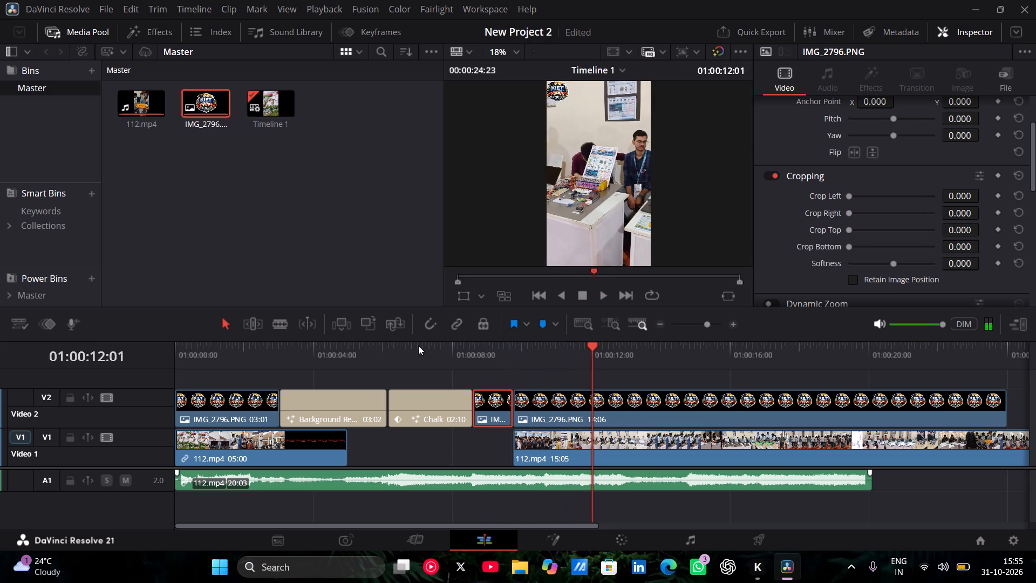
Keyframe the short IMG_2796.PNG clip's zoom from 1.000 at 01:00:08:16 to 0.560 at 01:00:09:15.
left_click(487, 403)
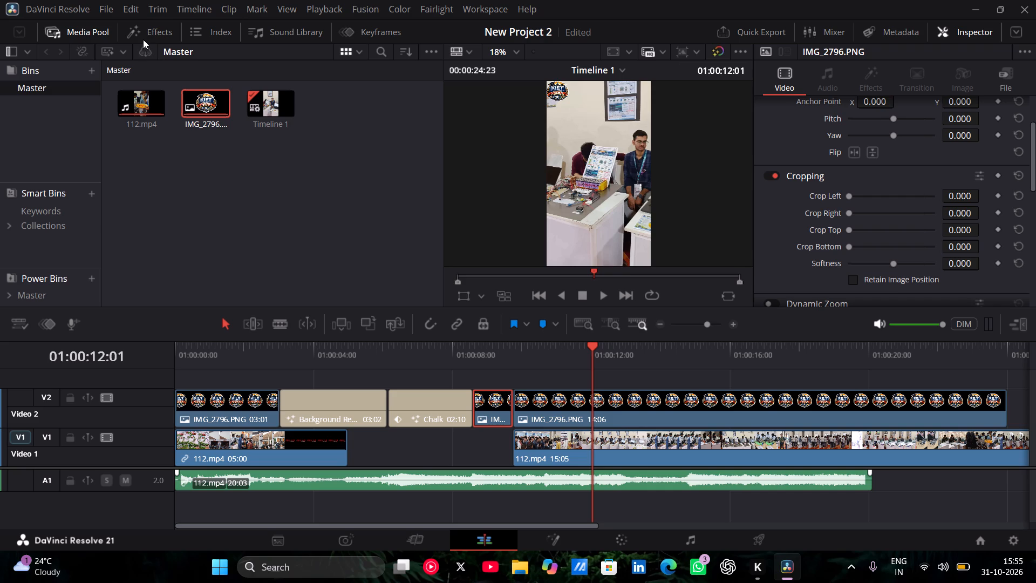
left_click(475, 356)
left_click(474, 347)
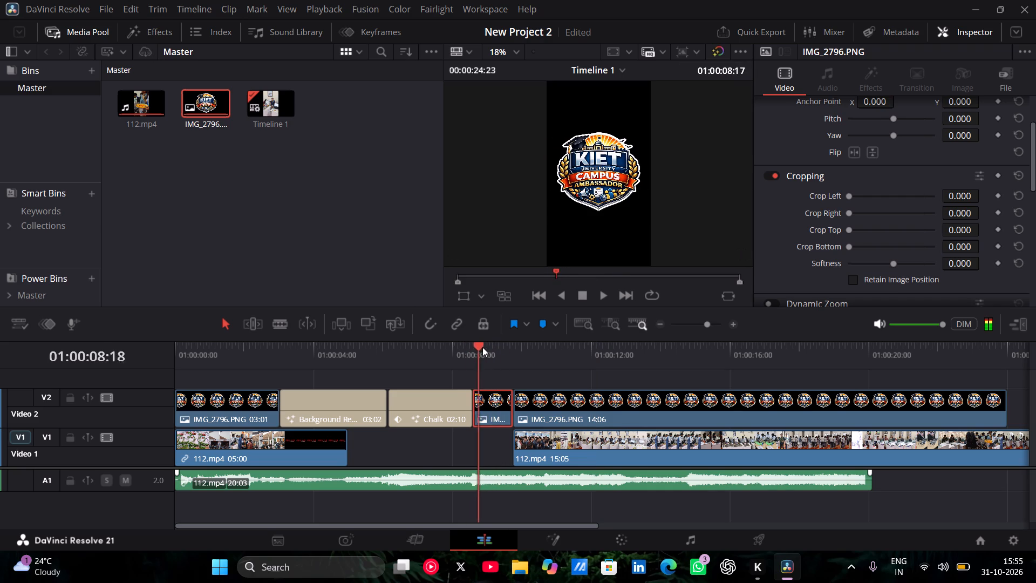
scroll(998, 131, "up", 1)
left_click(997, 124)
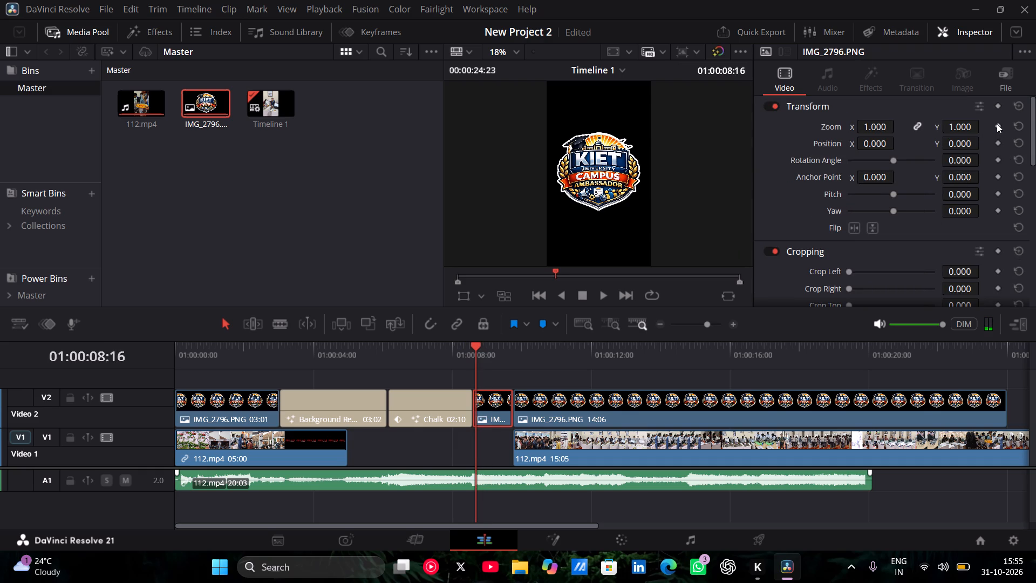
left_click_drag(472, 351, 510, 347)
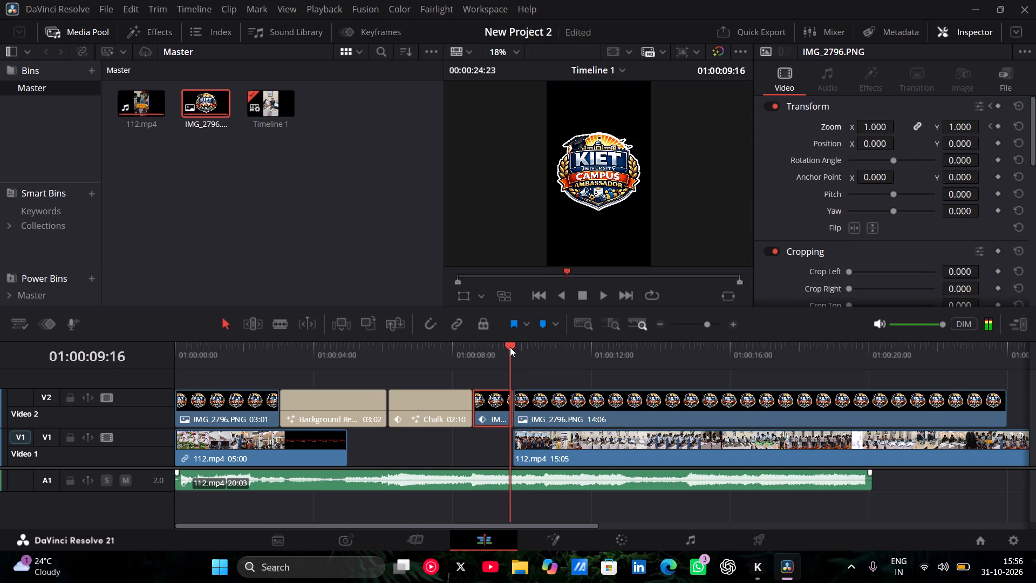
left_click_drag(510, 347, 509, 347)
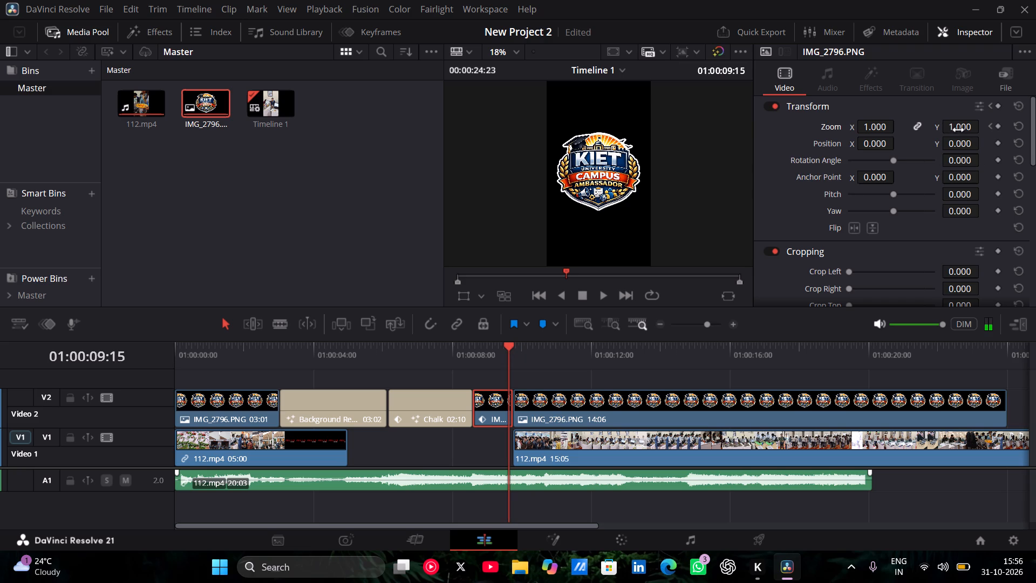
left_click_drag(957, 128, 928, 128)
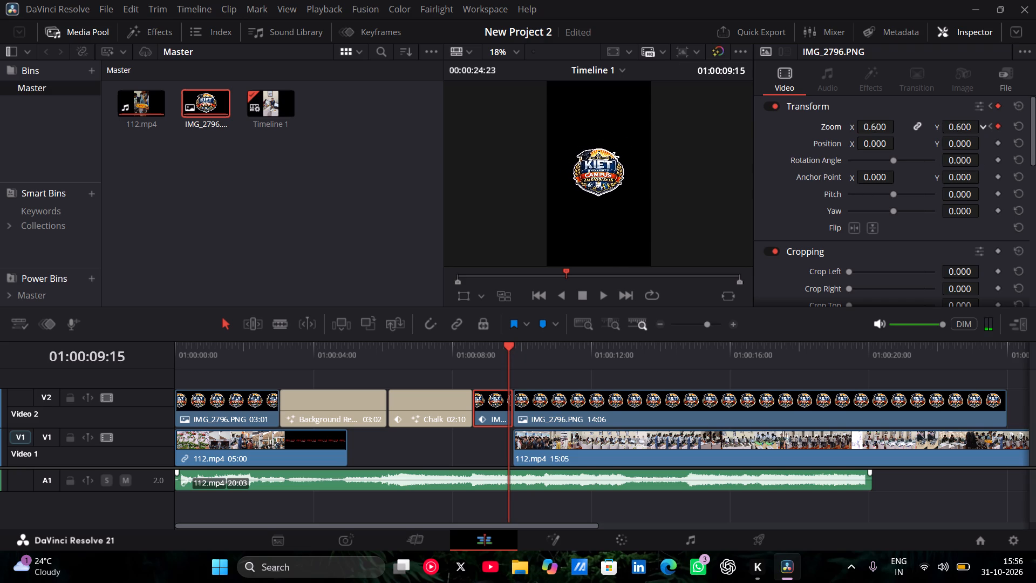
left_click_drag(928, 128, 928, 128)
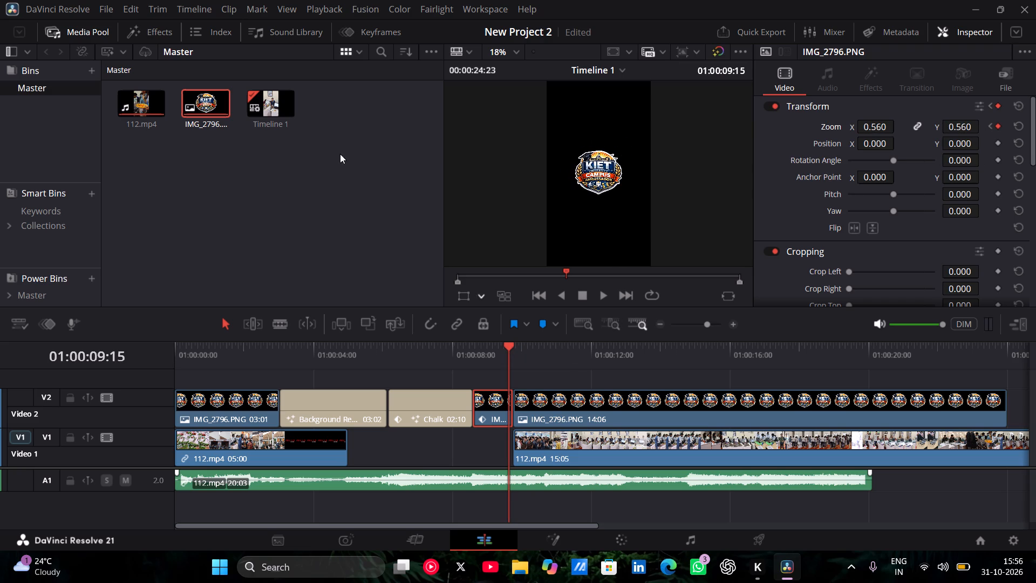
Apply Ease In to the short IMG_2796.PNG clip's Zoom X and Zoom Y keyframes in the Keyframe Editor.
left_click(371, 33)
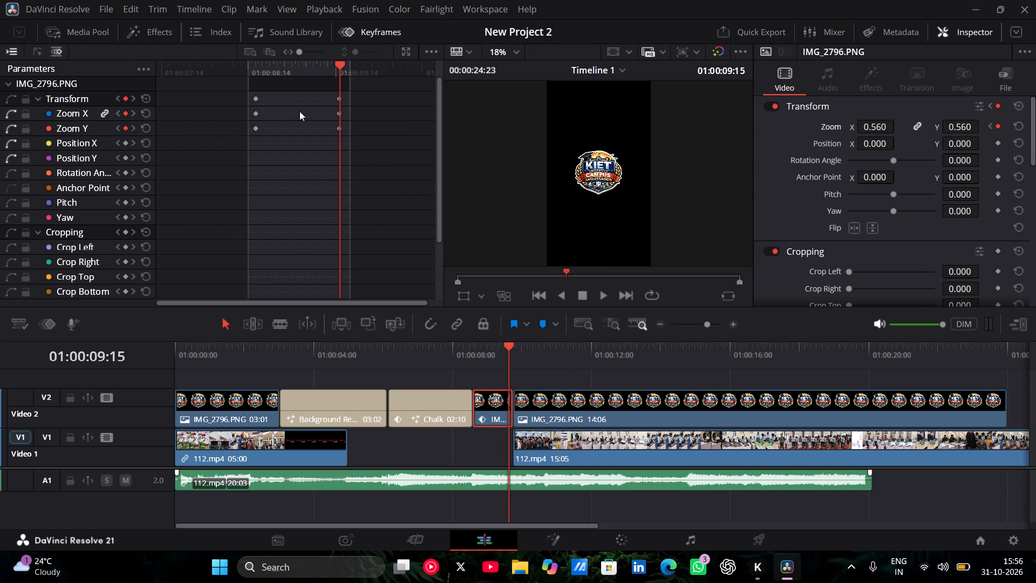
left_click_drag(359, 159, 200, 53)
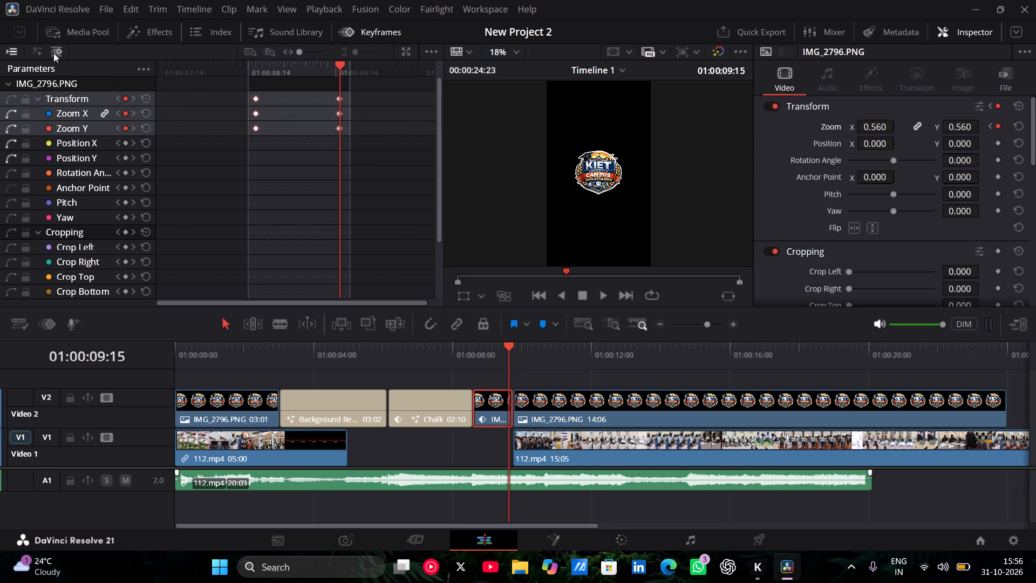
left_click(407, 50)
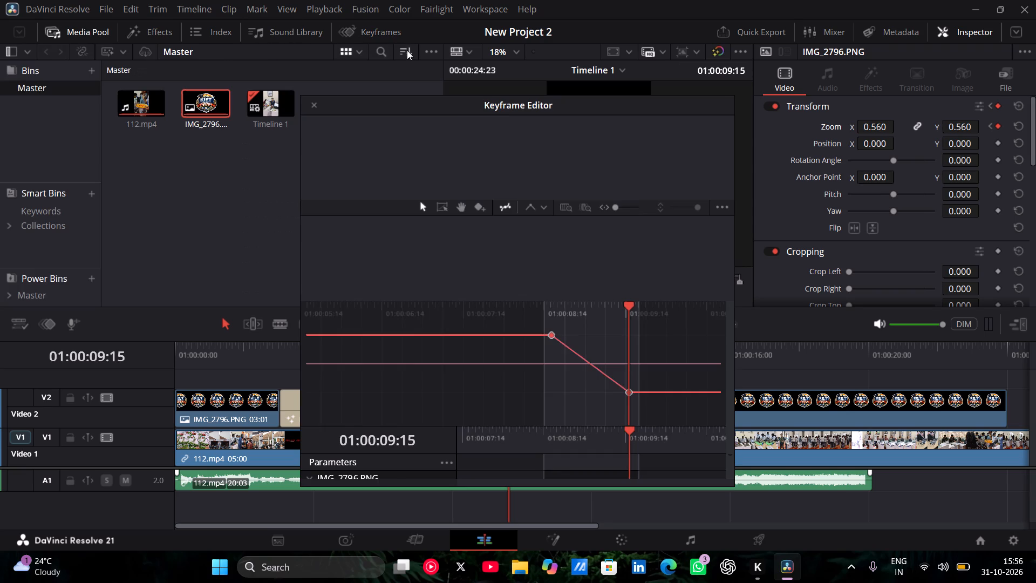
left_click(541, 121)
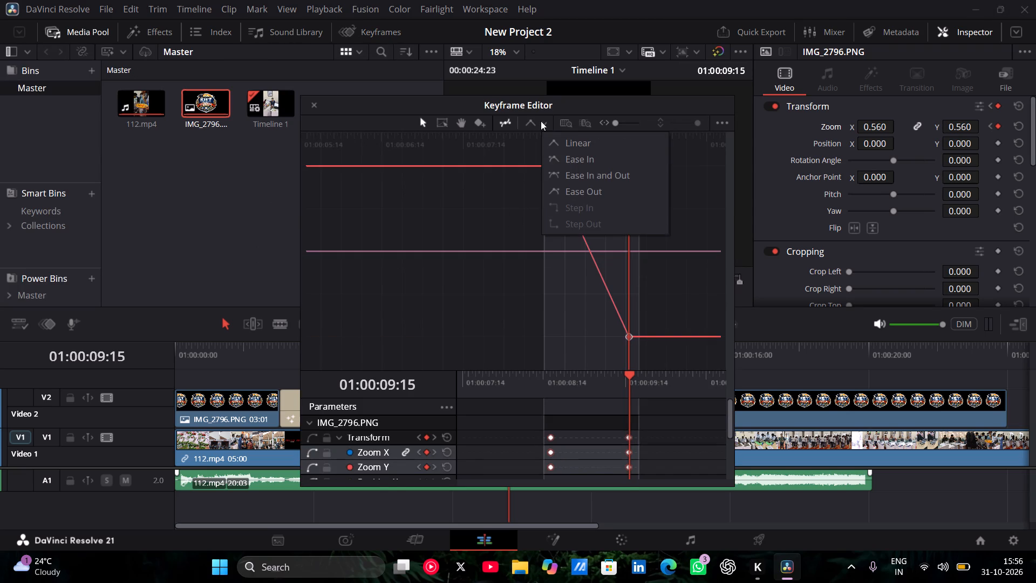
left_click(566, 161)
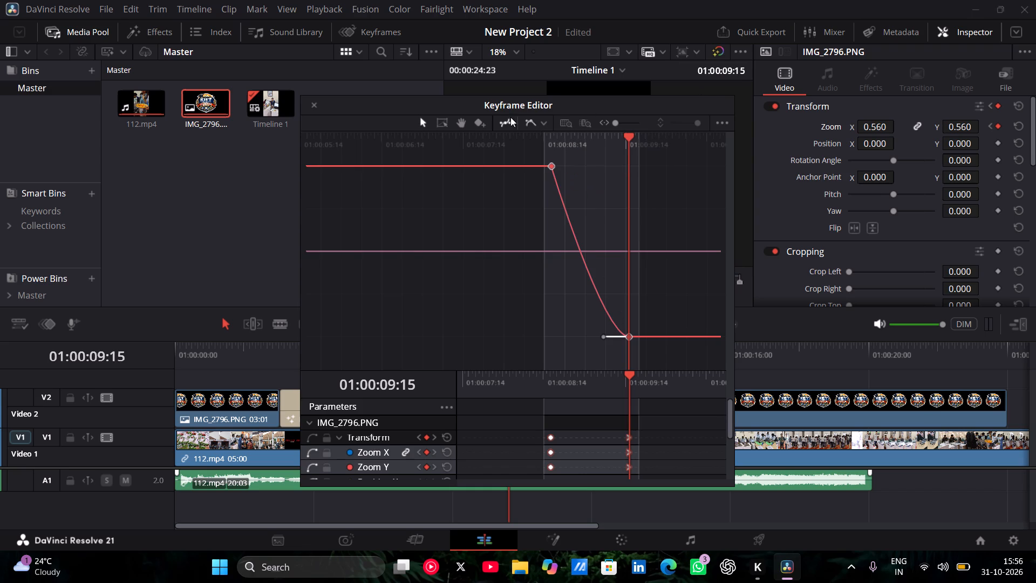
left_click(313, 107)
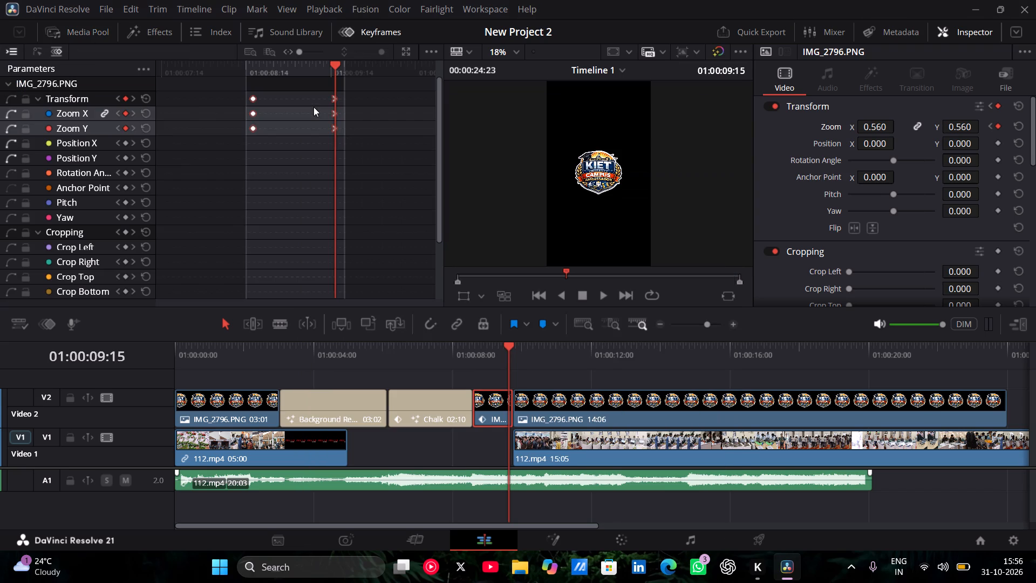
Play back the Chalk title and the short logo clip to review the eased zoom animation.
left_click(441, 357)
key("space")
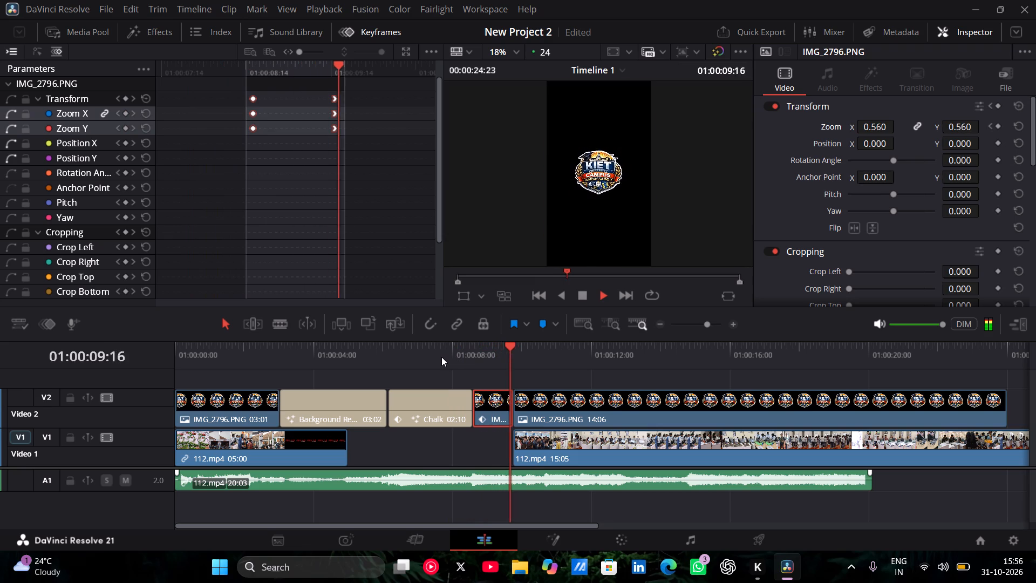
key("space")
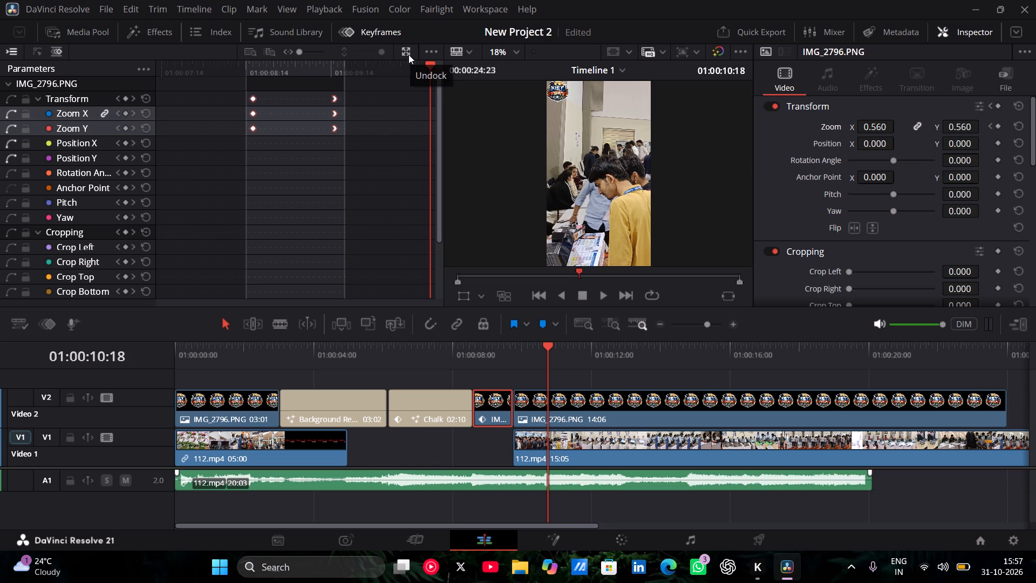
left_click(576, 0)
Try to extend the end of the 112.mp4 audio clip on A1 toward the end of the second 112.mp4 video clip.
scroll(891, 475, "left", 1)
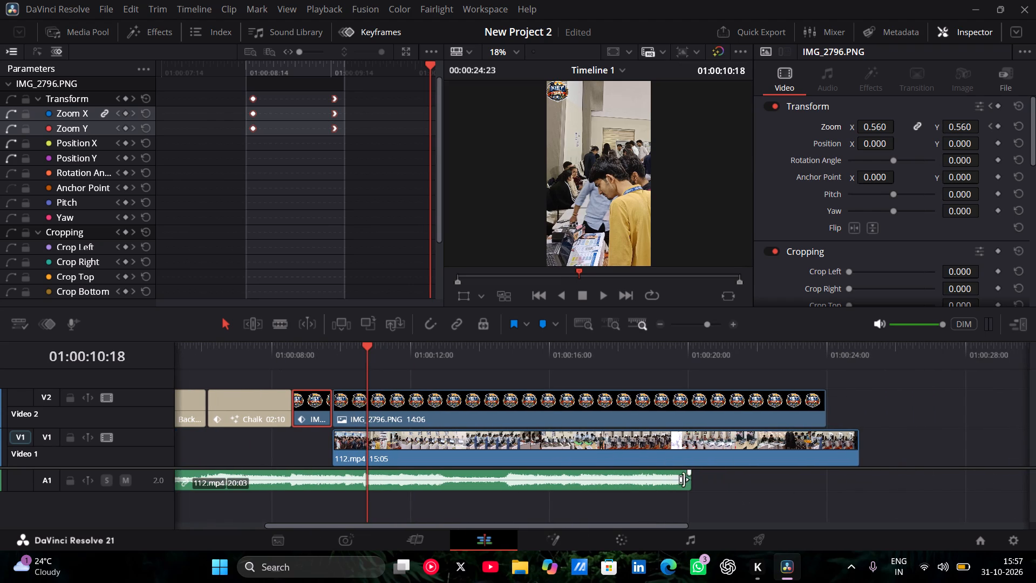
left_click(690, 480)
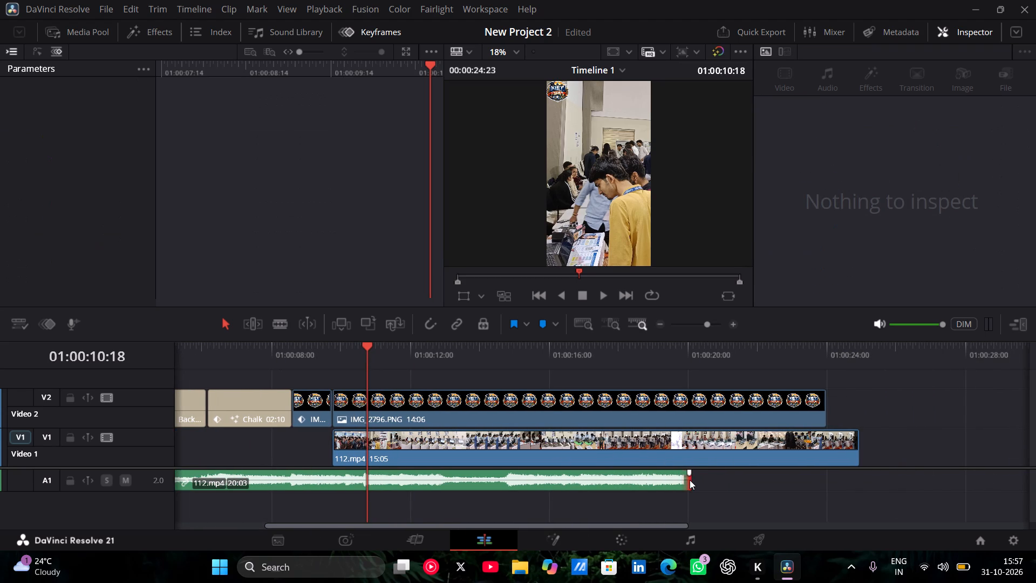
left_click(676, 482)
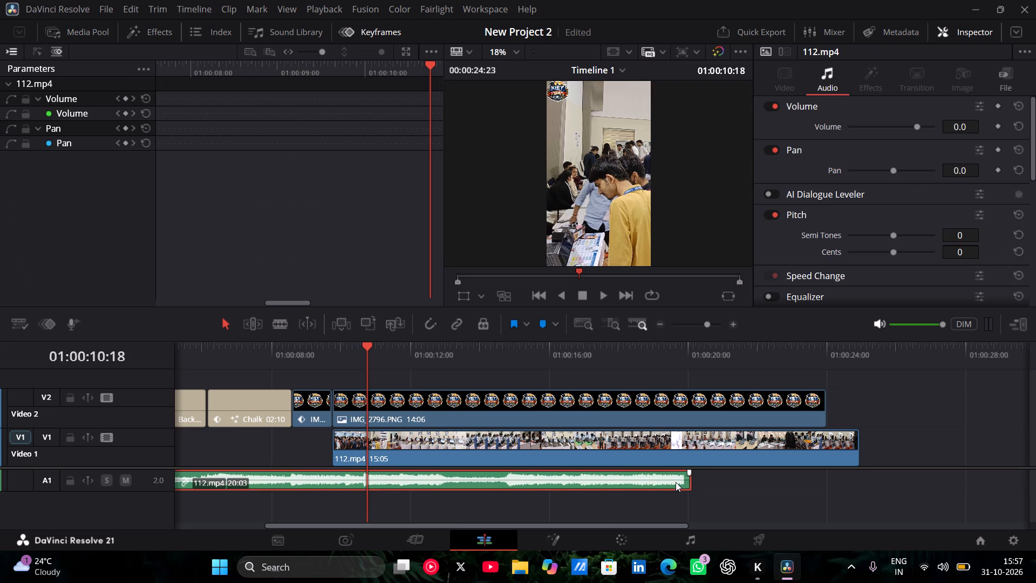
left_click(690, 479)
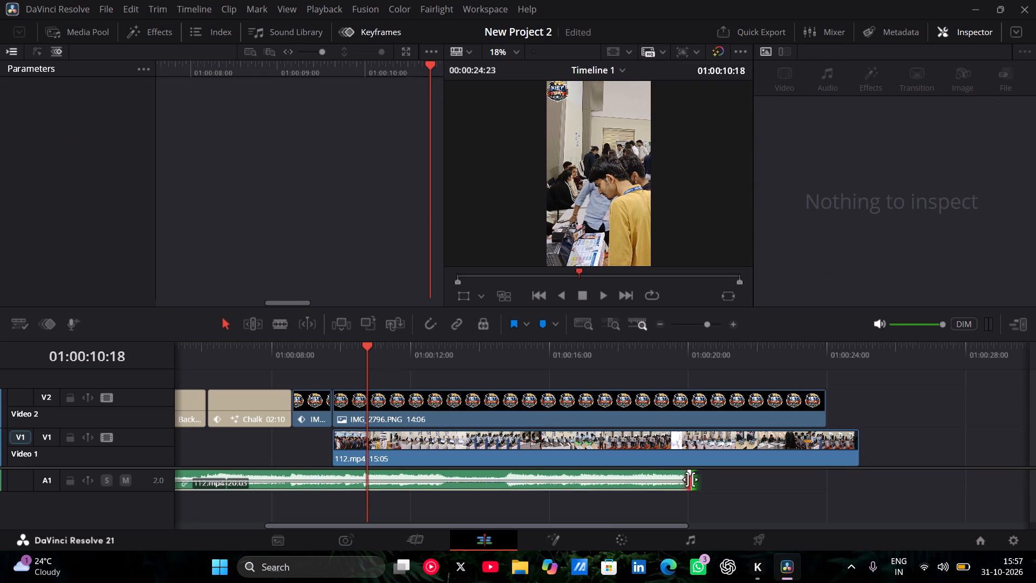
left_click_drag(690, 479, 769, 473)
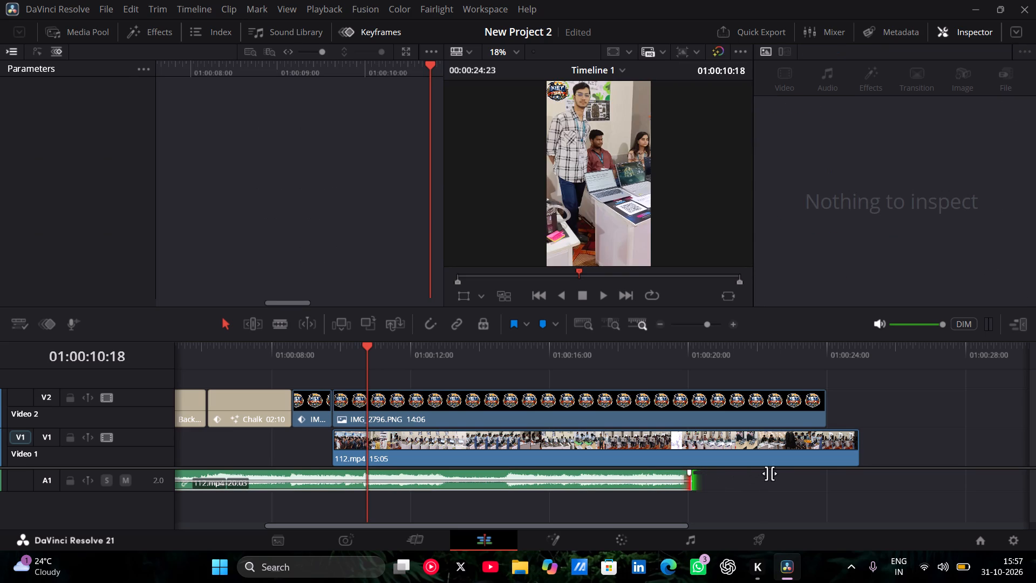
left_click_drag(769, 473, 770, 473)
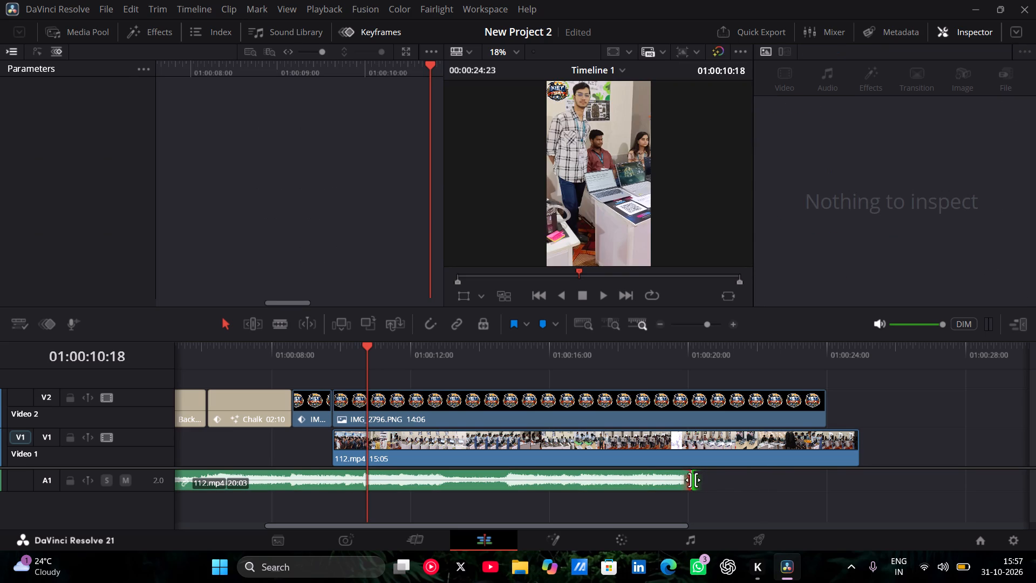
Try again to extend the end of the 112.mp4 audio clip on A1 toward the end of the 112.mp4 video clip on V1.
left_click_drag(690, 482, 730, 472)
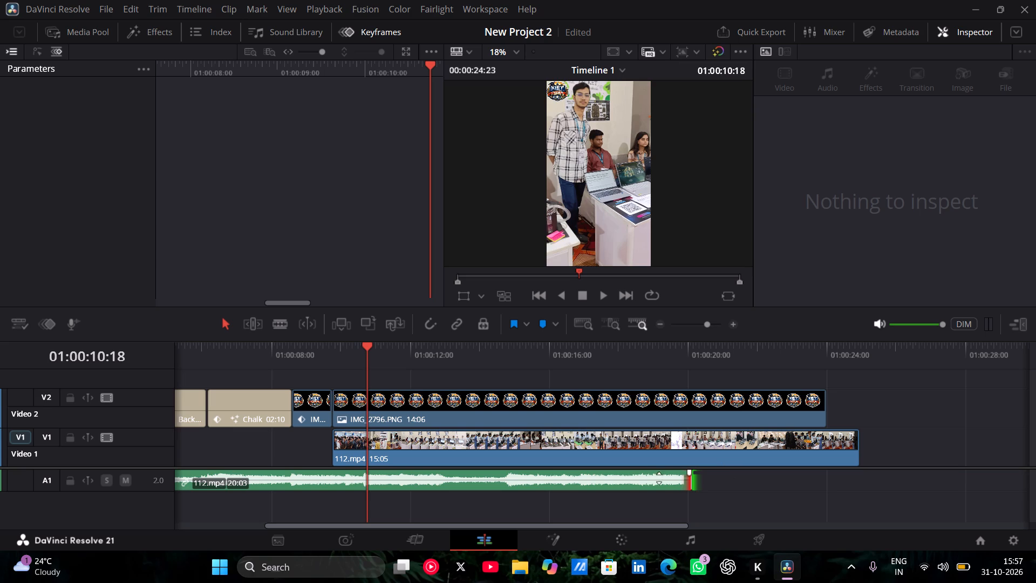
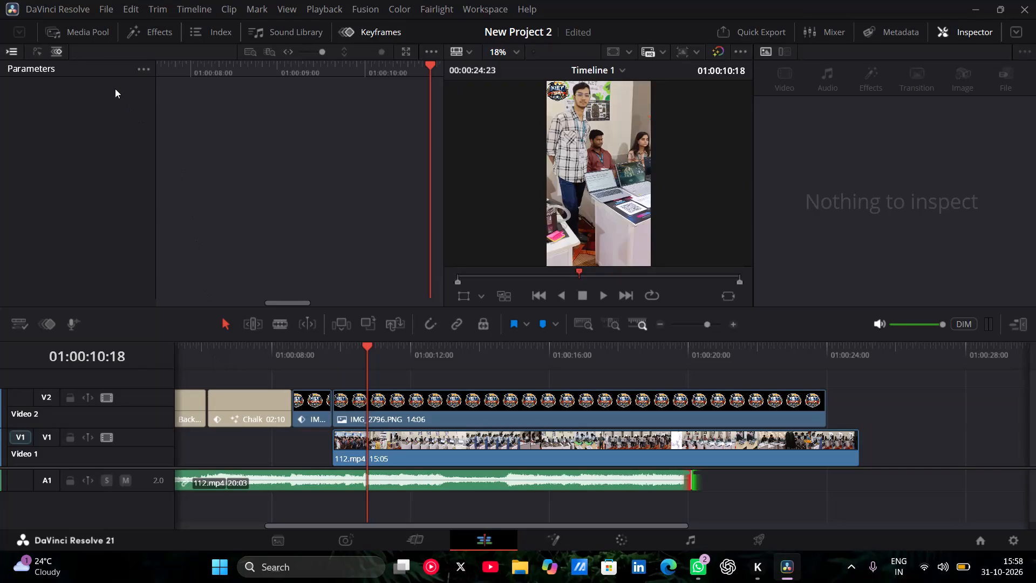
Import Video-17026 from the Downloads folder into the Master bin of the media pool and close the file window.
left_click(93, 41)
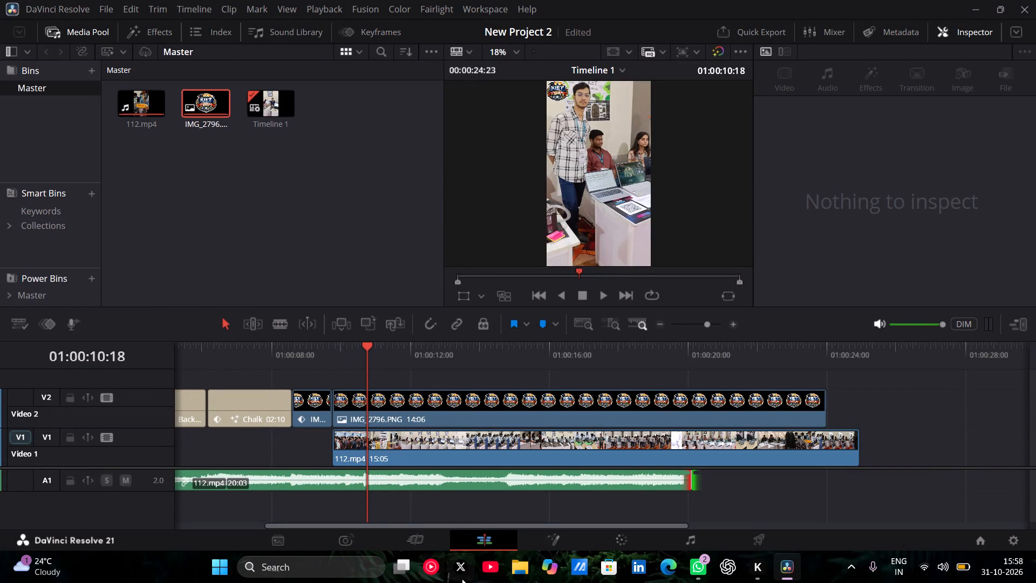
left_click(521, 572)
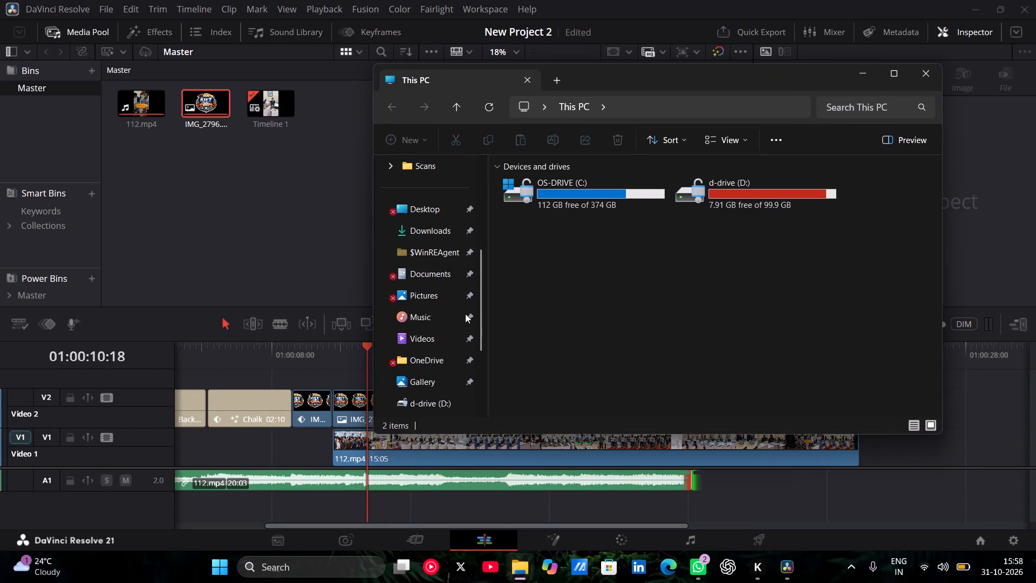
left_click(435, 233)
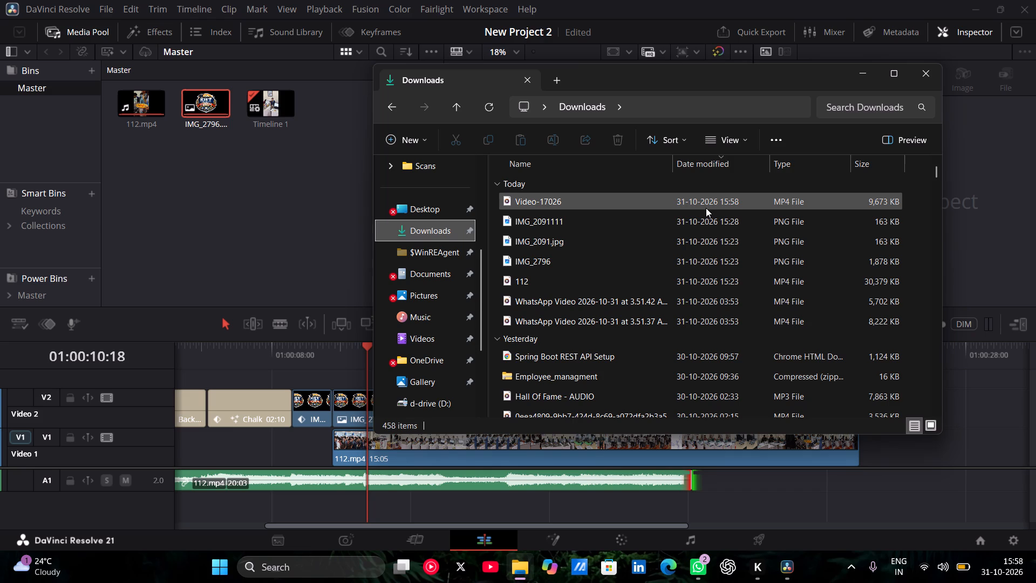
left_click_drag(701, 206, 607, 198, "shift")
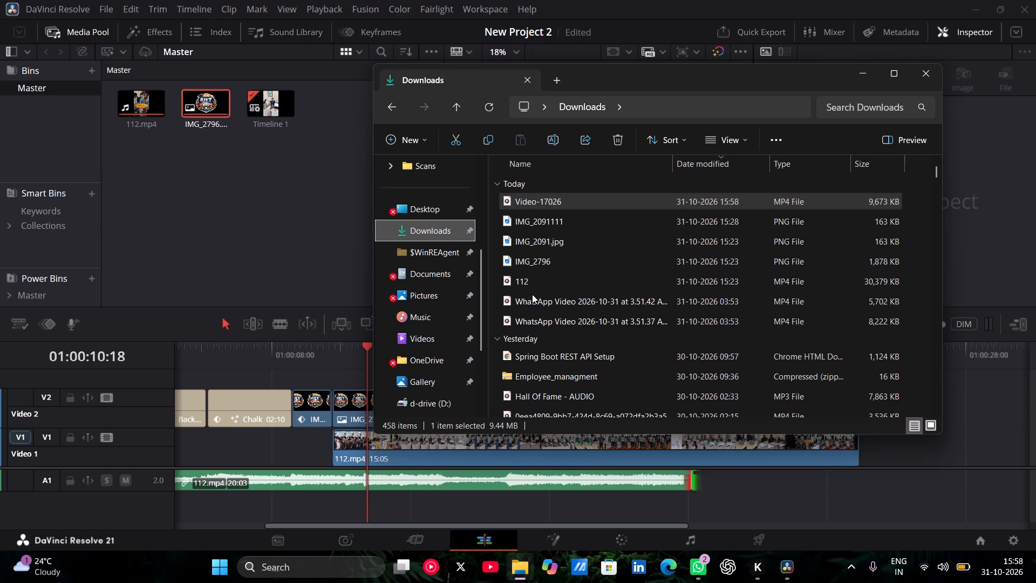
left_click(533, 201)
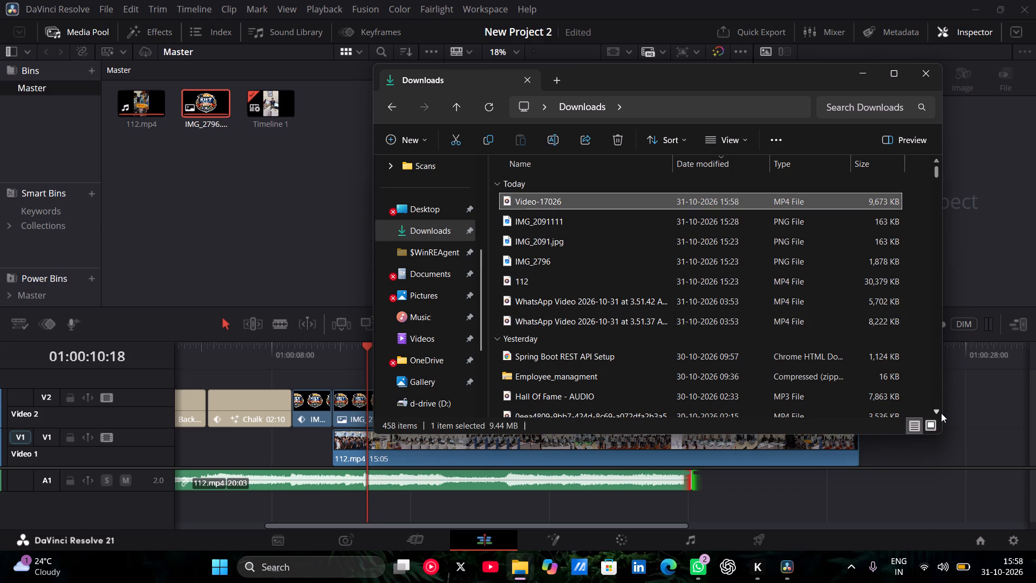
left_click_drag(560, 203, 186, 198)
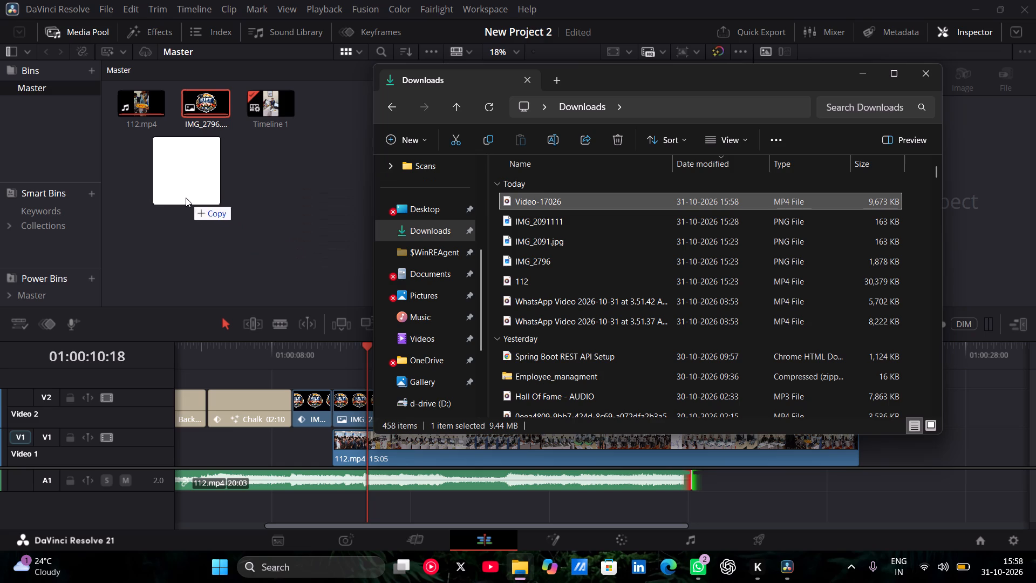
left_click_drag(186, 198, 185, 198)
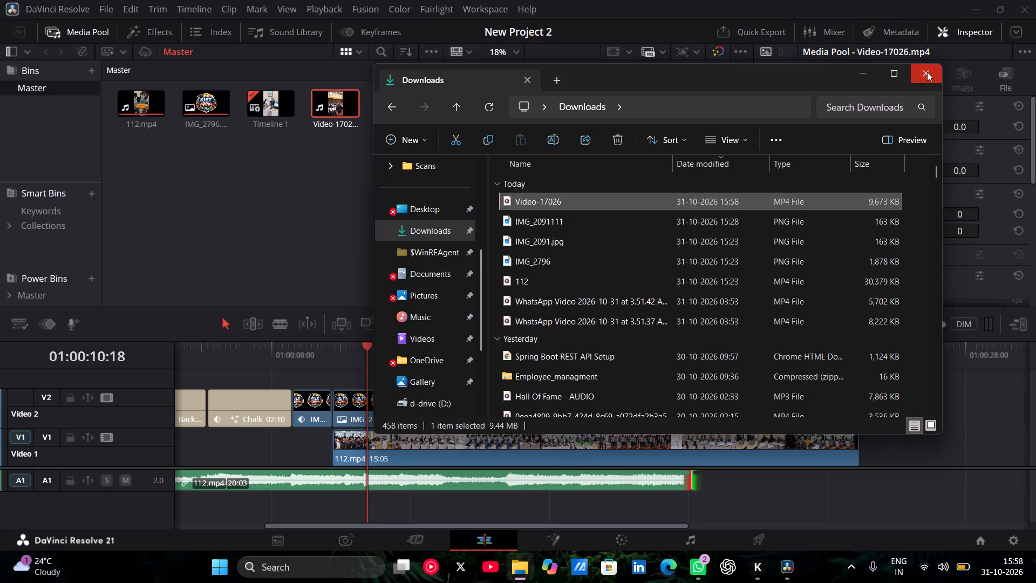
left_click(927, 72)
scroll(228, 422, "down", 2)
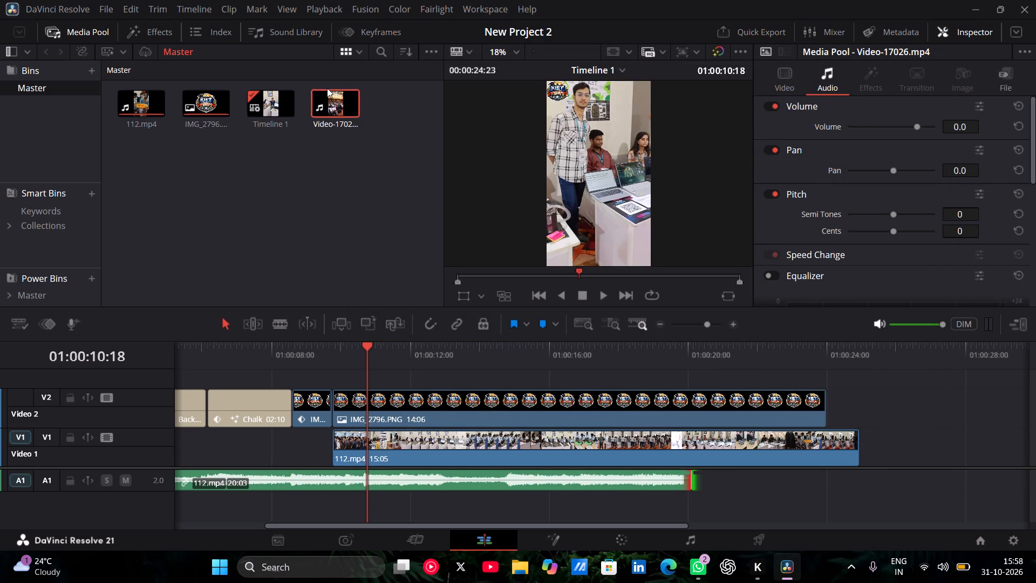
Add the audio of Video-17026.mp4 to a new A2 track beneath the 112.mp4 audio.
left_click_drag(327, 88, 216, 448, "shift")
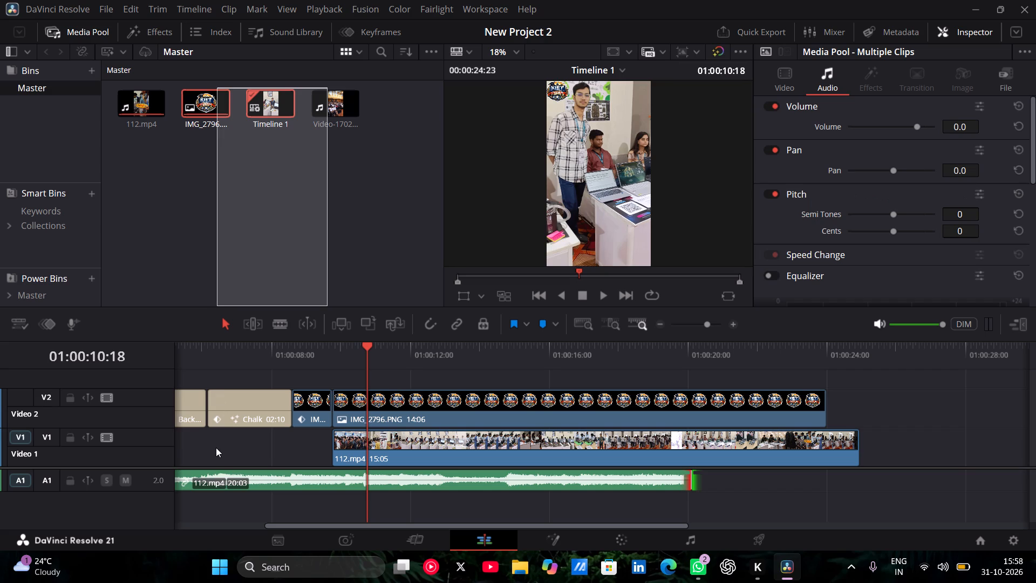
left_click_drag(216, 448, 197, 357, "shift")
left_click(313, 130, "shift")
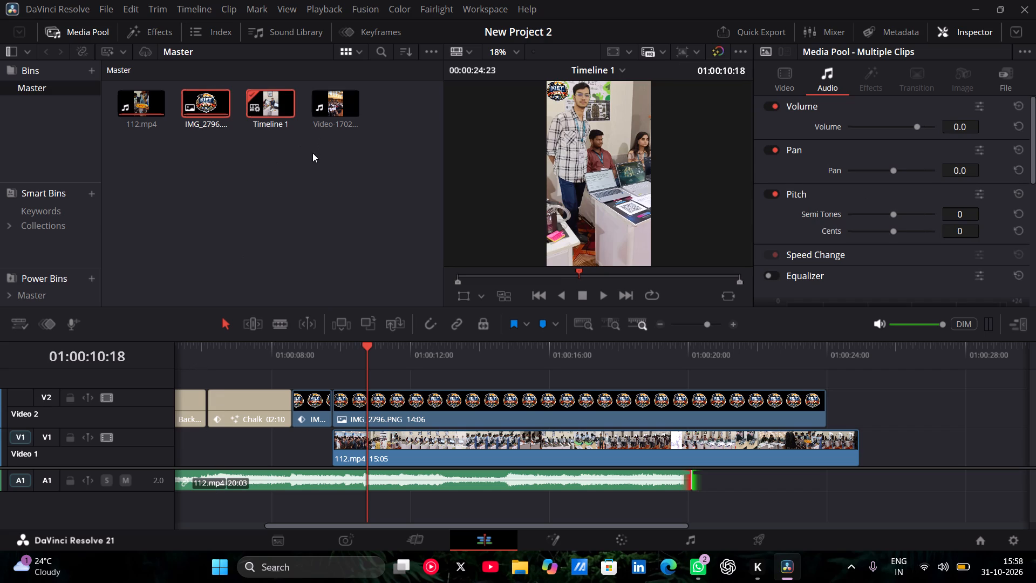
left_click(316, 156)
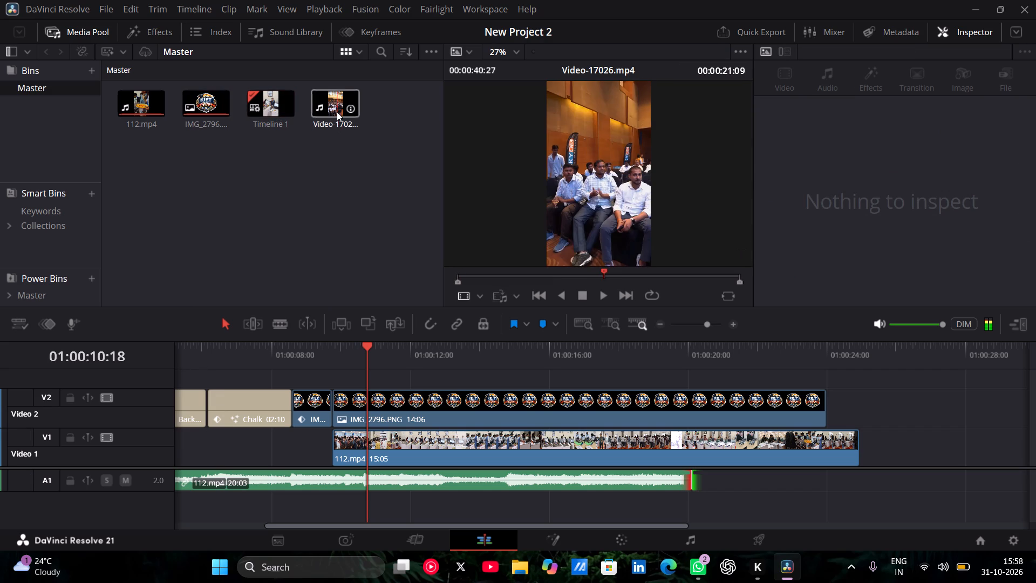
left_click_drag(337, 112, 256, 450, "shift")
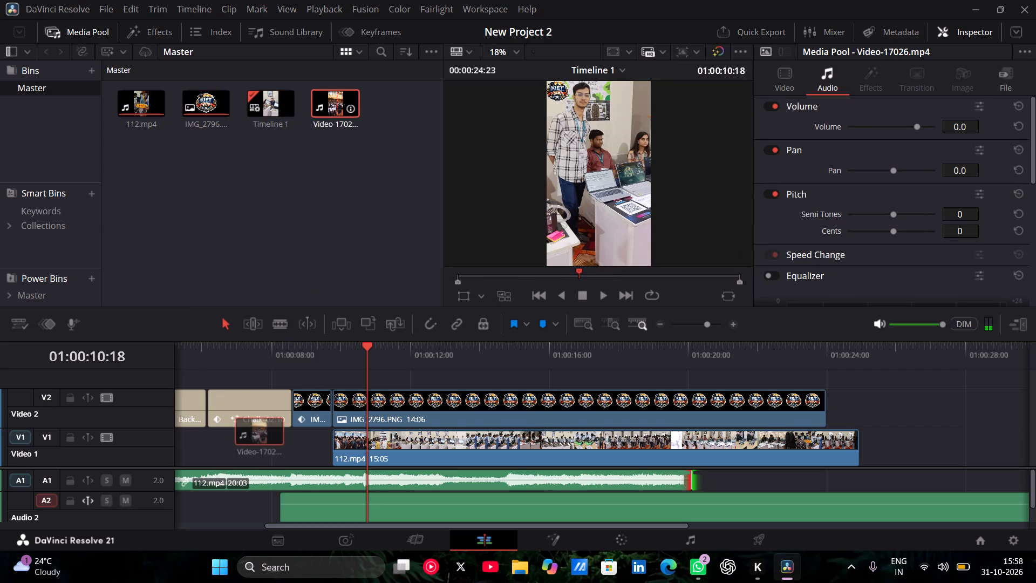
left_click_drag(256, 450, 217, 533, "shift")
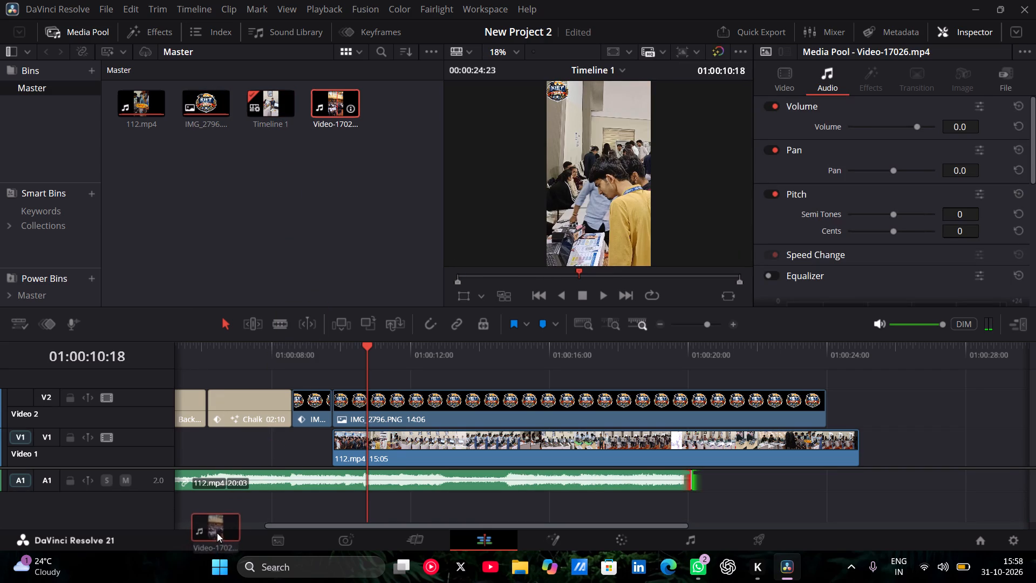
left_click_drag(217, 533, 219, 508, "shift")
Move the Video-17026.mp4 audio clip on A2 back to the start of the timeline at 01:00:00:00.
scroll(259, 511, "right", 1)
left_click_drag(433, 504, 422, 504)
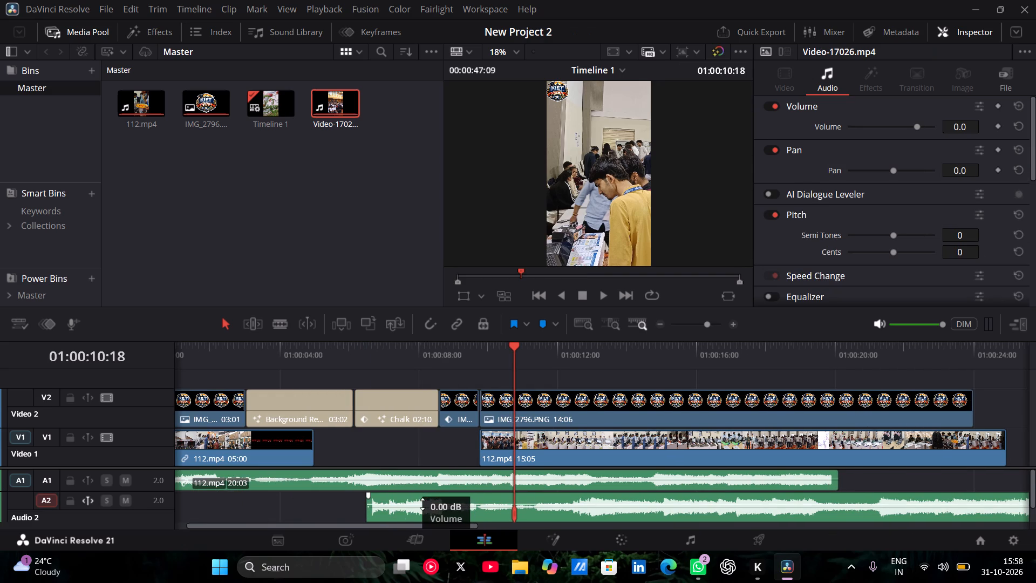
left_click_drag(422, 504, 422, 504)
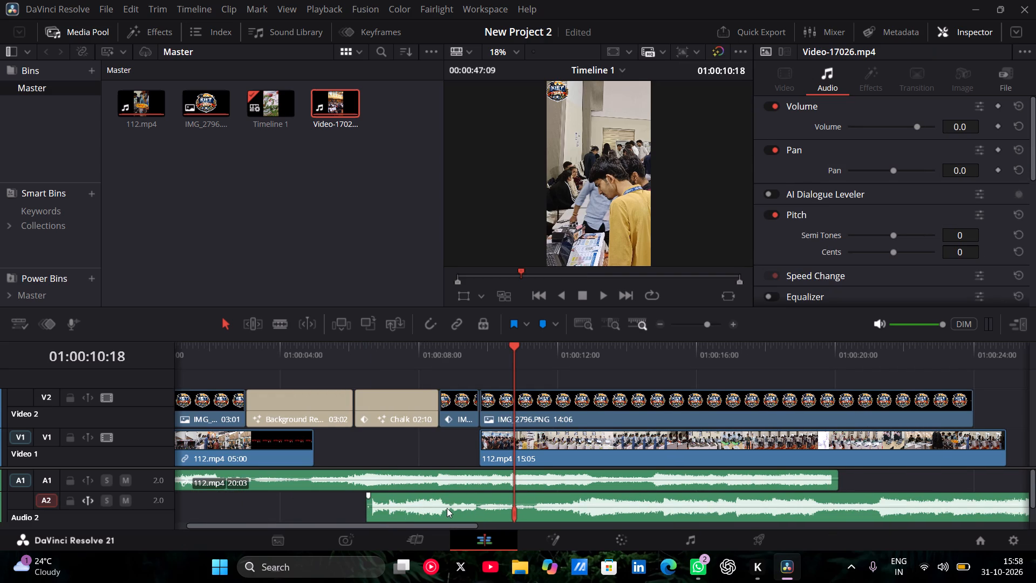
left_click(447, 508, "ctrl")
left_click_drag(447, 508, 167, 528, "ctrl")
key("ctrl+z")
left_click_drag(524, 512, 224, 538)
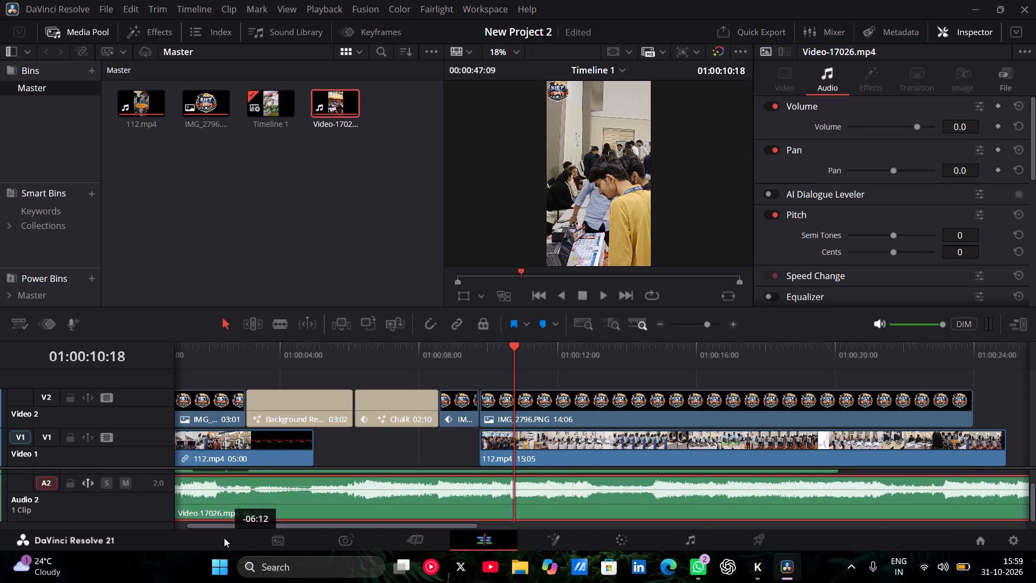
left_click_drag(224, 538, 108, 510)
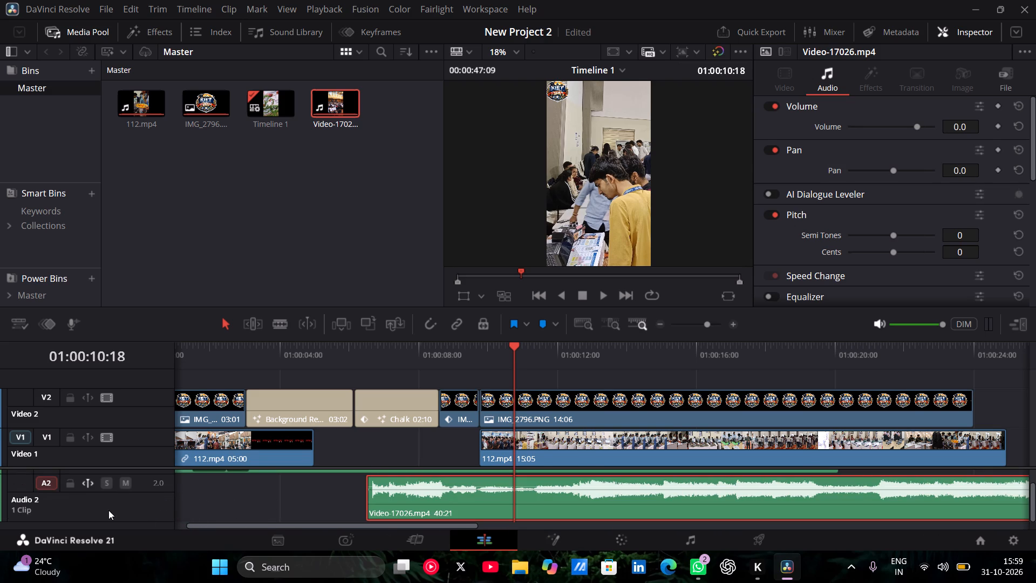
left_click_drag(502, 510, 400, 499)
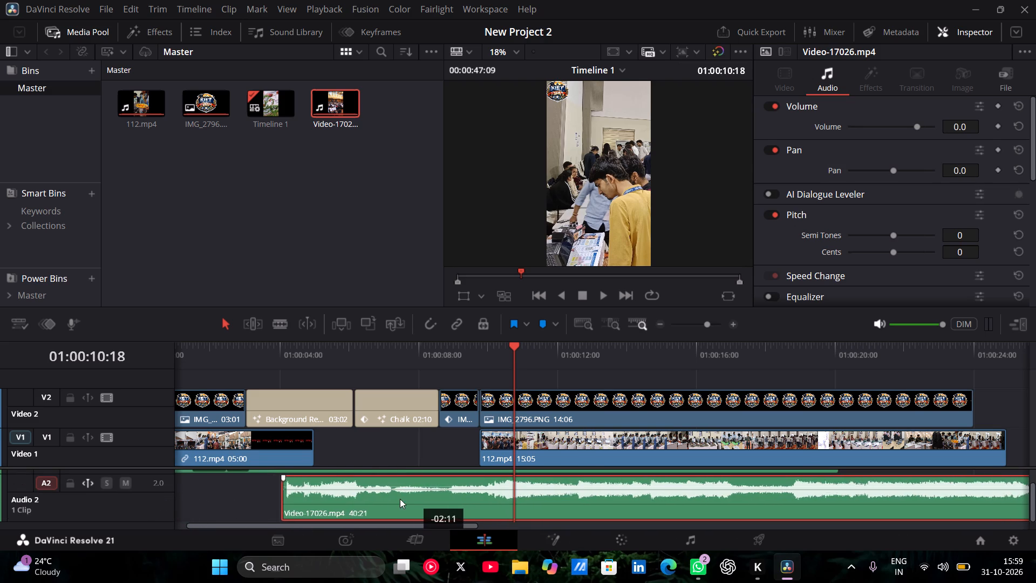
left_click_drag(400, 499, 244, 493)
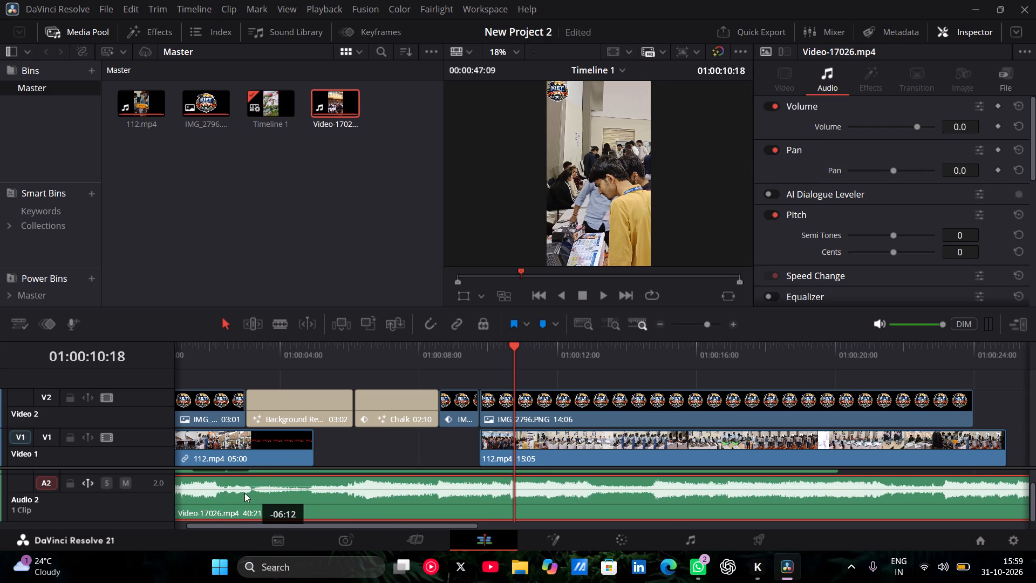
left_click_drag(244, 493, 21, 496)
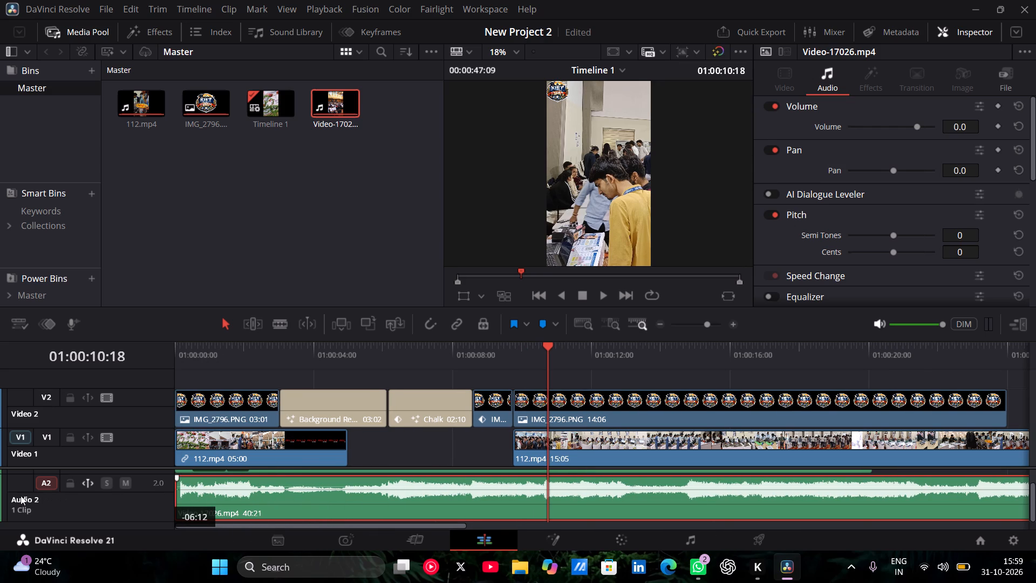
left_click_drag(21, 496, 1, 496)
scroll(261, 529, "up", 1)
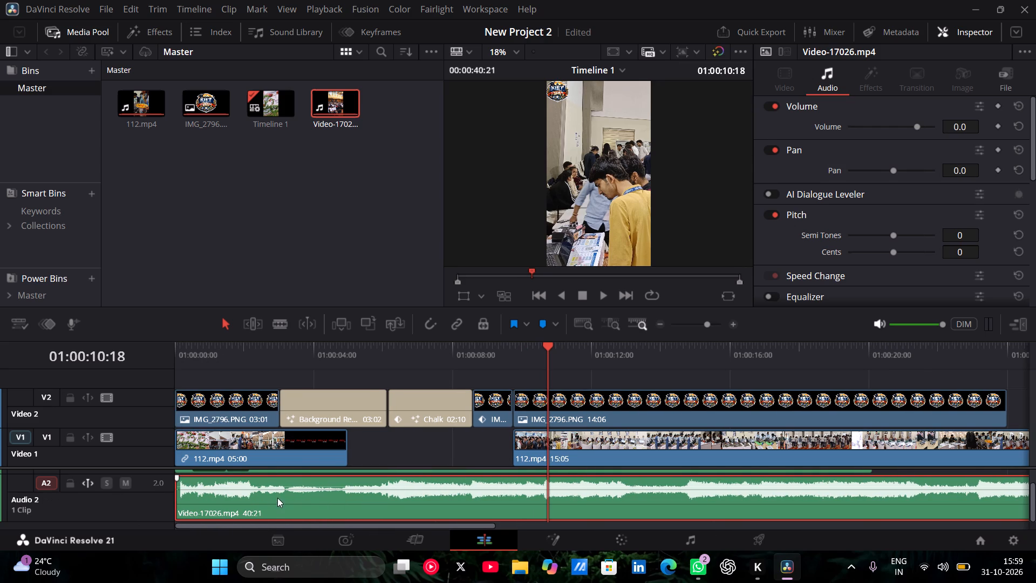
scroll(277, 498, "up", 1)
Disable the A2 destination and delete the 112.mp4 audio clip from A1.
left_click(89, 501)
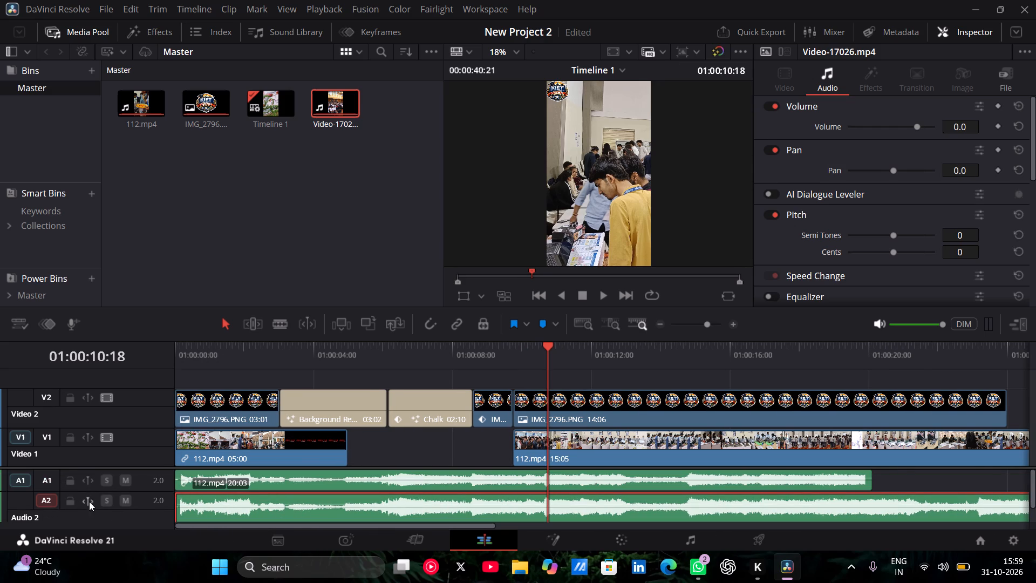
left_click(51, 502)
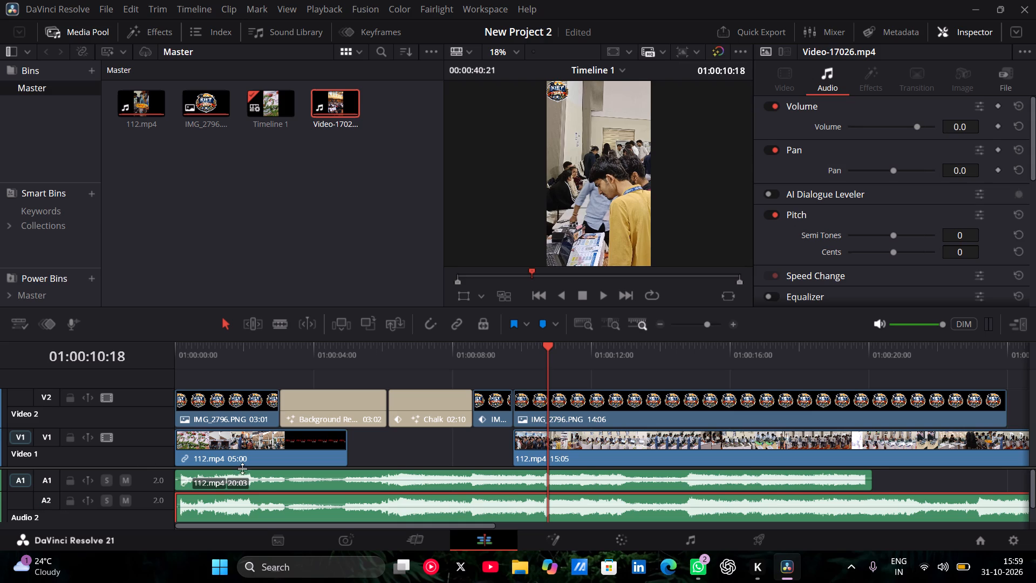
left_click(265, 482)
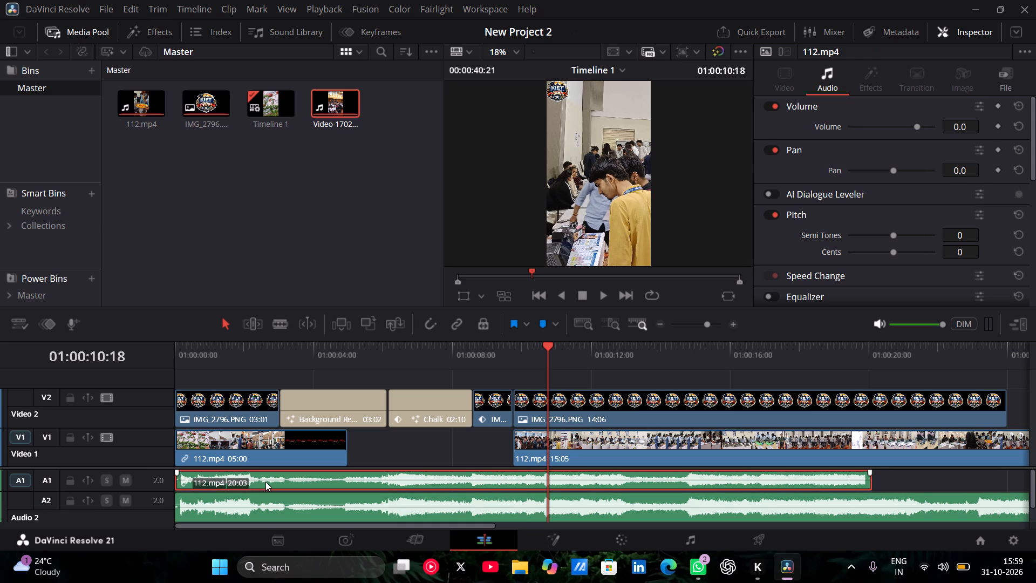
key("Delete")
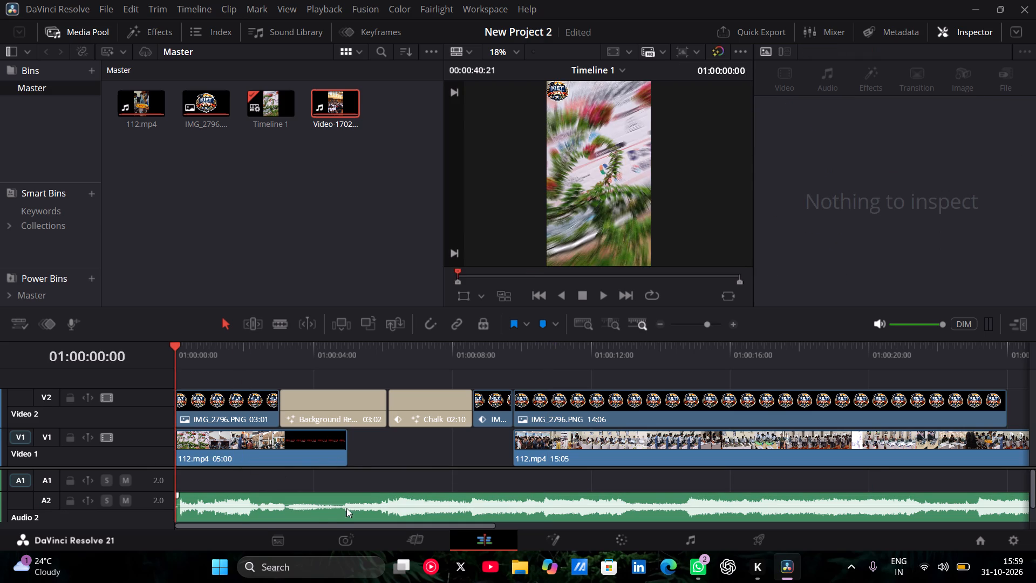
Move the Video-17026.mp4 audio clip from A2 up to A1, aligned with the start of the timeline.
left_click_drag(318, 519, 321, 487)
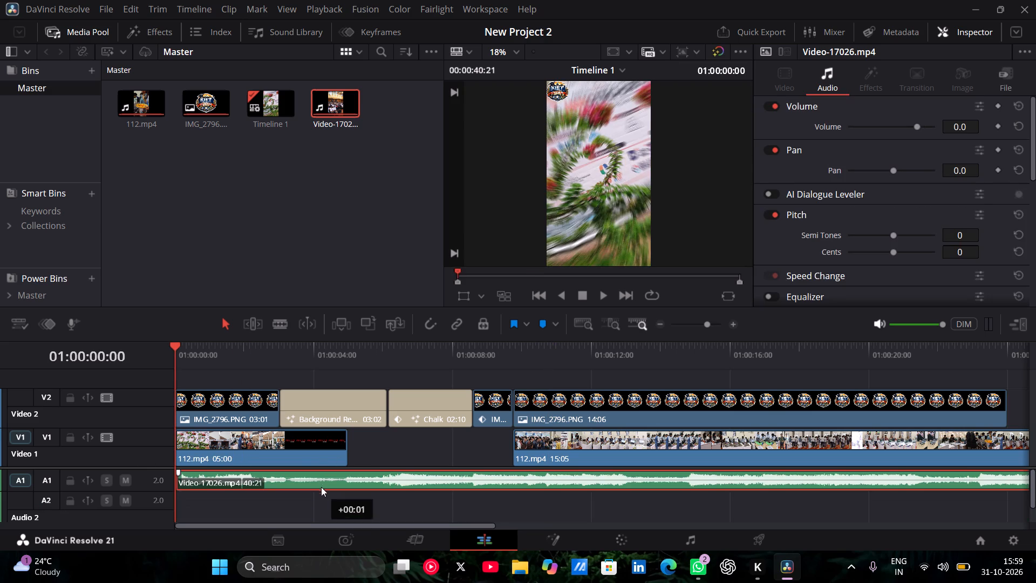
left_click_drag(321, 487, 323, 482)
left_click_drag(323, 485, 298, 485)
scroll(341, 510, "left", 2)
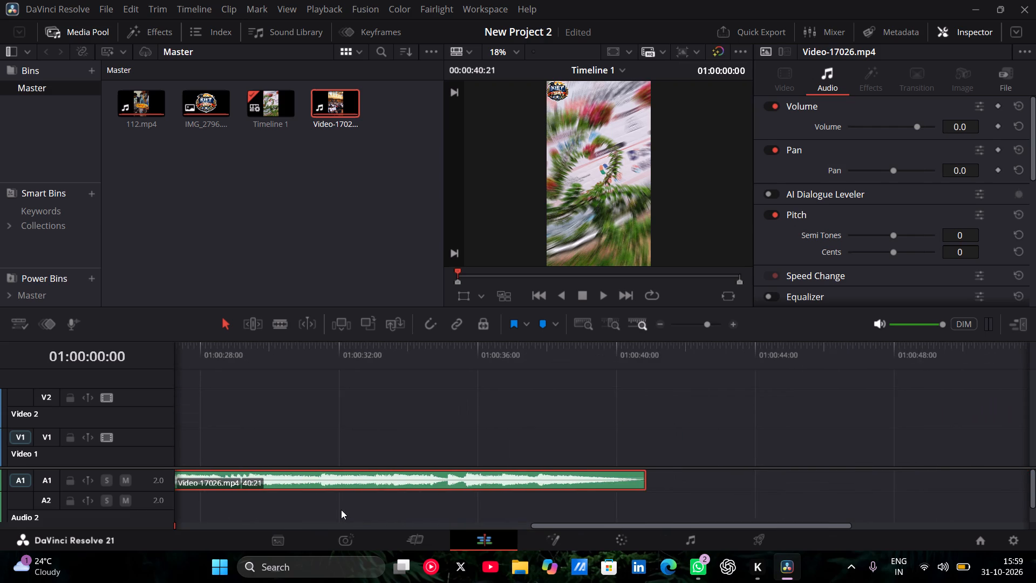
scroll(295, 515, "up", 1)
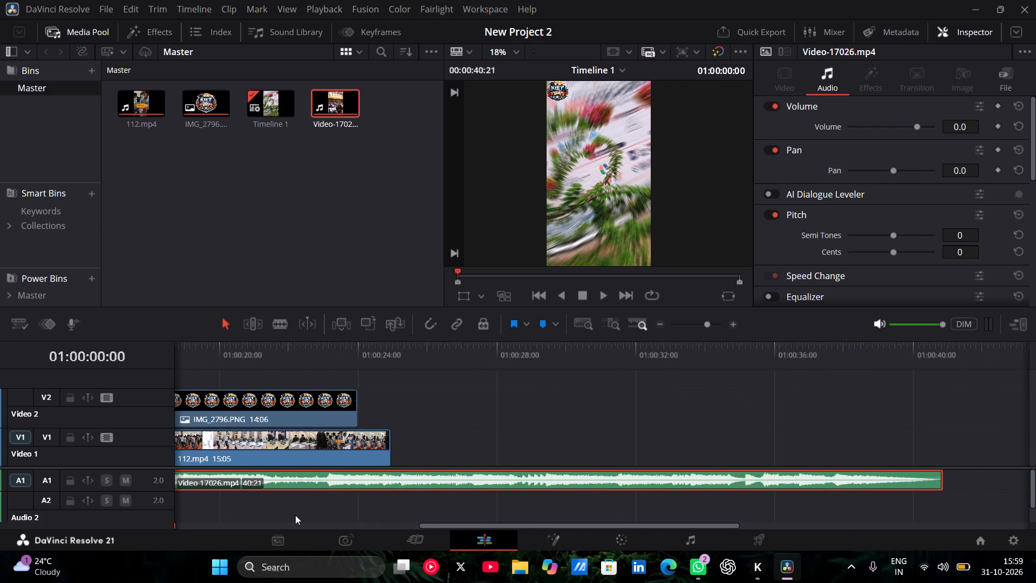
Play back the edit from the start to review it with the Video-17026.mp4 audio.
key("space")
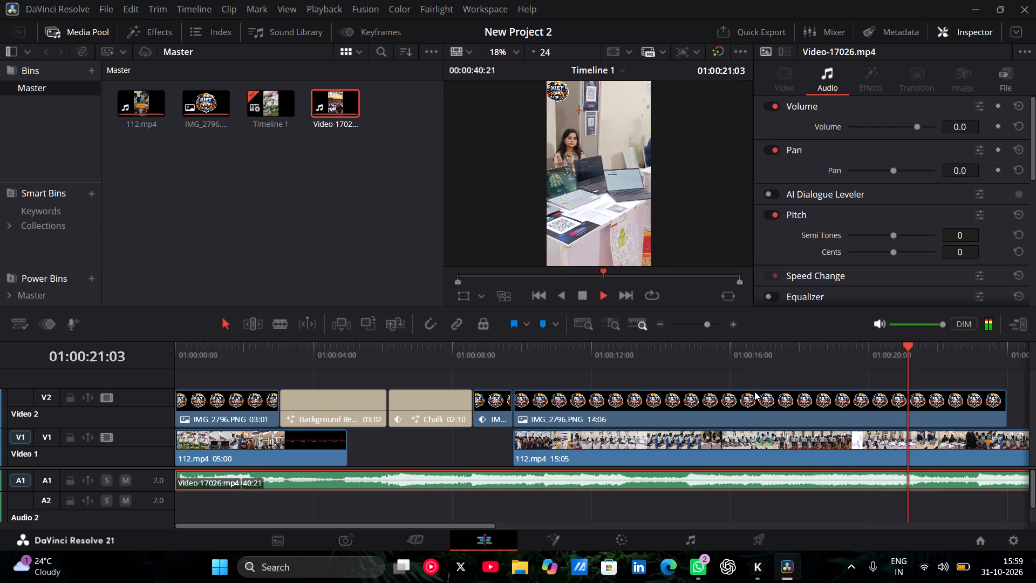
Extend the end of the long IMG_2796.PNG clip on V2 to a duration of 15:02.
scroll(782, 374, "left", 1)
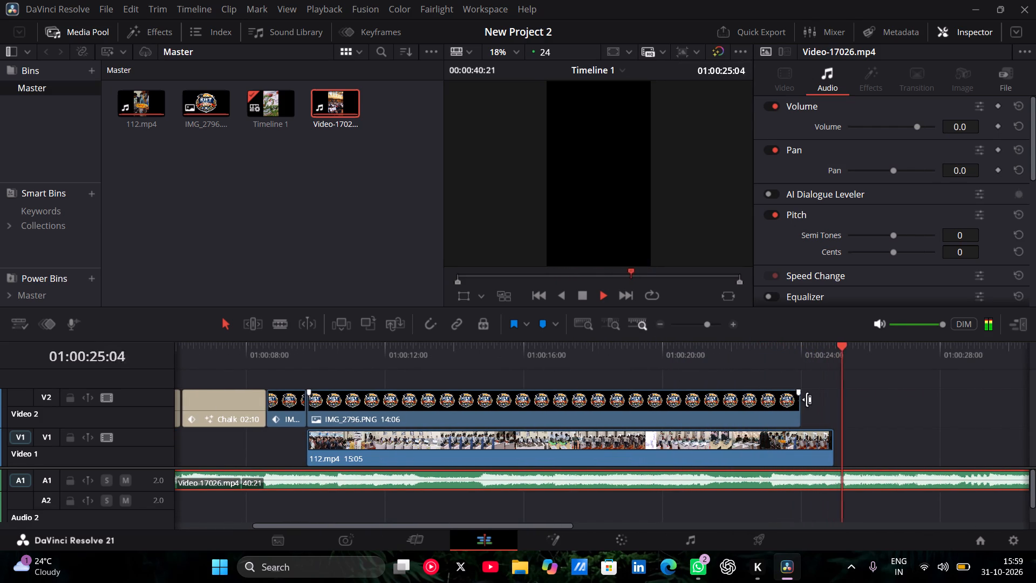
left_click_drag(800, 401, 827, 401)
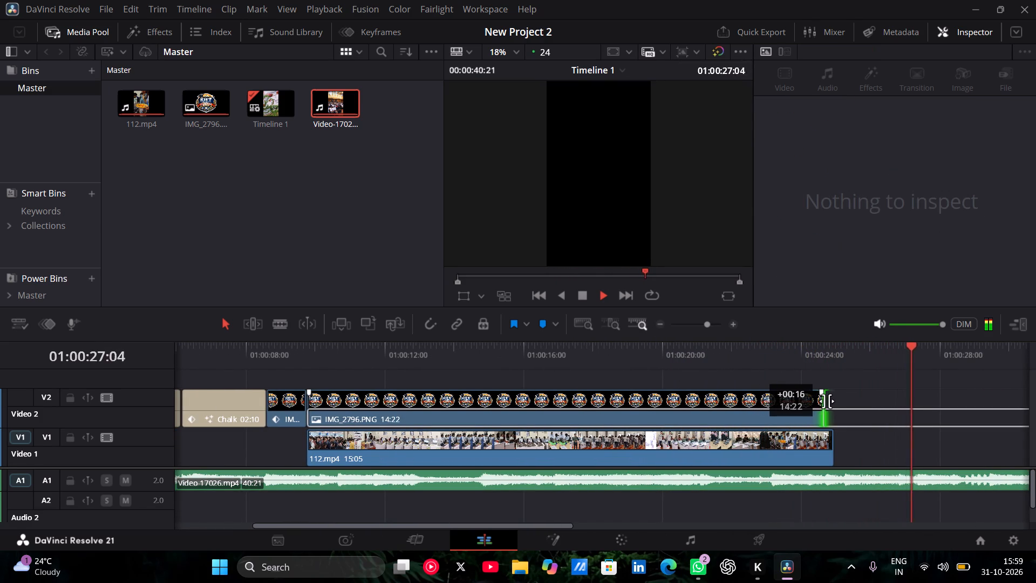
left_click_drag(827, 401, 829, 402)
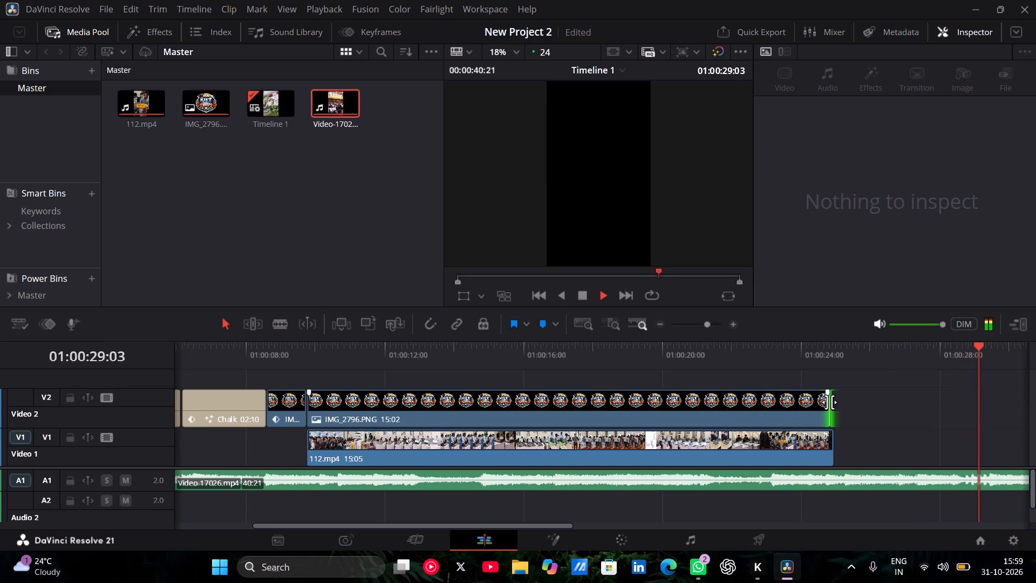
Review playback from 01:00:24:00 and from about 01:00:11 within the second 112.mp4 clip.
left_click(775, 363)
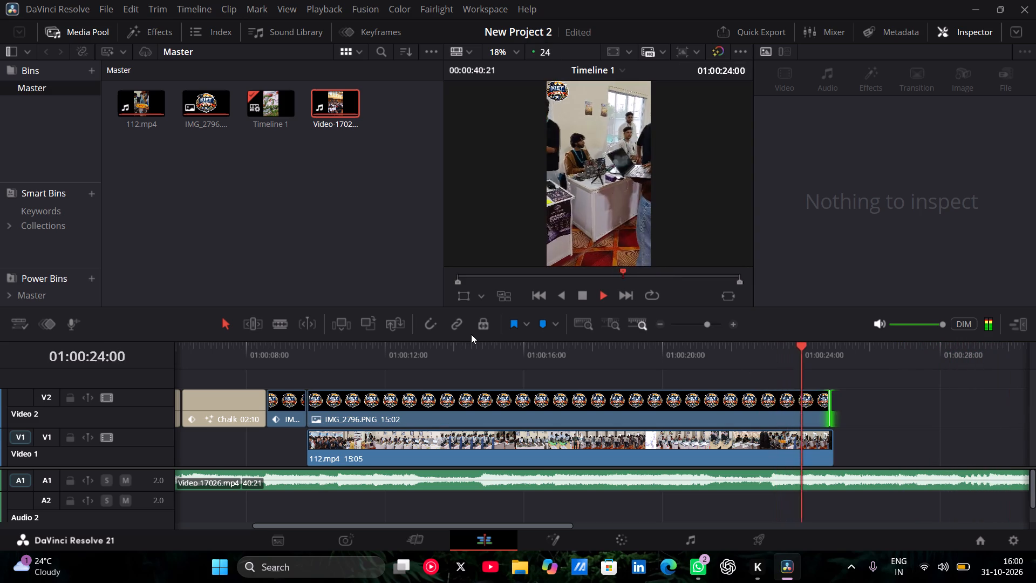
left_click(319, 381)
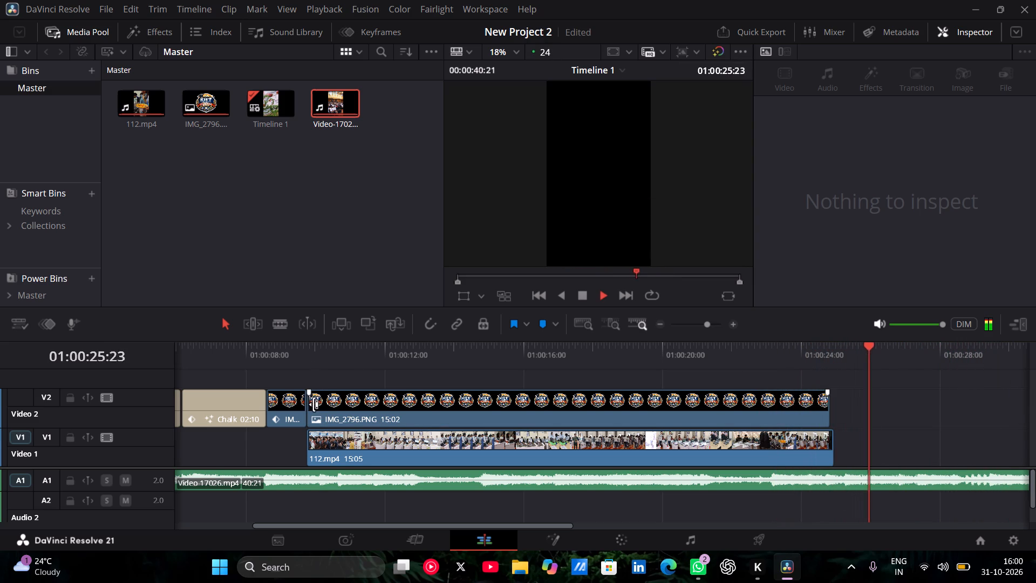
left_click(313, 404)
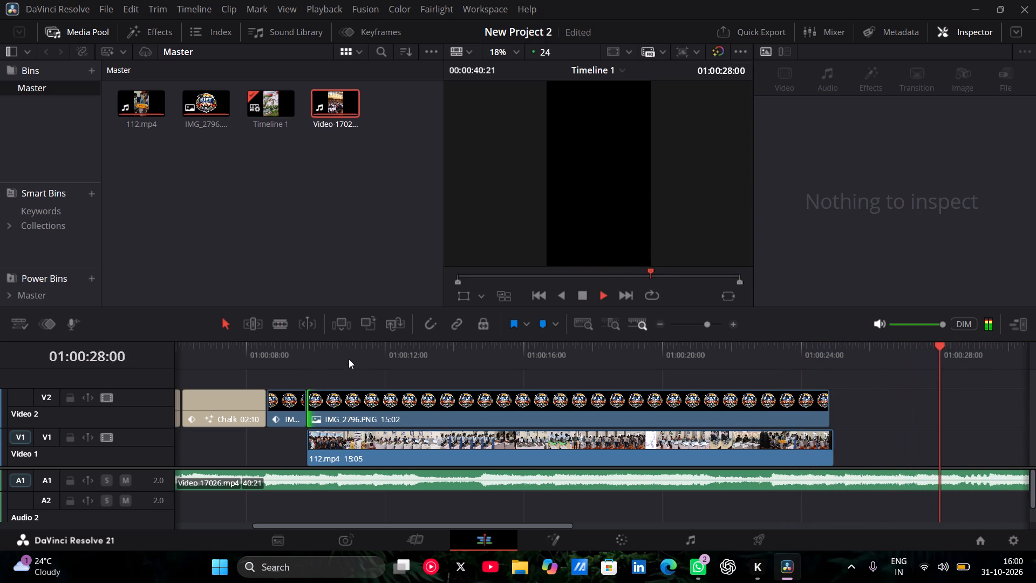
left_click(355, 350)
key("space")
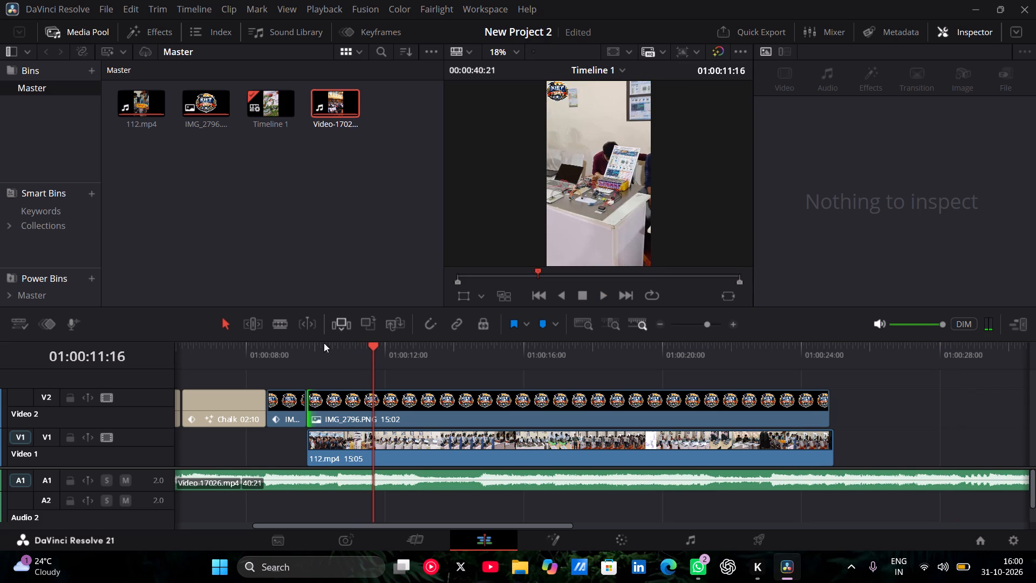
Show the Effects category of the effects library and toggle its Hover Scrub Preview option.
scroll(324, 343, "right", 13)
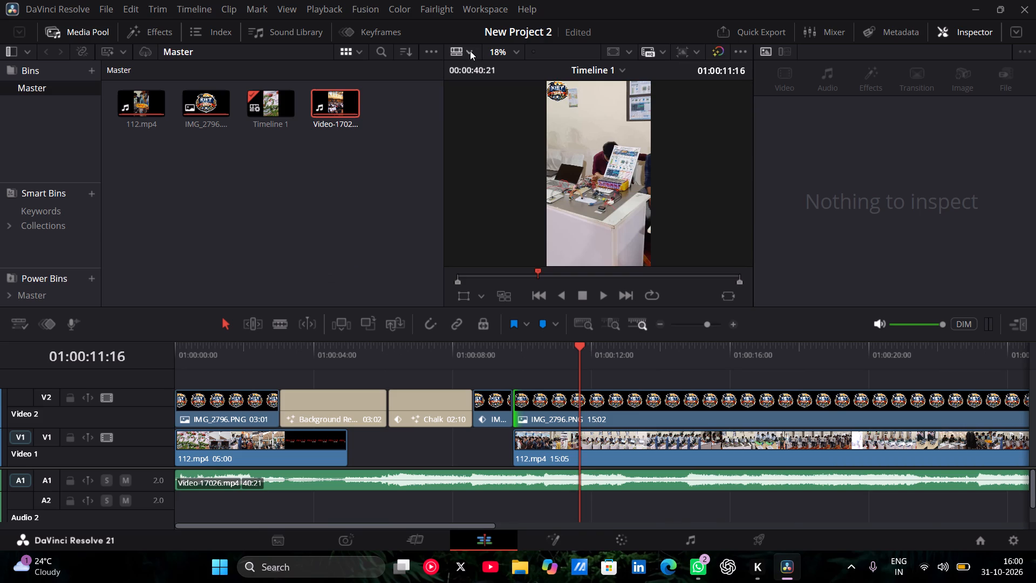
left_click(159, 28)
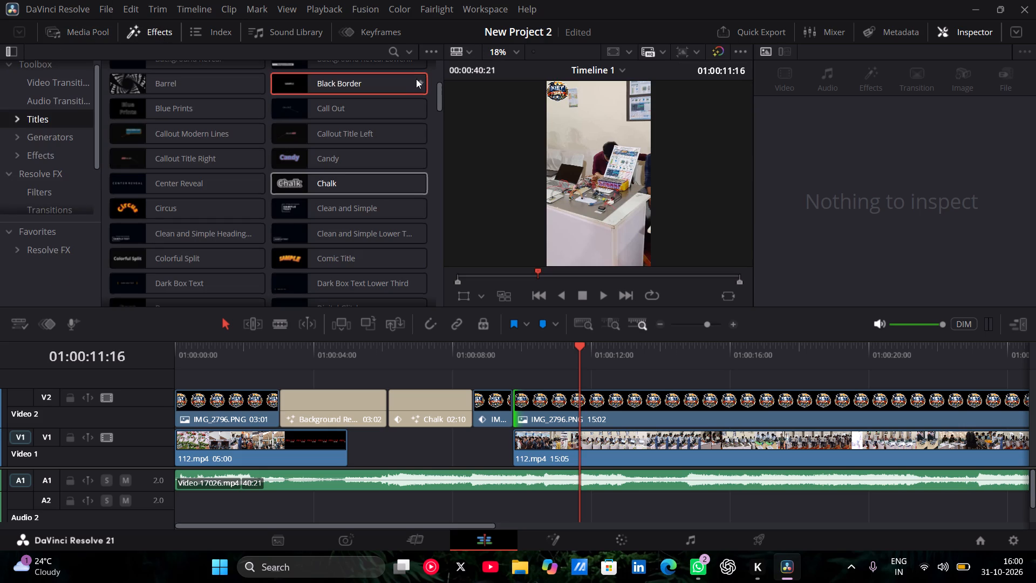
left_click(47, 160)
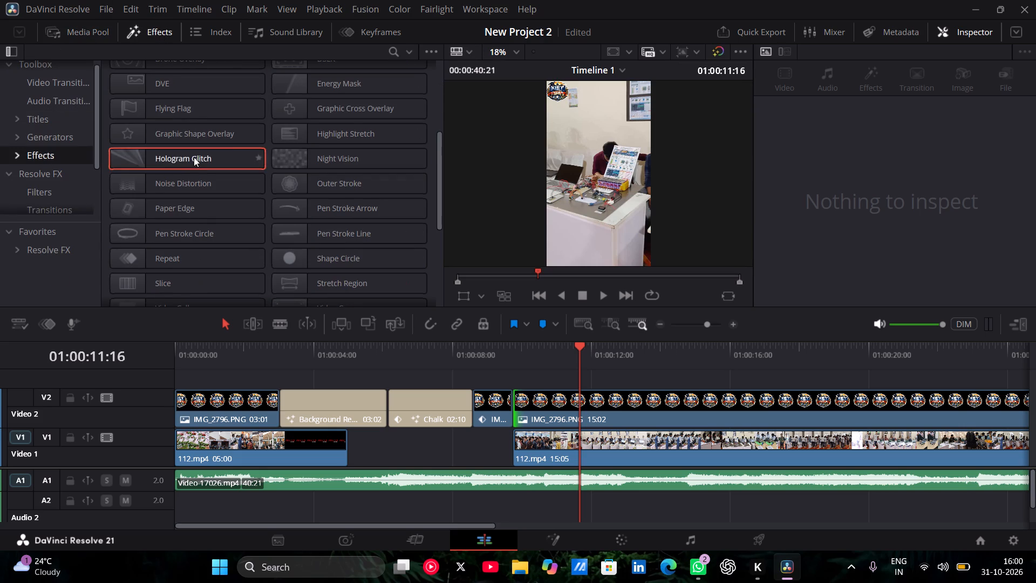
left_click(432, 50)
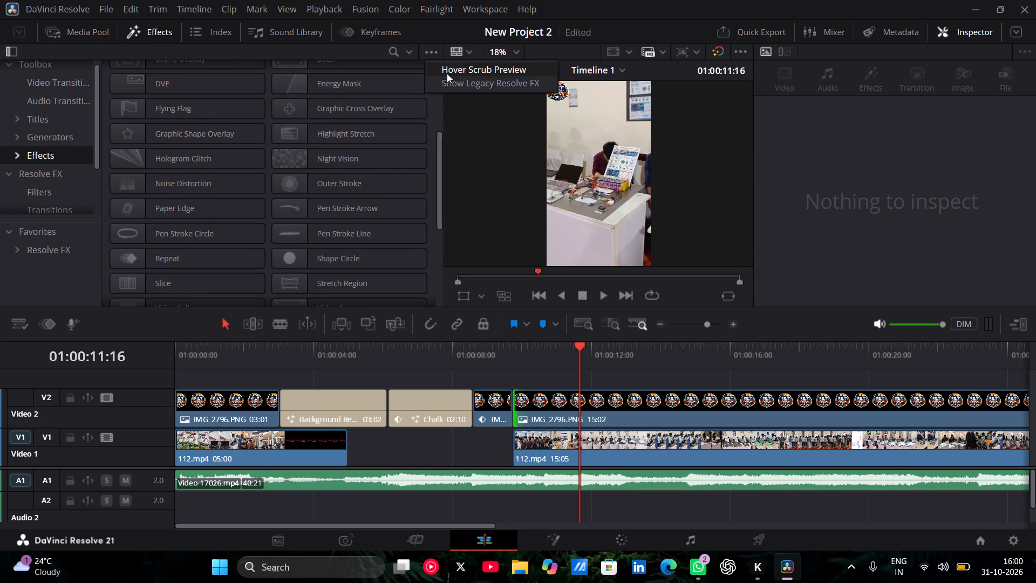
left_click(447, 73)
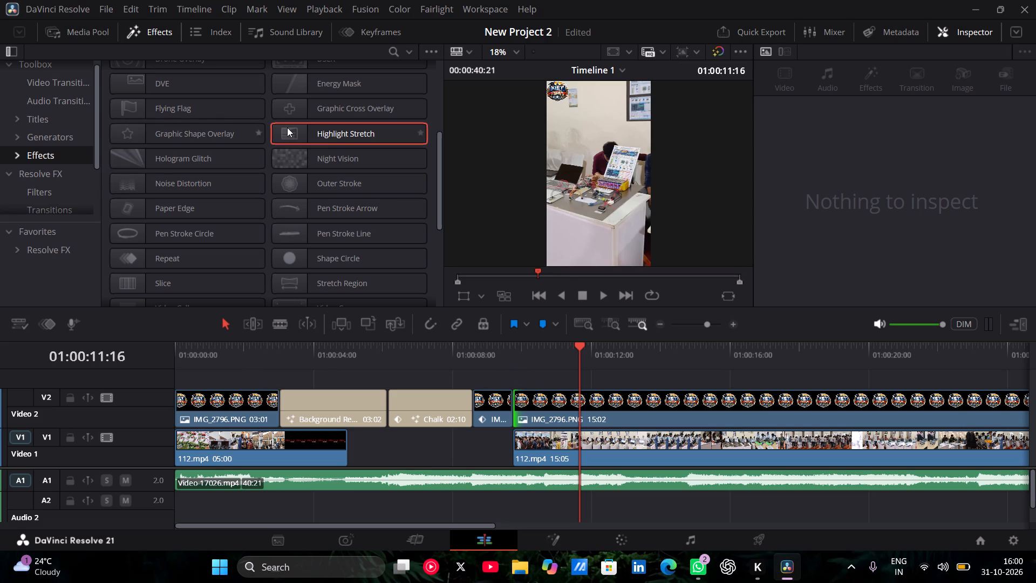
Look through the Fusion and Krokodove effects for one suited to the second 112.mp4 clip on V1.
scroll(333, 131, "up", 1)
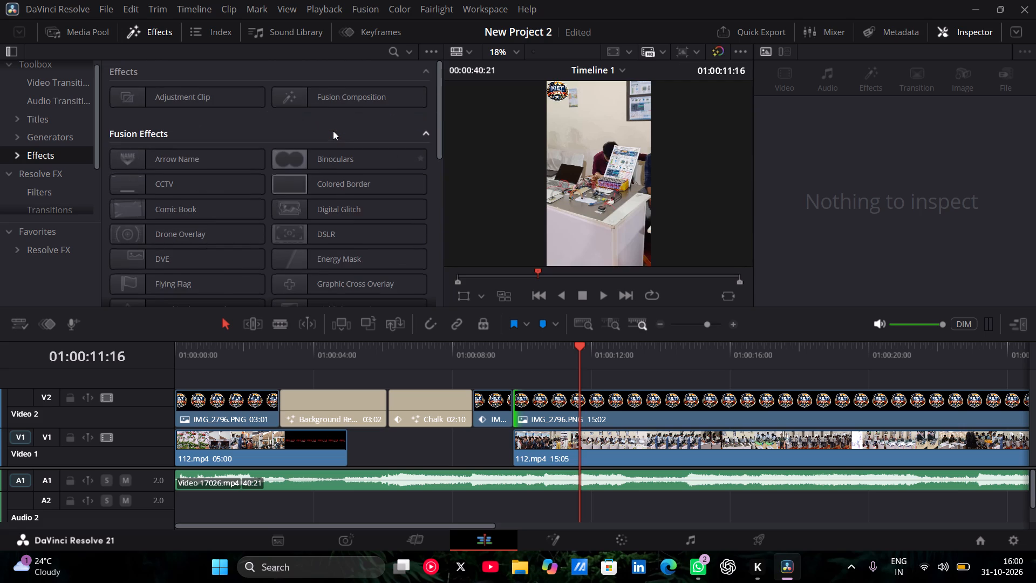
scroll(333, 131, "up", 2)
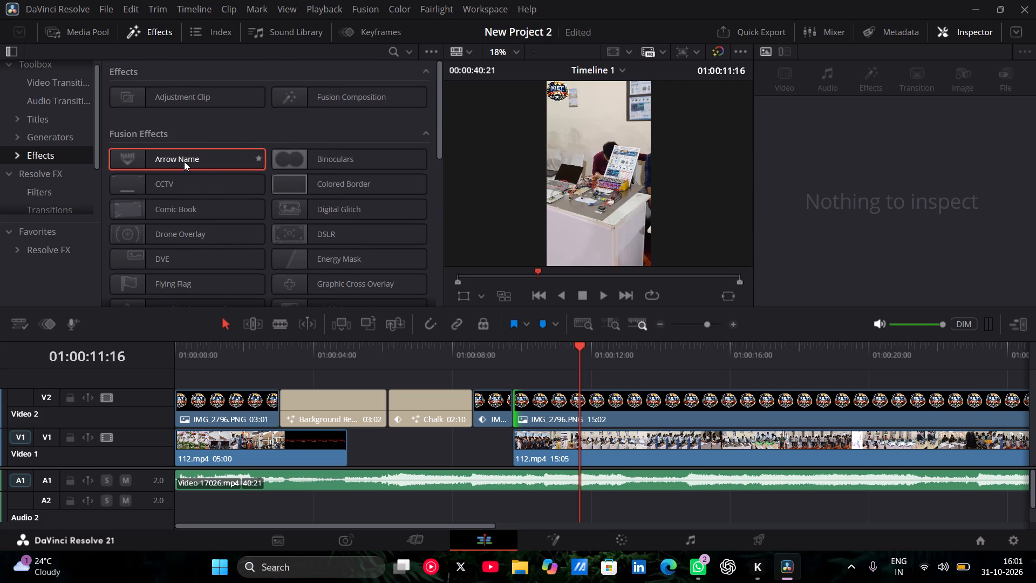
scroll(208, 162, "down", 3)
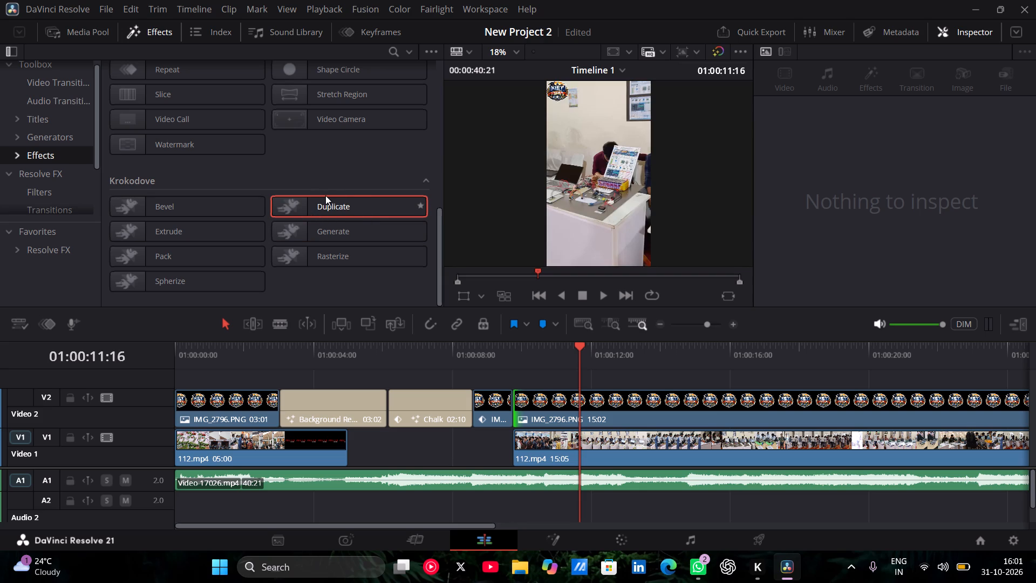
scroll(325, 195, "down", 1)
scroll(277, 267, "down", 3)
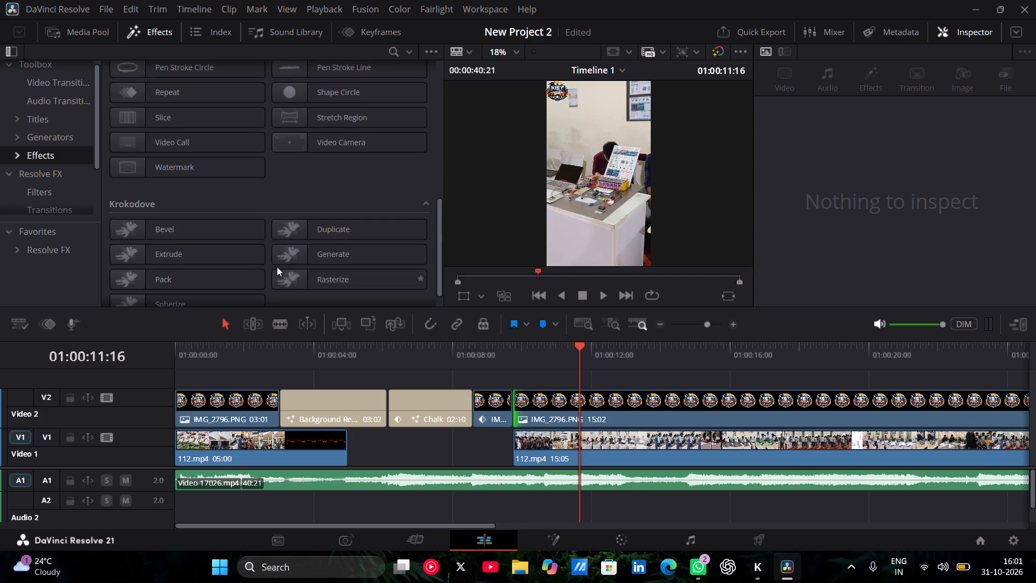
scroll(277, 267, "down", 3)
scroll(295, 279, "up", 4)
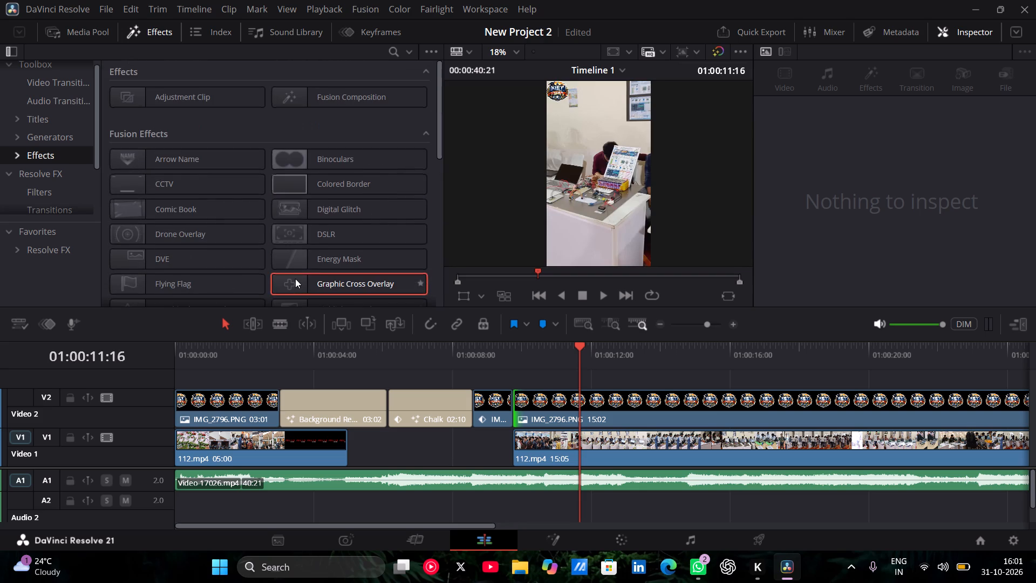
scroll(295, 279, "up", 3)
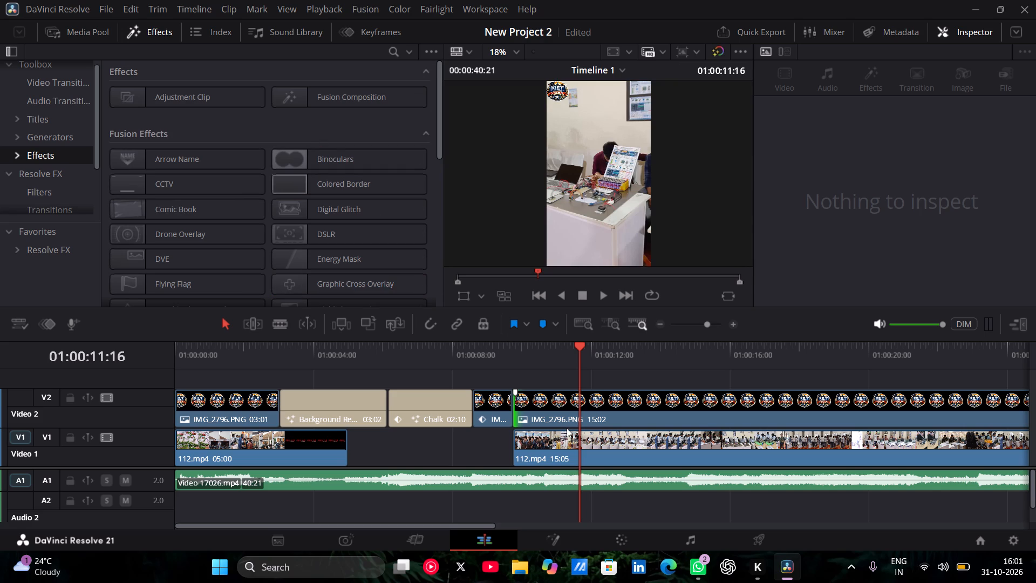
left_click(655, 459)
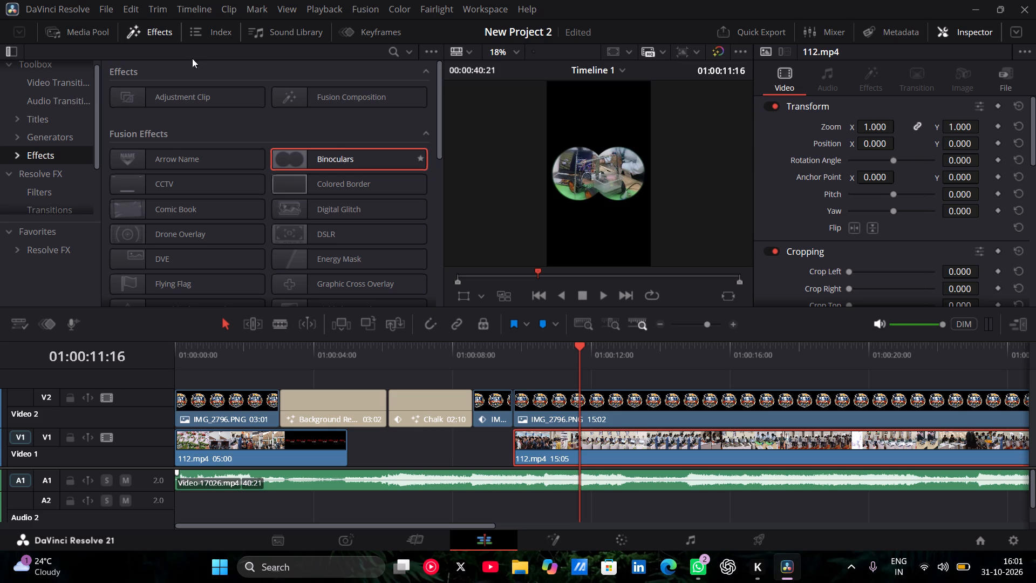
Open the recent project sports and play back its timeline from the start.
left_click(98, 8)
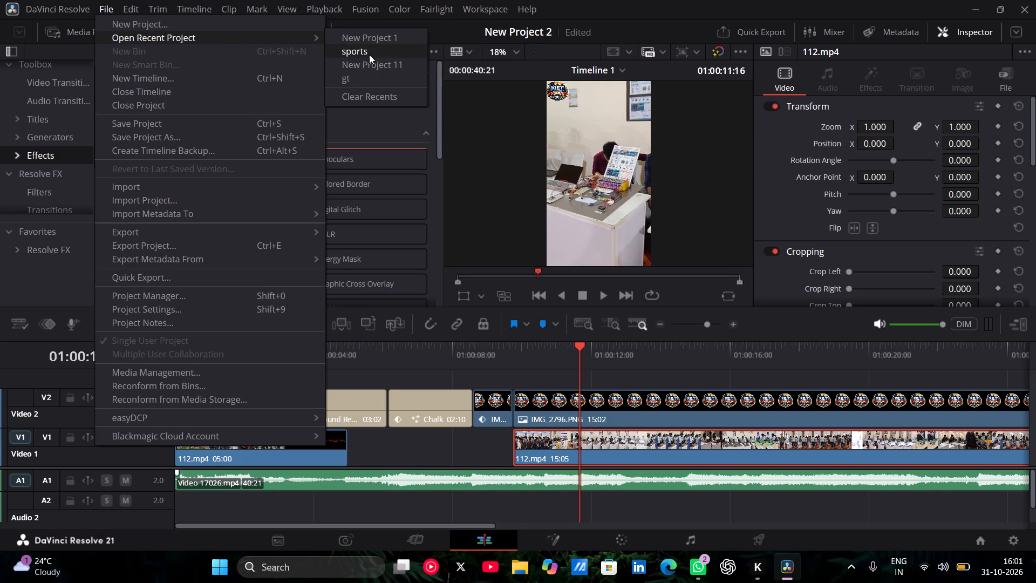
left_click(369, 53)
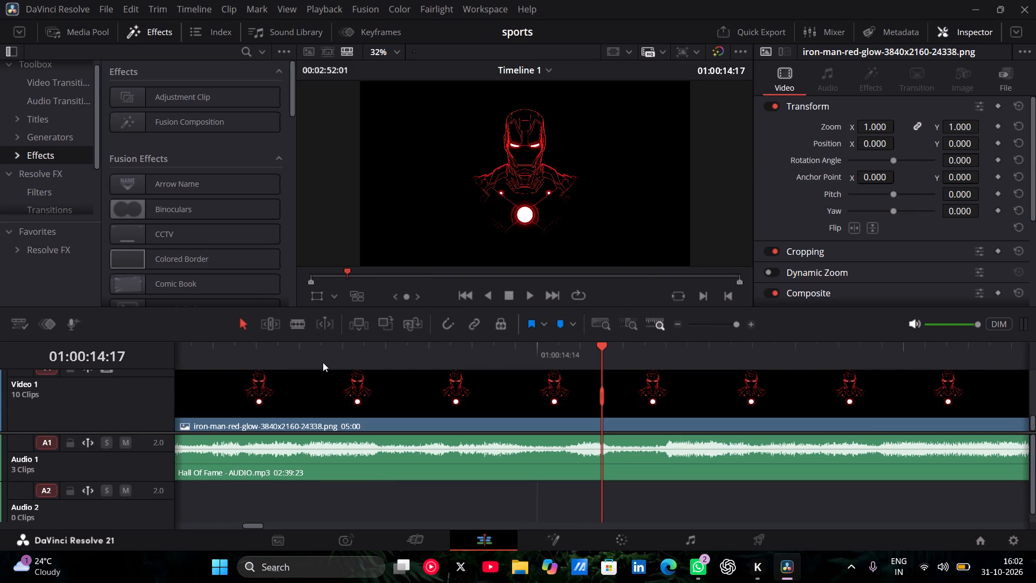
scroll(323, 362, "right", 4)
scroll(323, 362, "right", 20)
scroll(323, 362, "right", 20)
scroll(323, 362, "right", 2)
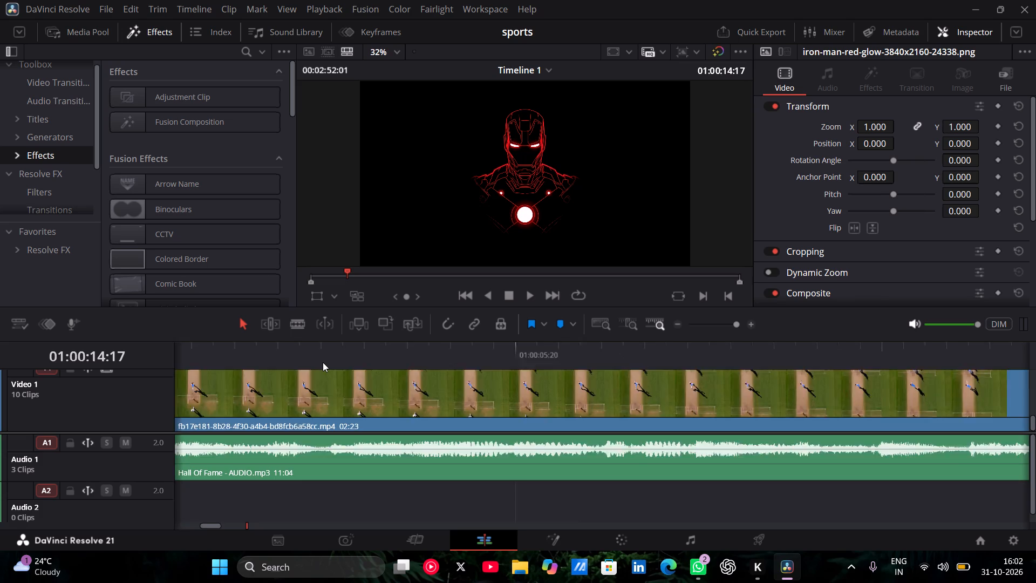
scroll(323, 362, "right", 12)
left_click(183, 344)
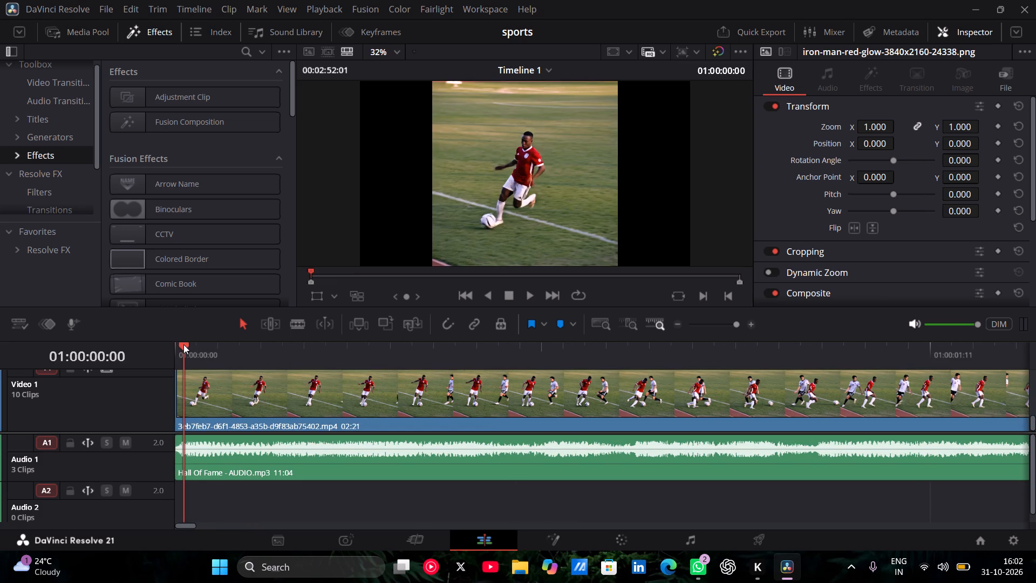
left_click(177, 344)
key("space")
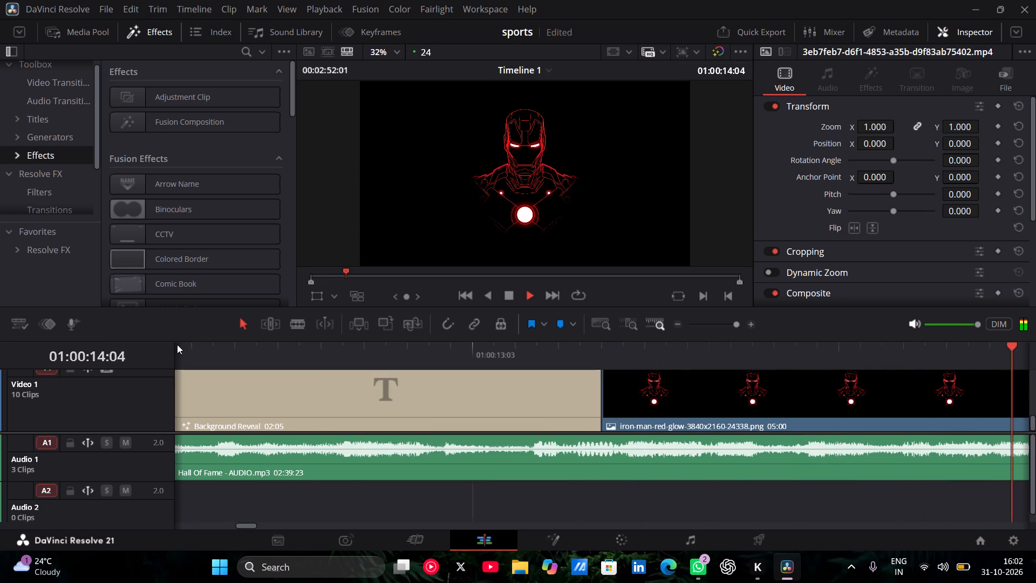
key("space")
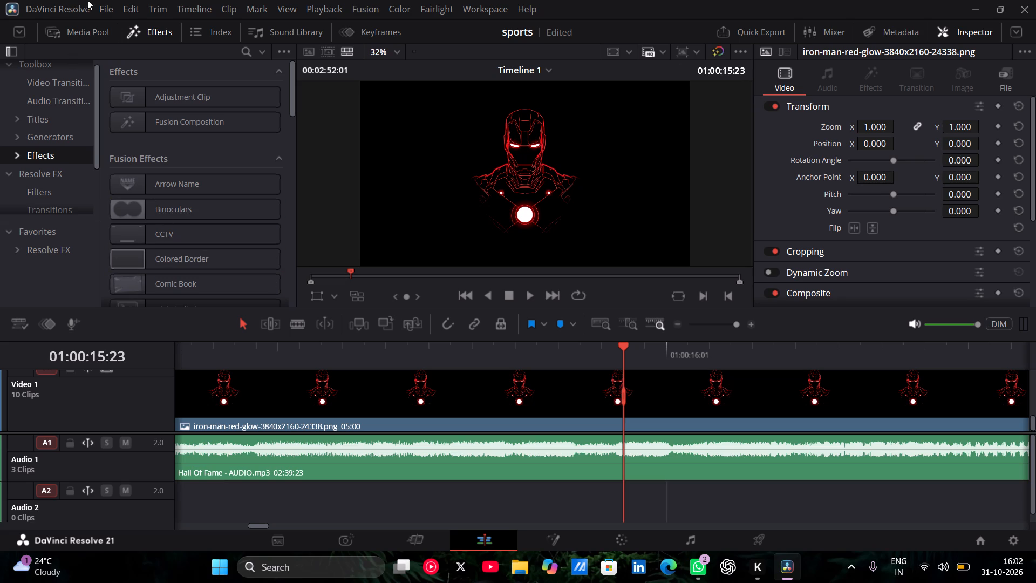
Open the recent project New Project 11 and play back its timeline from the start.
left_click(106, 5)
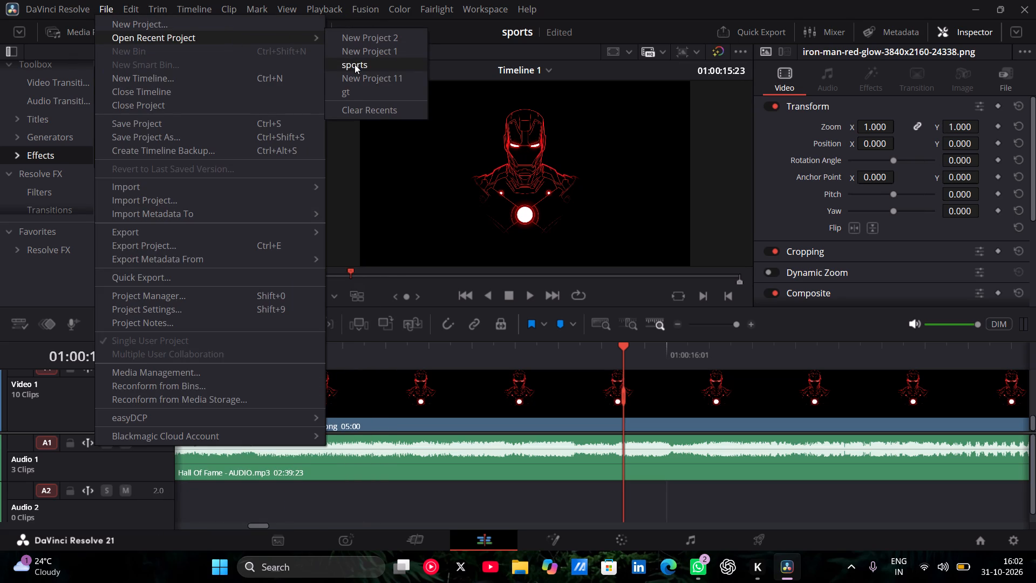
left_click(357, 73)
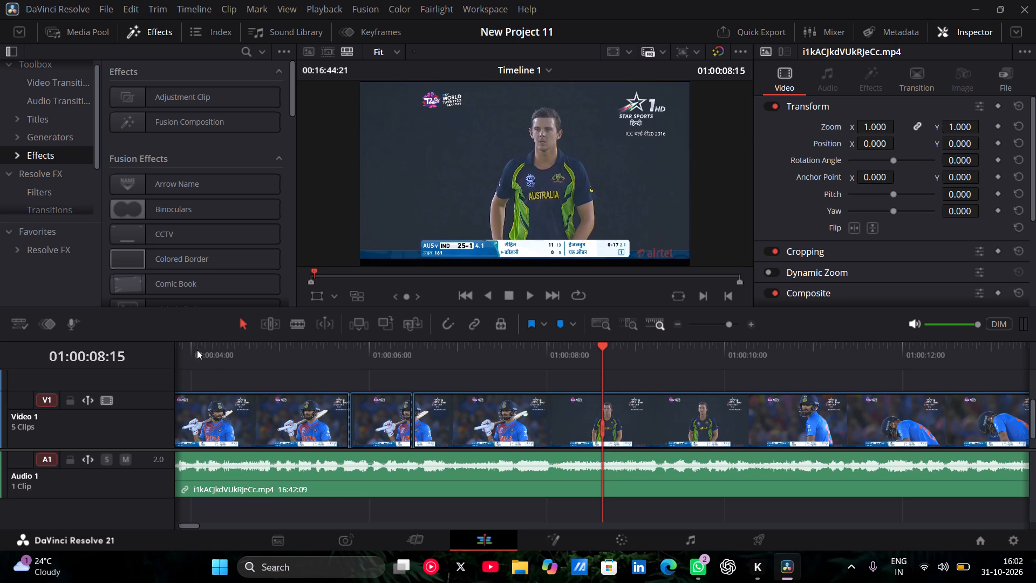
left_click(181, 348)
scroll(181, 348, "right", 14)
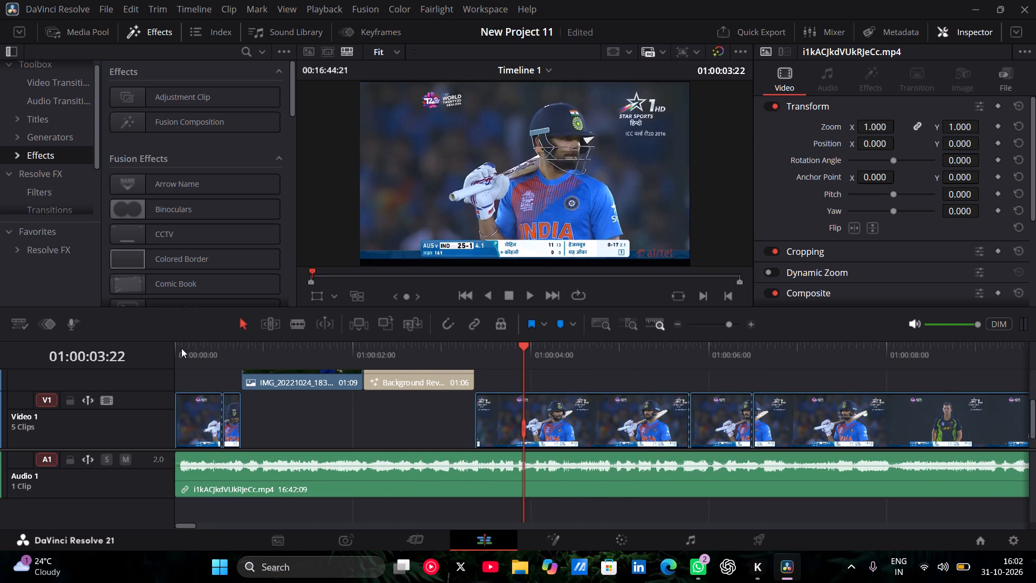
left_click(173, 348)
double_click(175, 347)
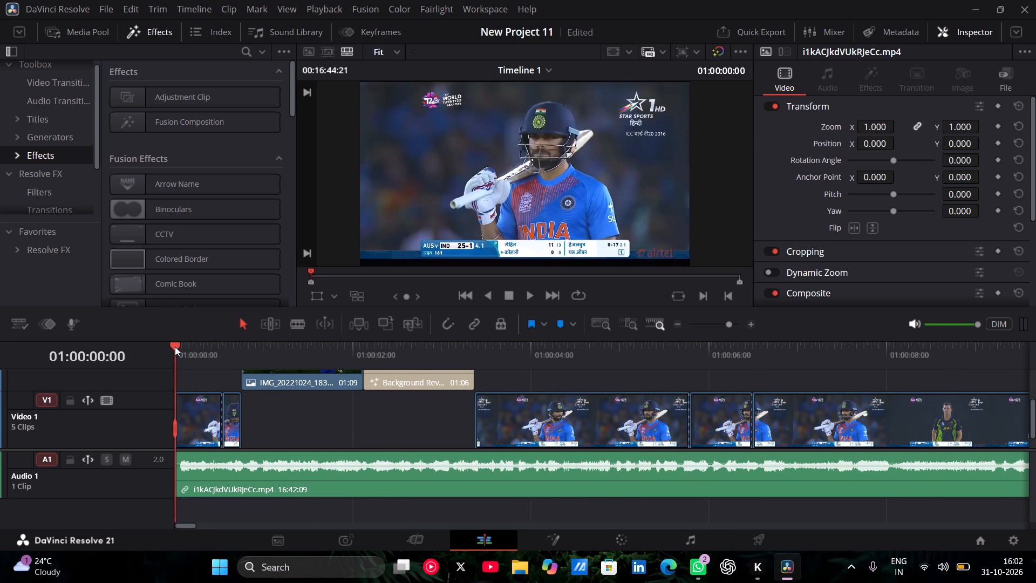
key("space")
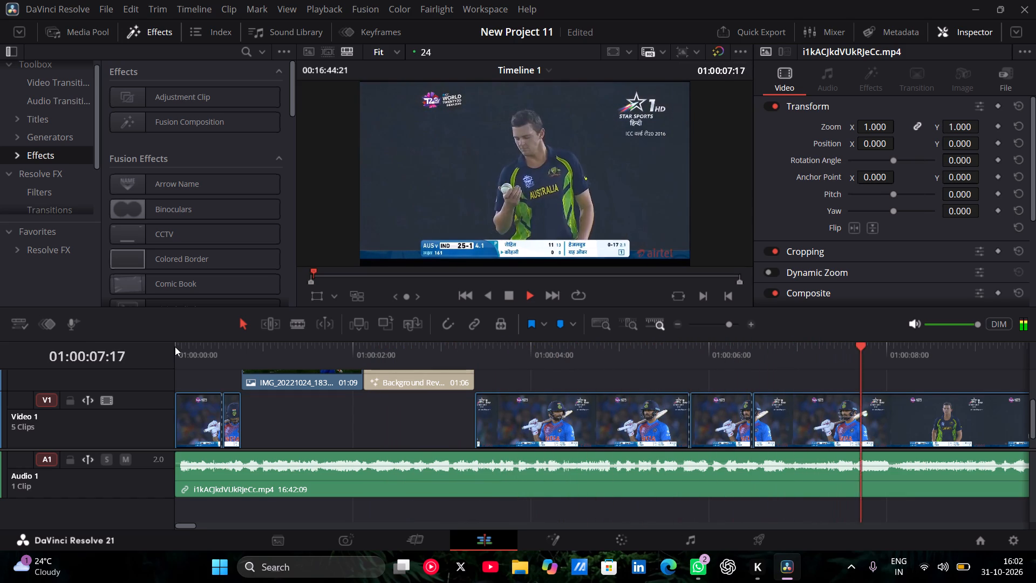
key("space")
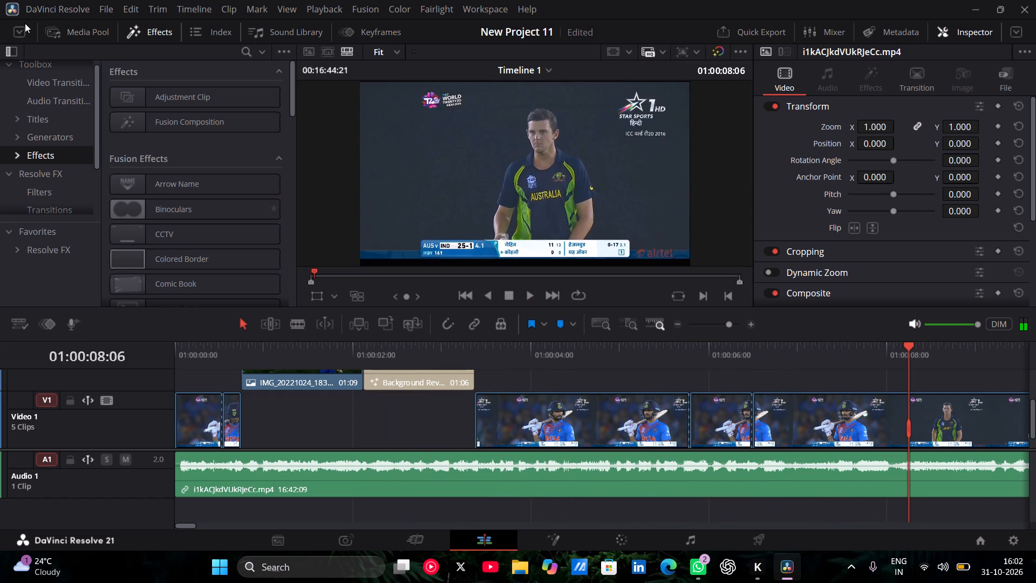
Open the recent project New Project 1 and look back through the earlier part of its timeline.
left_click(99, 8)
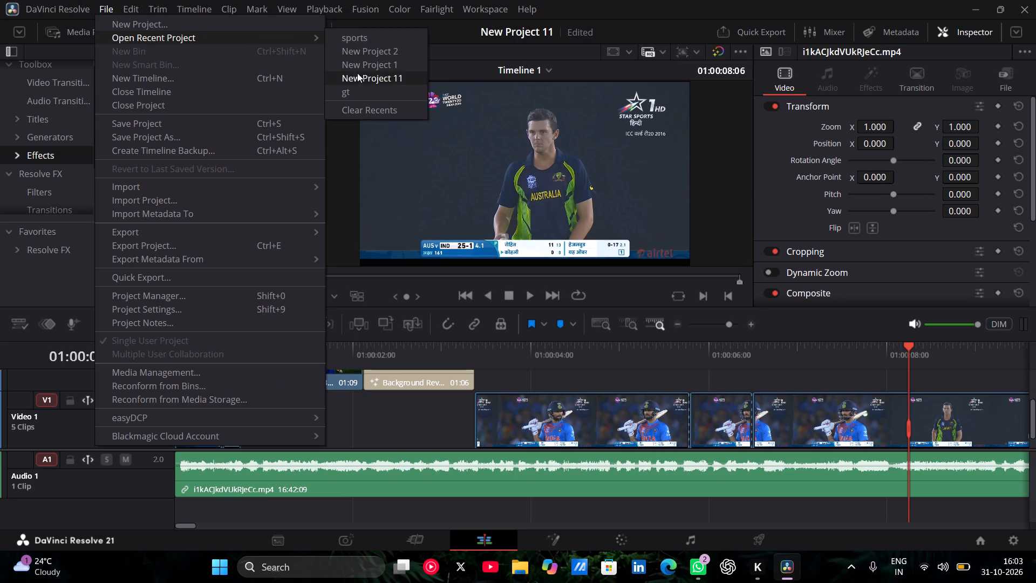
left_click(360, 70)
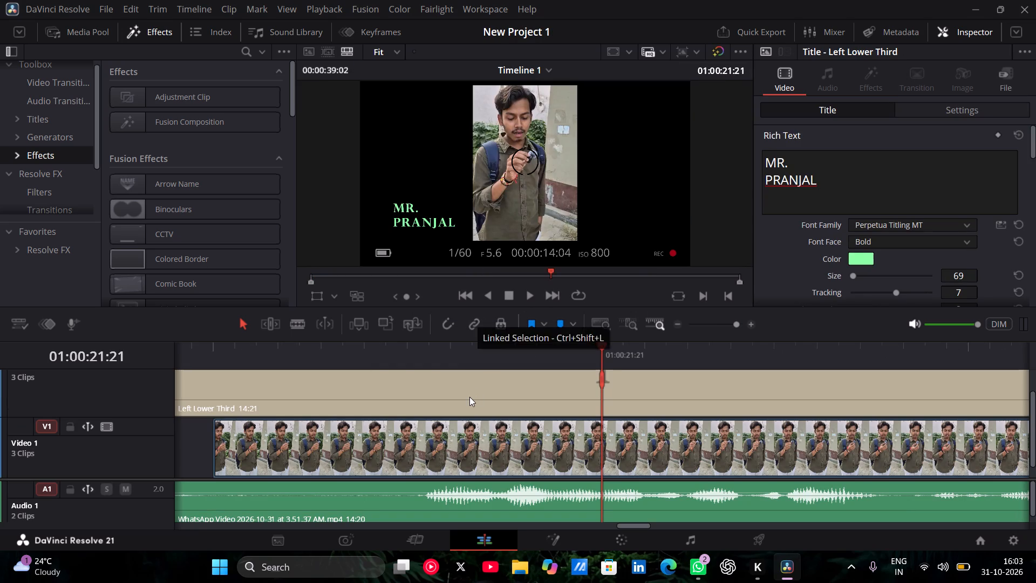
scroll(414, 391, "right", 4)
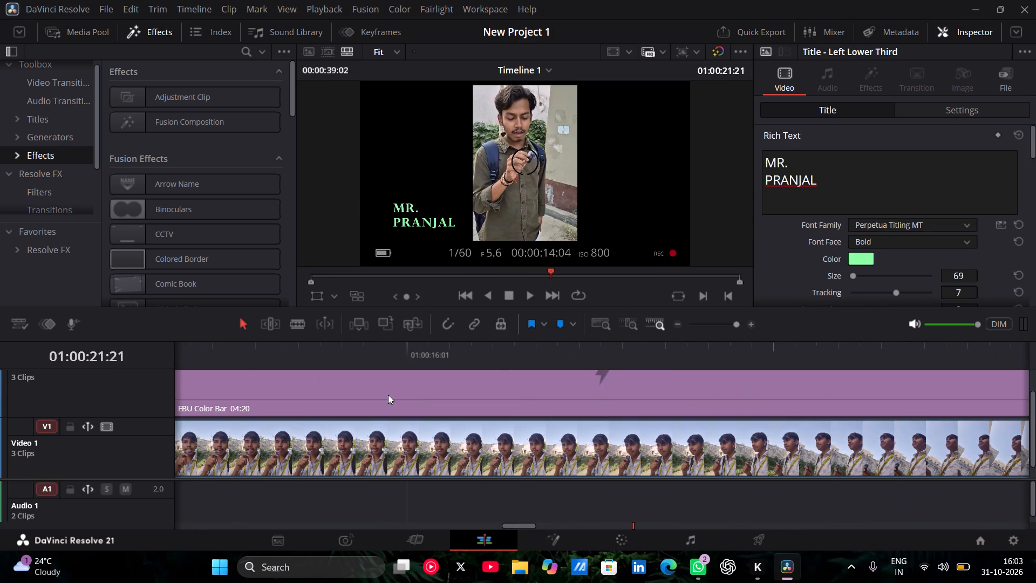
scroll(422, 357, "right", 12)
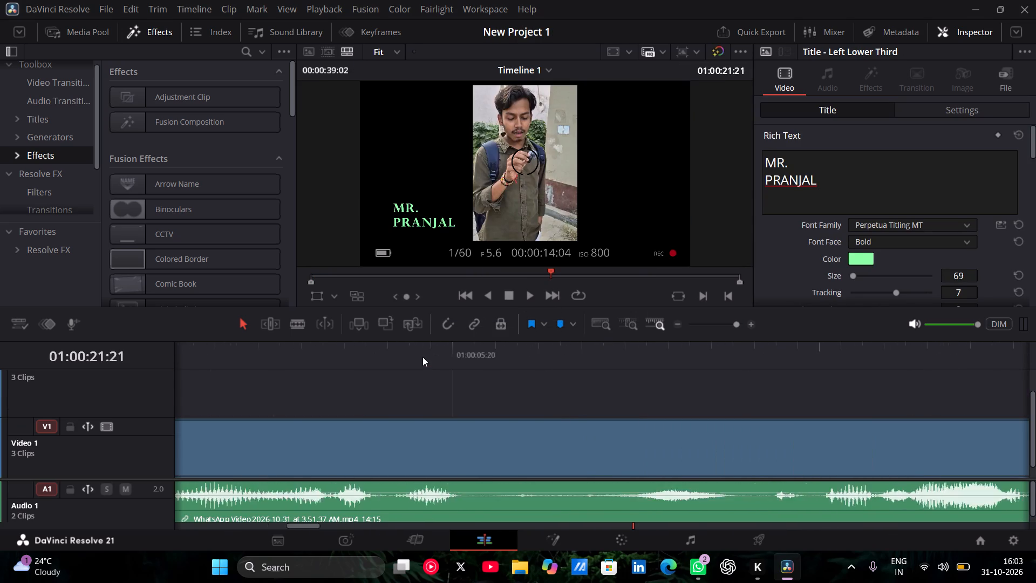